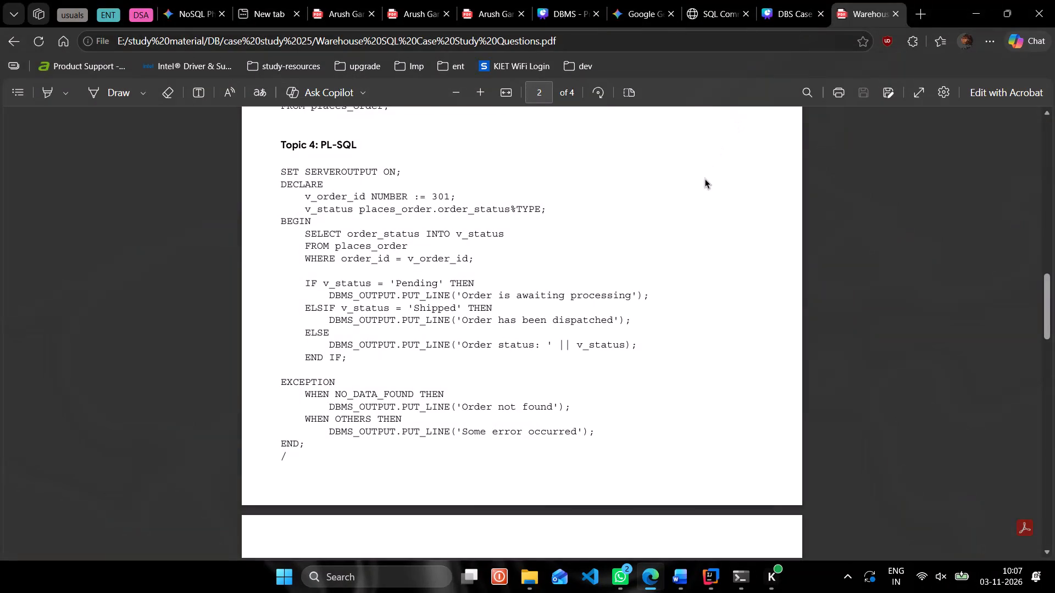
On page 11 of the Canva presentation, shorten the PL-SQL table's height and move it slightly inward so it fits on the slide.
{"action": "left_click", "coordinate": [780, 0]}
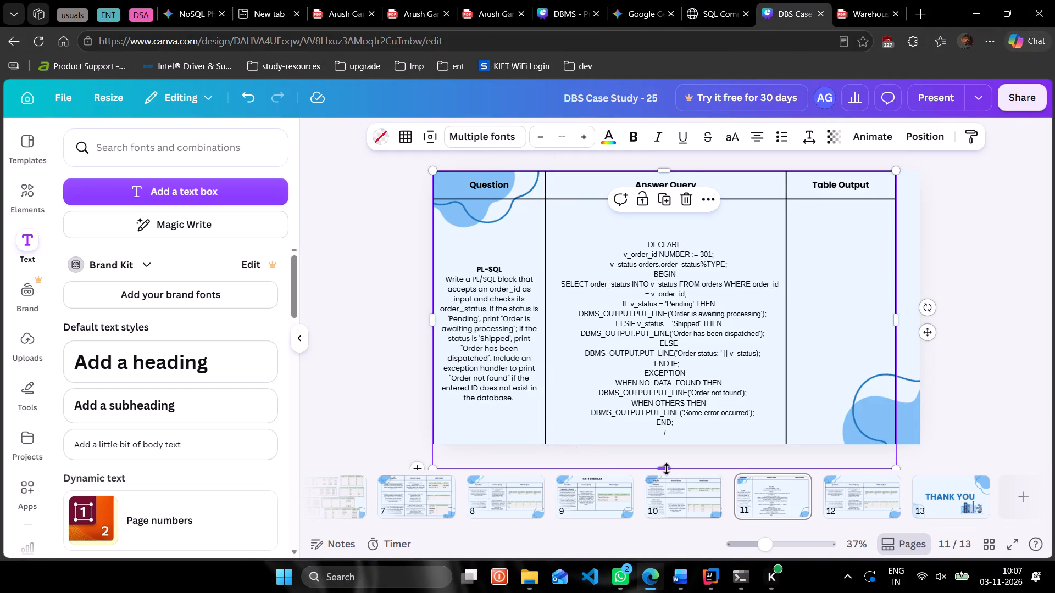
{"action": "left_click_drag", "start_coordinate": [667, 469], "coordinate": [674, 395]}
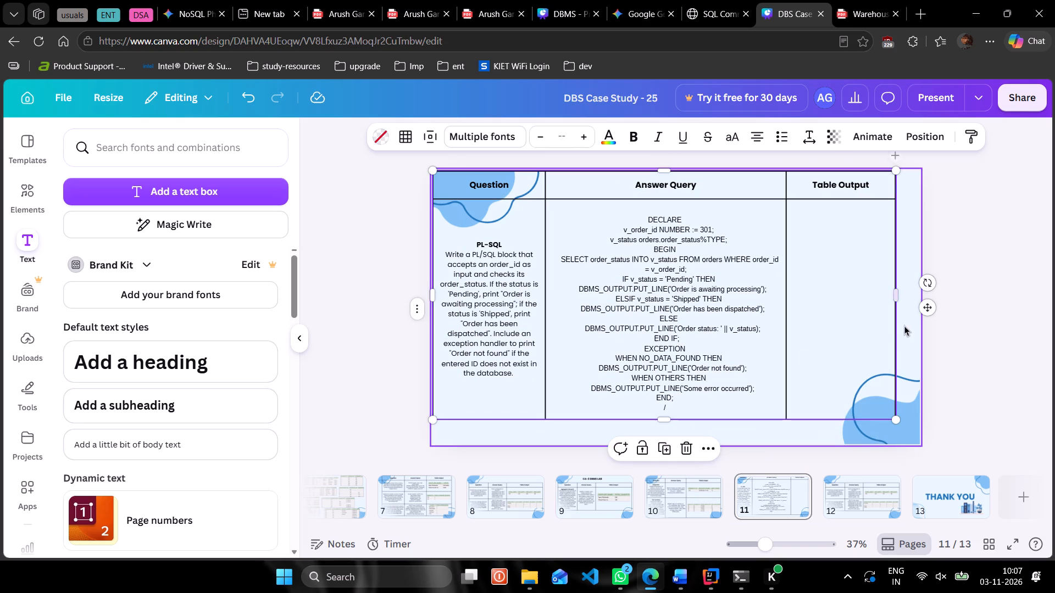
{"action": "left_click_drag", "start_coordinate": [928, 310], "coordinate": [930, 317]}
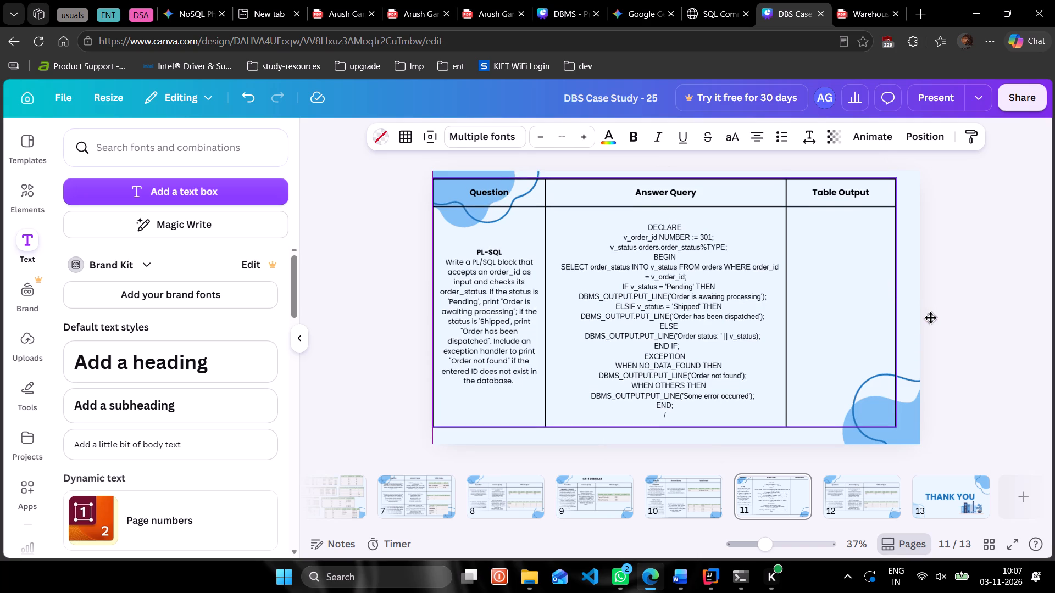
{"action": "left_click_drag", "start_coordinate": [930, 317], "coordinate": [935, 316]}
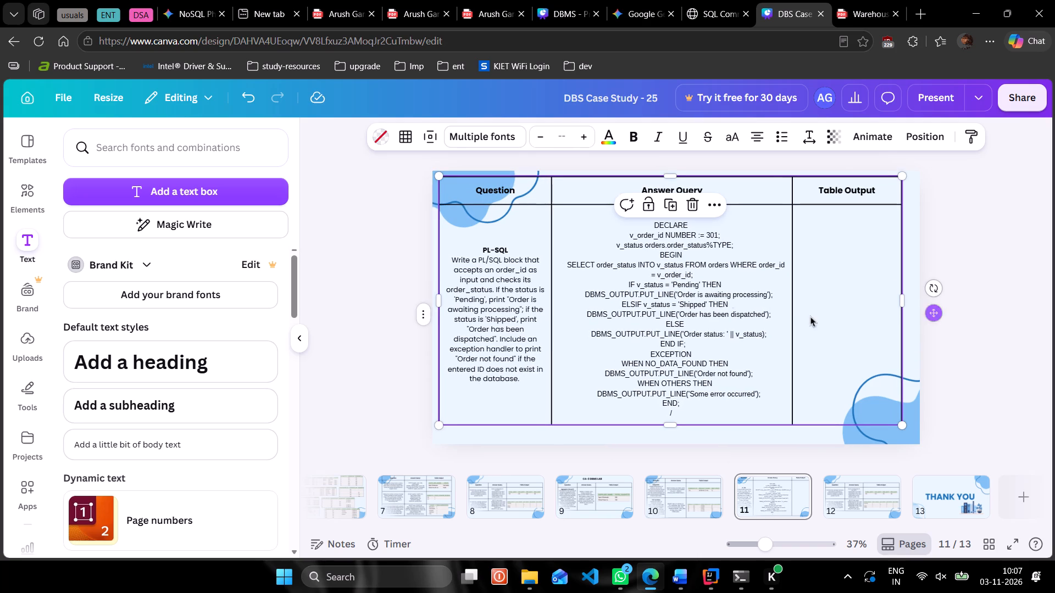
Capture a screenshot of the "Order is awaiting processing" and "Statement processed." output on the Oracle SQL Commands page.
{"action": "left_click", "coordinate": [718, 4]}
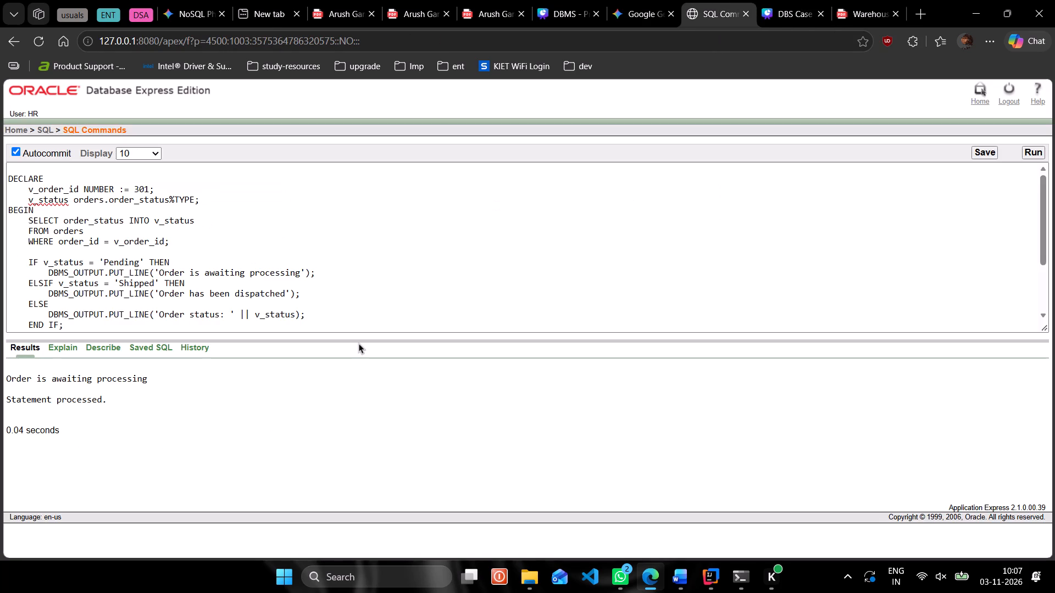
{"action": "key", "text": "shift+super+s"}
{"action": "left_click_drag", "start_coordinate": [2, 368], "coordinate": [154, 411]}
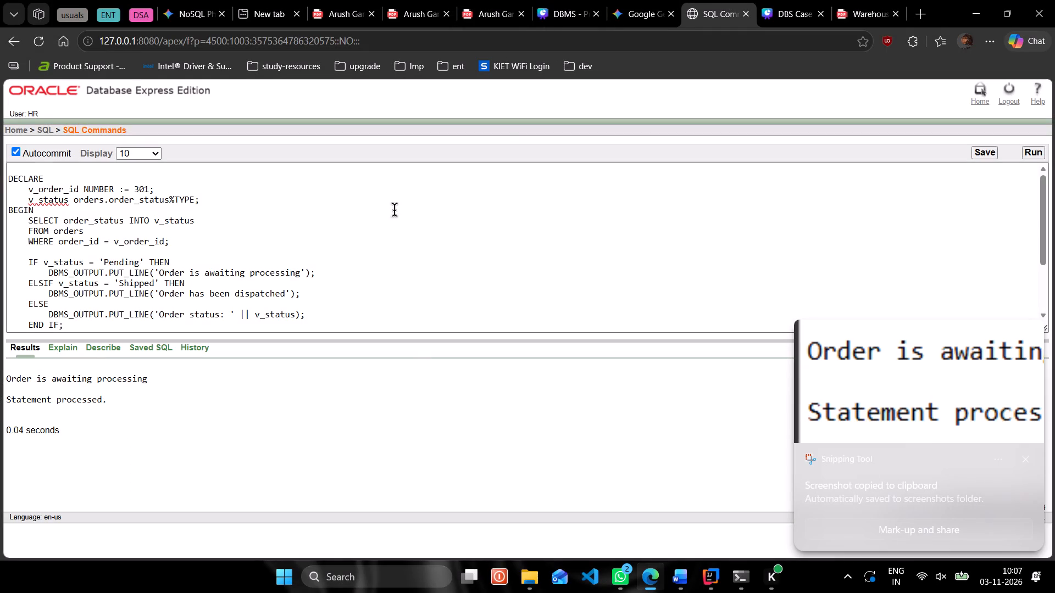
{"action": "key", "text": "shift+super+s"}
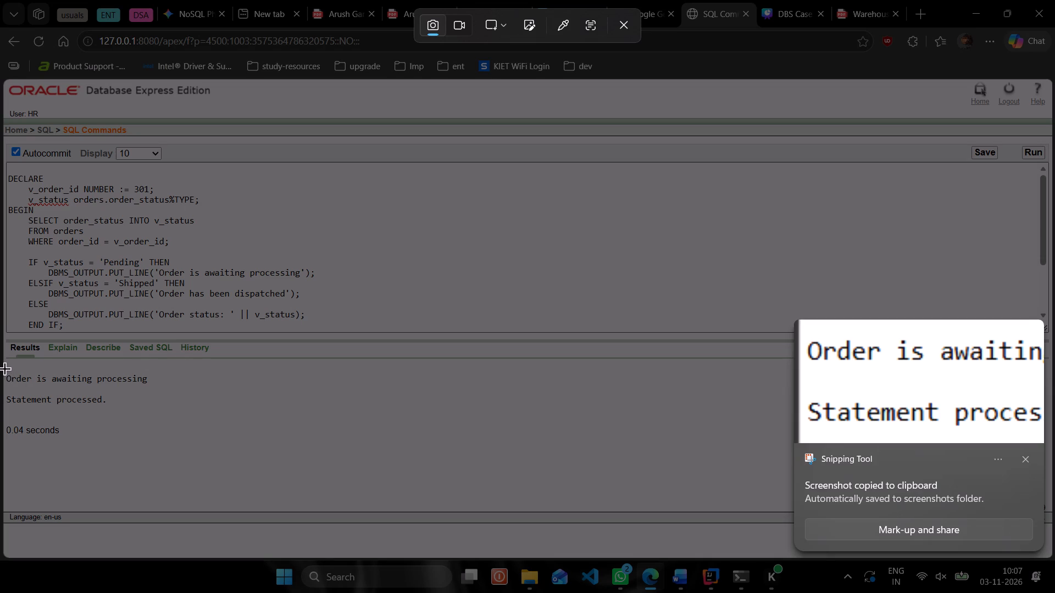
{"action": "left_click_drag", "start_coordinate": [5, 368], "coordinate": [156, 406]}
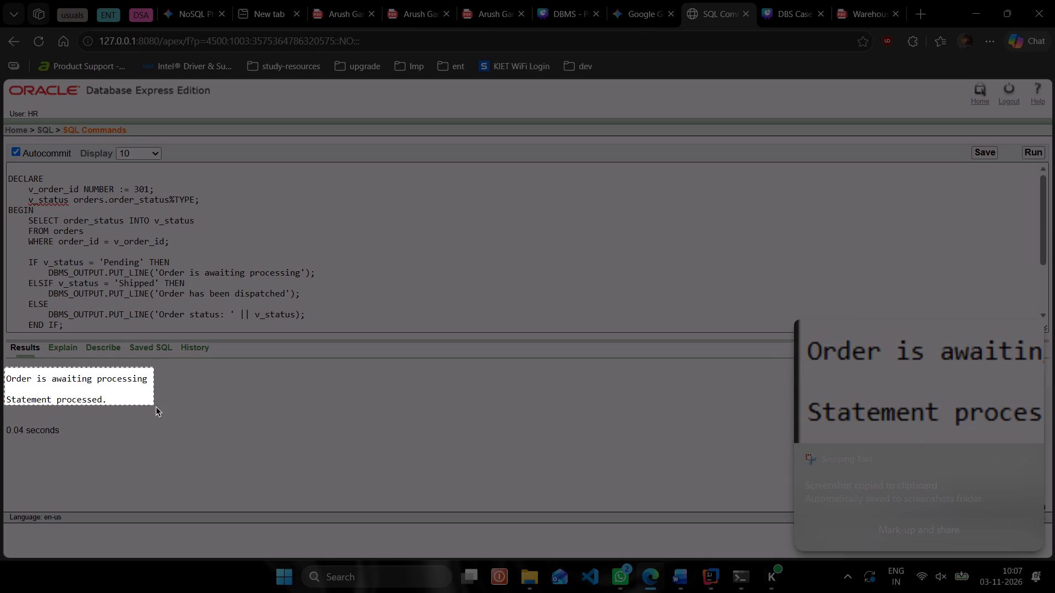
{"action": "left_click_drag", "start_coordinate": [156, 406], "coordinate": [151, 409]}
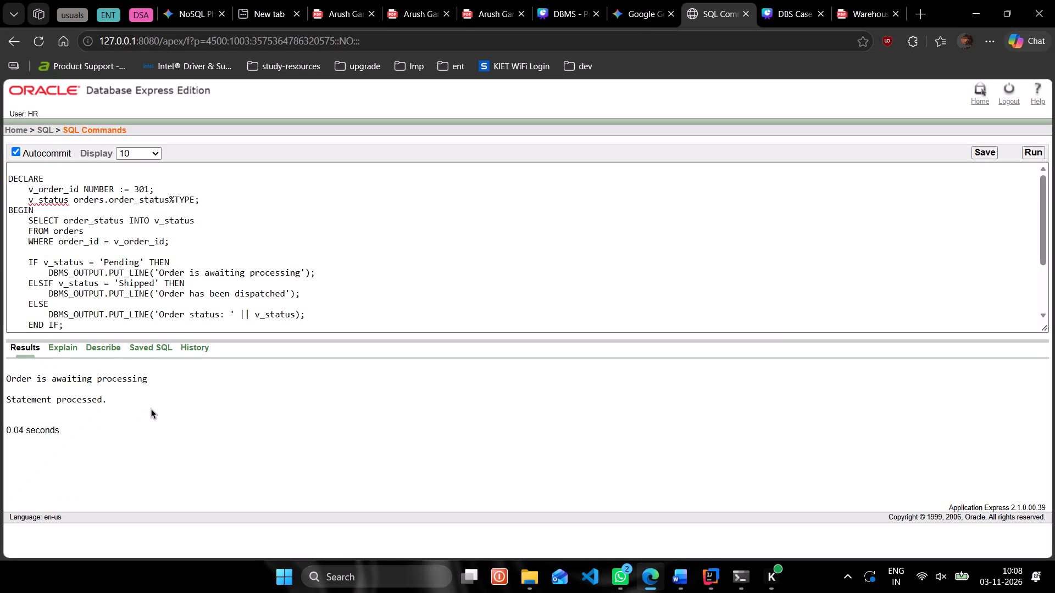
Paste the output screenshot onto page 11 of the Canva presentation, shrink it and place it over the Table Output column.
{"action": "left_click", "coordinate": [776, 0]}
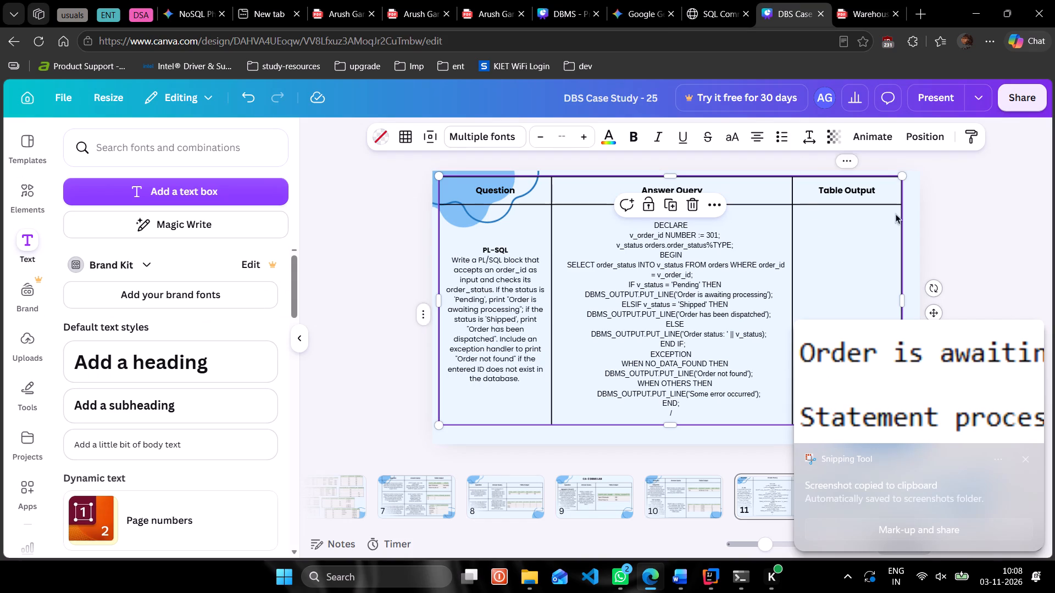
{"action": "left_click", "coordinate": [980, 218]}
{"action": "key", "text": "ctrl+v"}
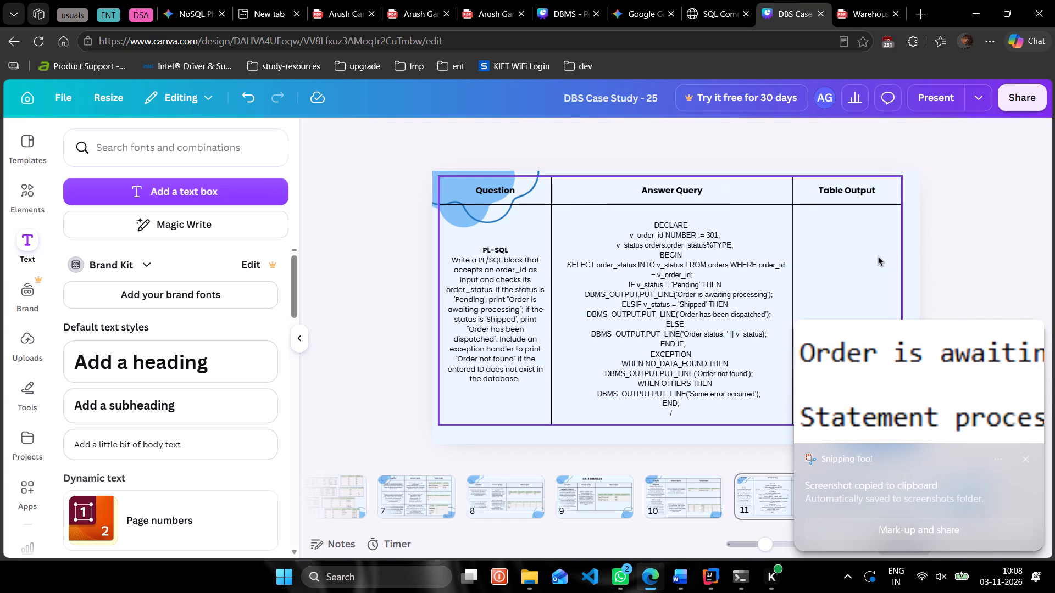
{"action": "left_click_drag", "start_coordinate": [558, 275], "coordinate": [596, 281]}
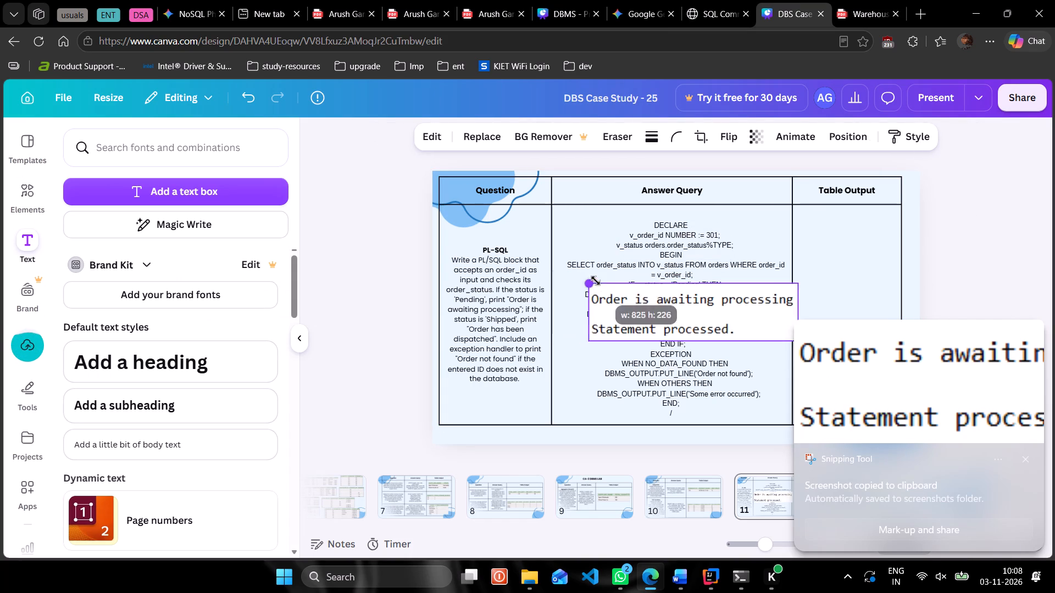
{"action": "left_click_drag", "start_coordinate": [596, 281], "coordinate": [603, 283]}
{"action": "left_click_drag", "start_coordinate": [660, 304], "coordinate": [797, 287]}
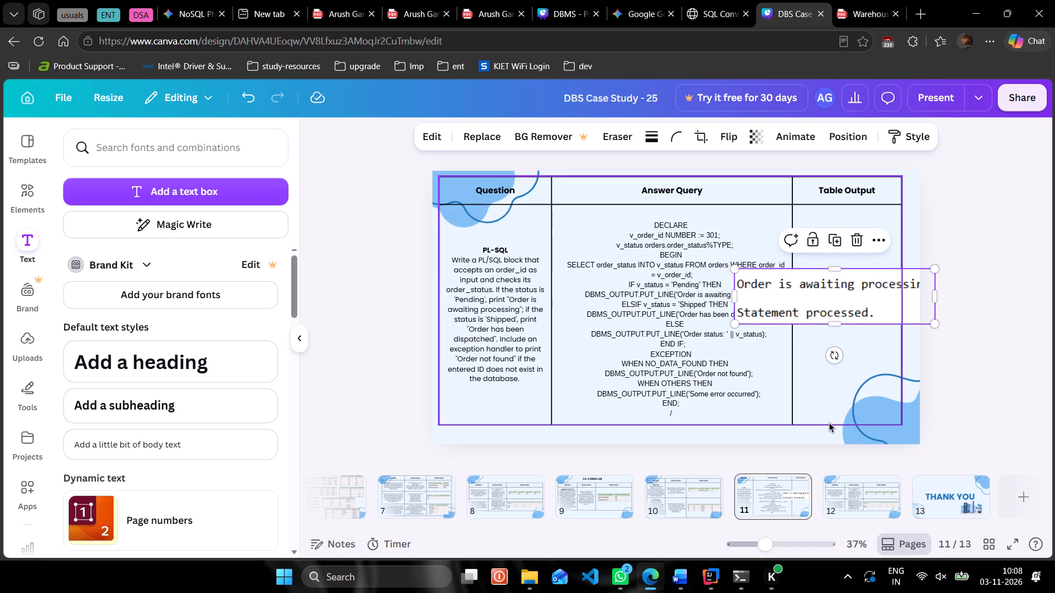
Left-align all the PL/SQL code in the Answer Query cell.
{"action": "triple_click", "coordinate": [703, 353]}
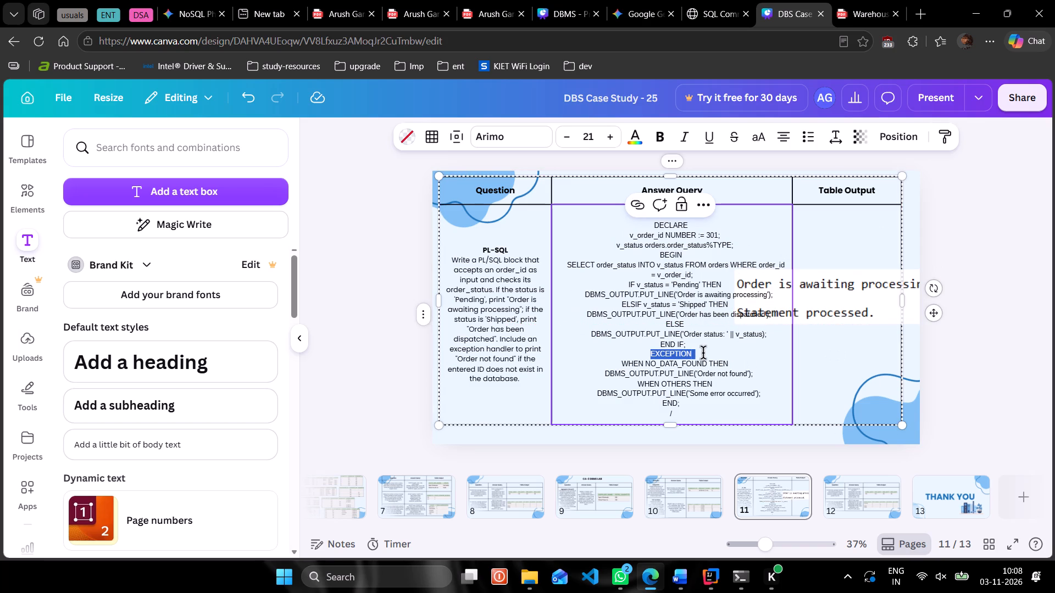
{"action": "key", "text": "ctrl+a"}
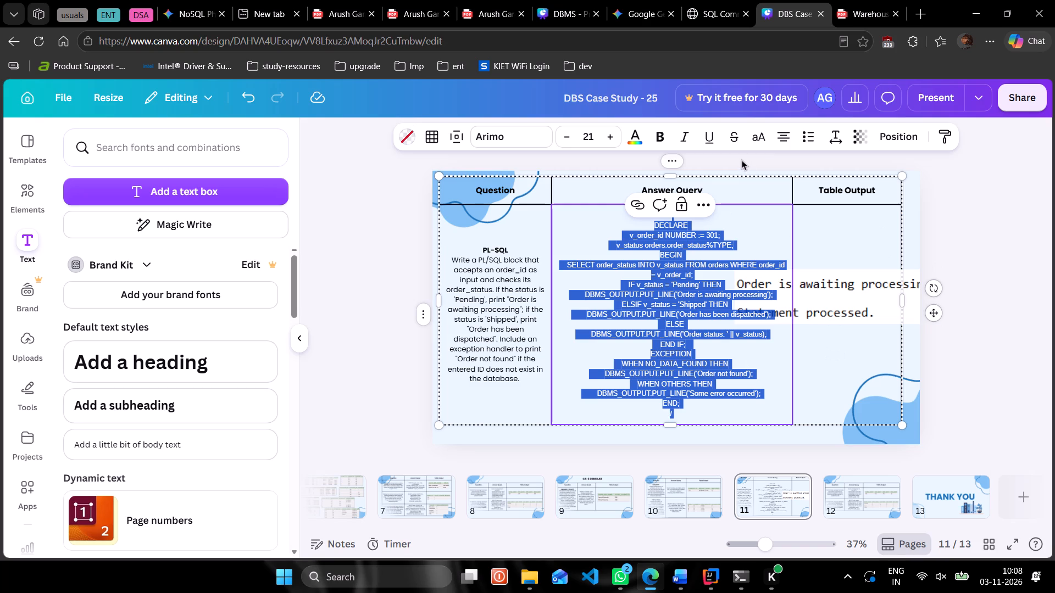
{"action": "left_click", "coordinate": [776, 135]}
{"action": "left_click", "coordinate": [985, 267]}
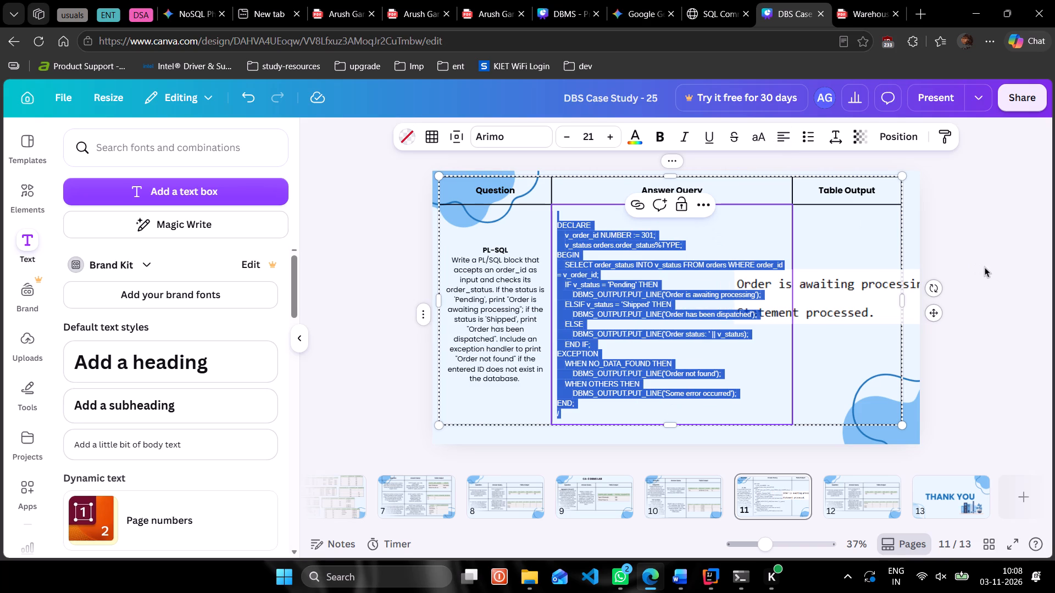
Narrow the Answer Query column to give the Table Output column more width.
{"action": "left_click", "coordinate": [792, 348]}
{"action": "left_click_drag", "start_coordinate": [792, 348], "coordinate": [785, 348]}
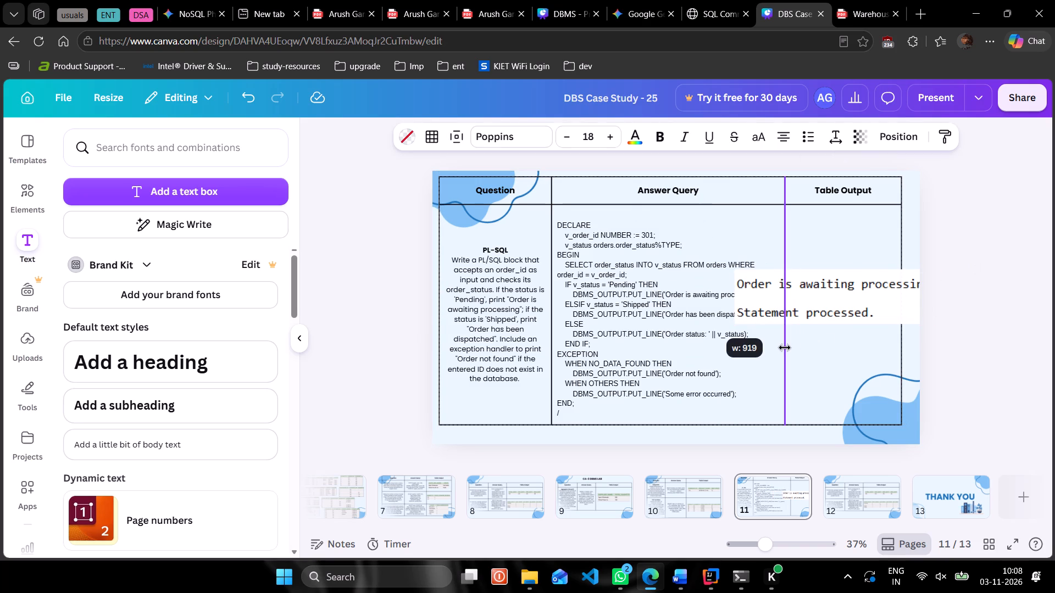
{"action": "left_click_drag", "start_coordinate": [785, 348], "coordinate": [762, 348]}
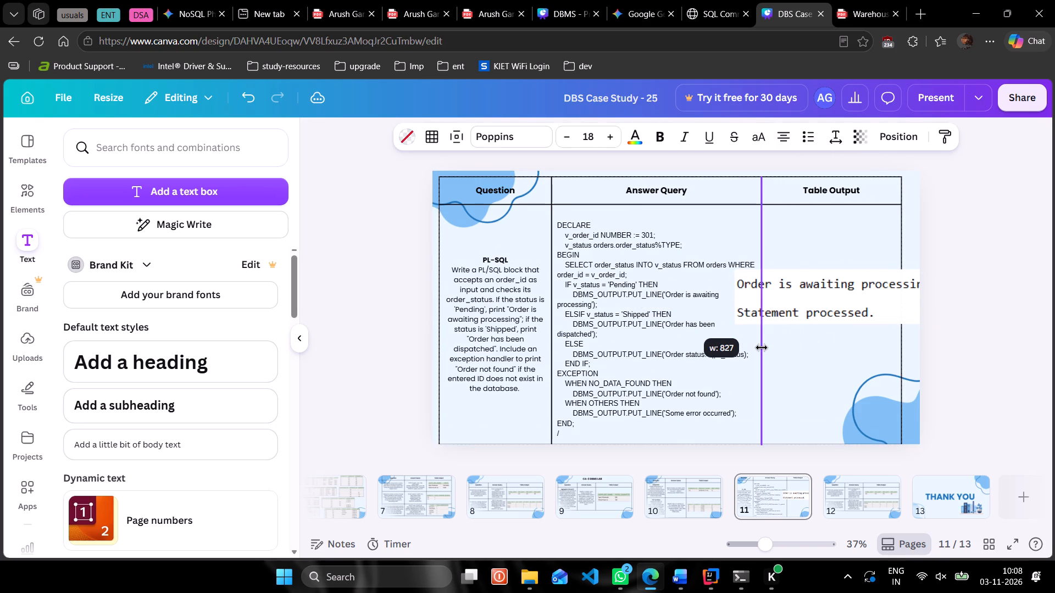
{"action": "left_click_drag", "start_coordinate": [762, 348], "coordinate": [767, 346]}
Shrink the output screenshot further and position its left edge inside the Table Output column.
{"action": "left_click", "coordinate": [814, 266]}
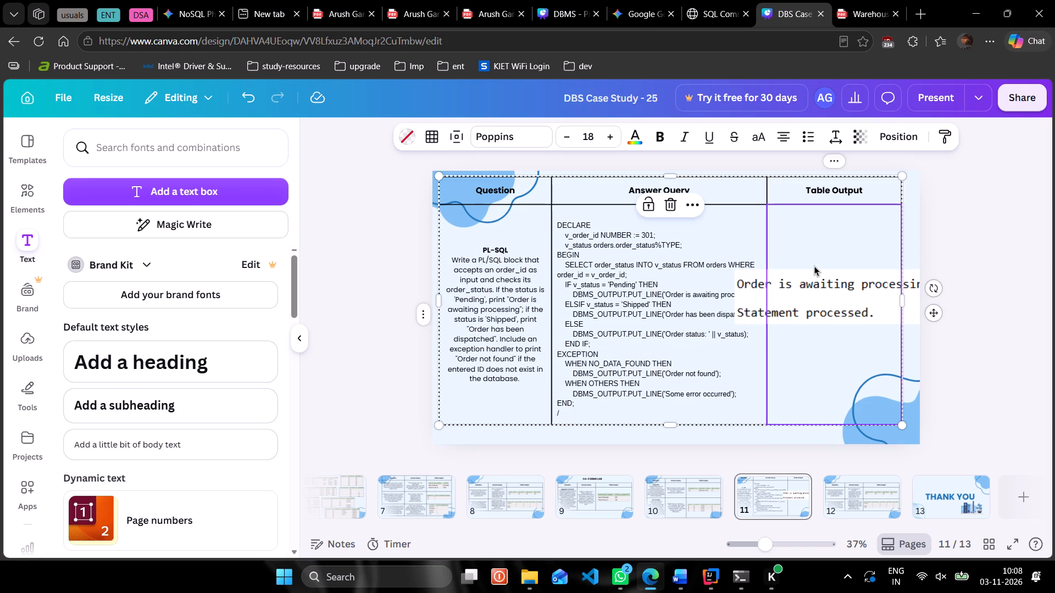
{"action": "left_click_drag", "start_coordinate": [820, 299], "coordinate": [820, 309]}
{"action": "double_click", "coordinate": [820, 309]}
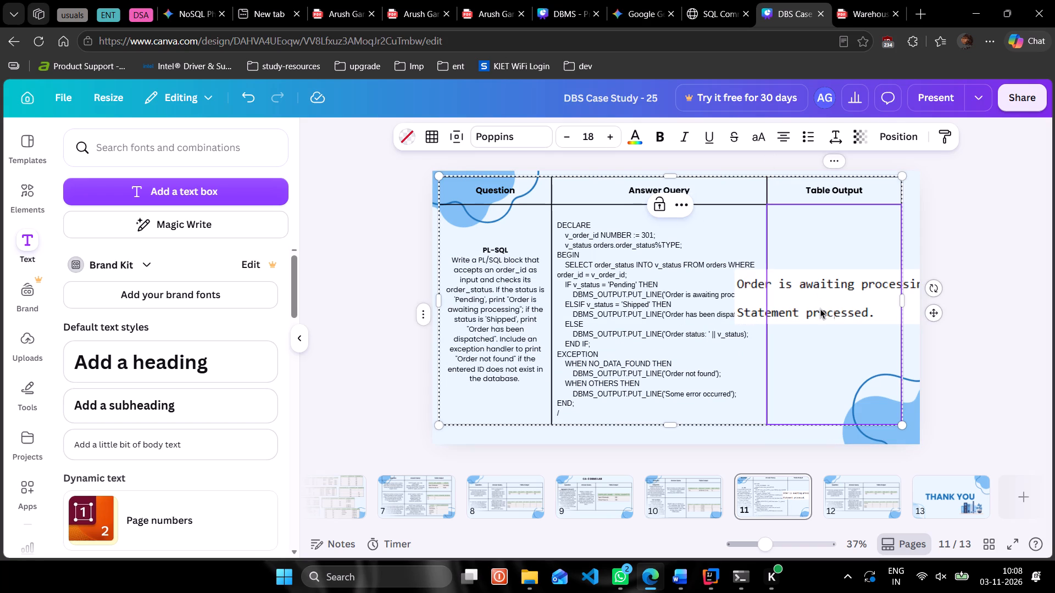
{"action": "left_click", "coordinate": [962, 256]}
{"action": "left_click", "coordinate": [851, 298]}
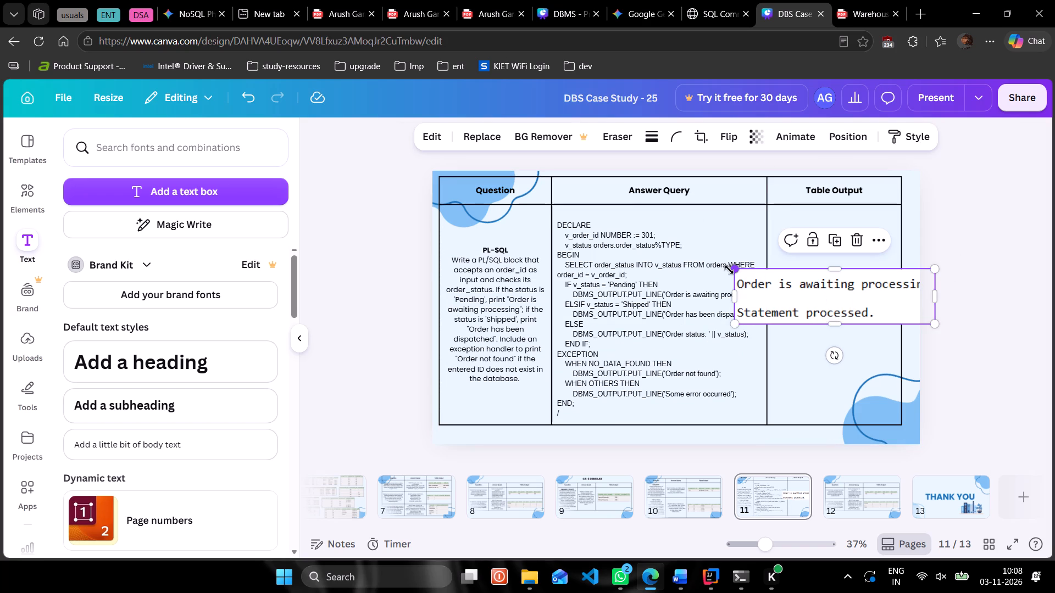
{"action": "left_click_drag", "start_coordinate": [729, 270], "coordinate": [760, 270]}
{"action": "left_click_drag", "start_coordinate": [782, 286], "coordinate": [782, 287]}
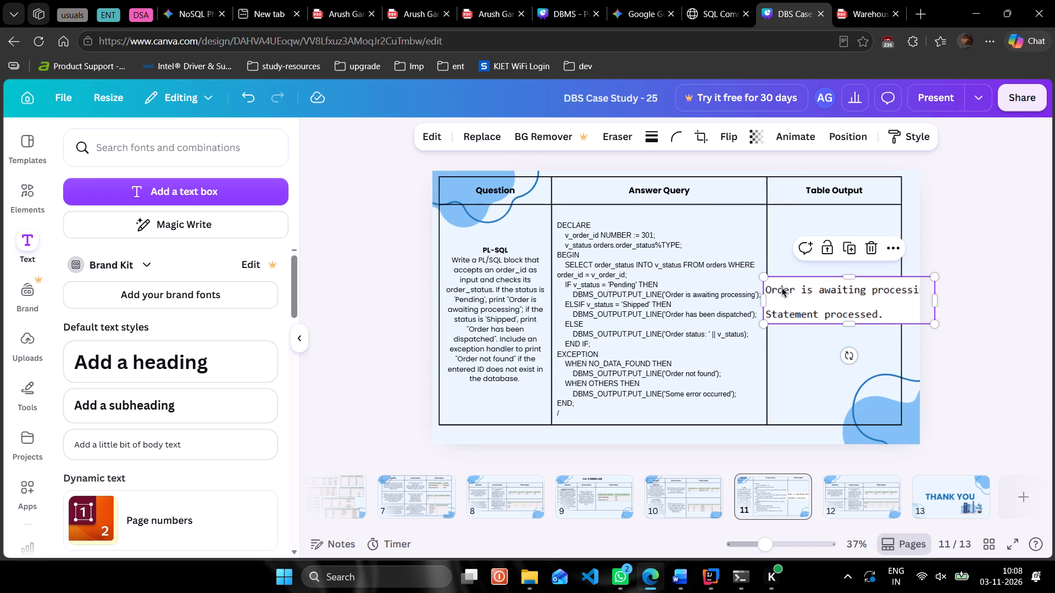
{"action": "left_click_drag", "start_coordinate": [782, 287], "coordinate": [791, 296]}
{"action": "left_click", "coordinate": [952, 264]}
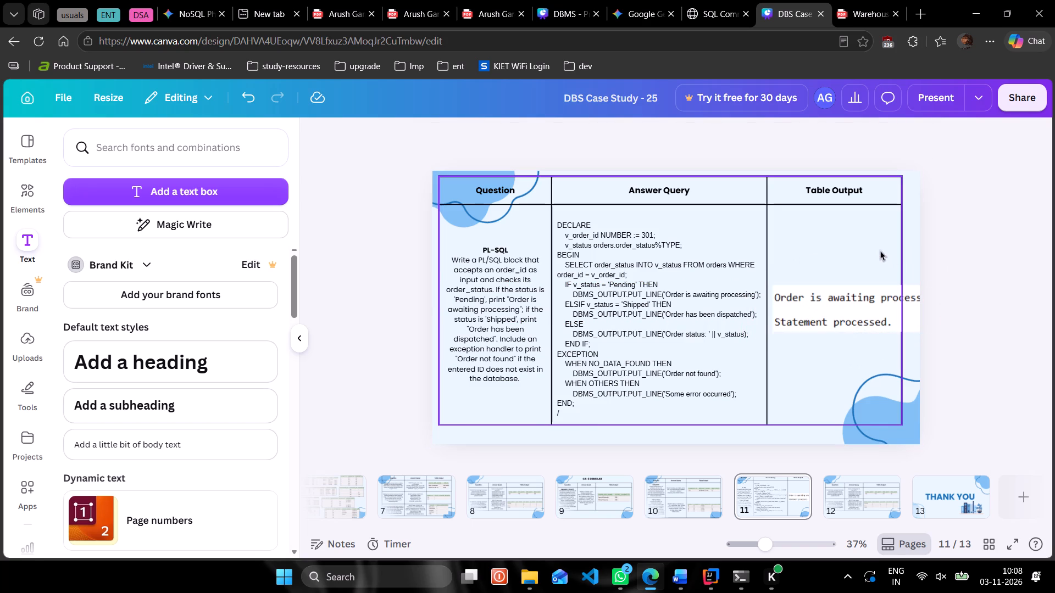
Move the whole table slightly down on the slide.
{"action": "left_click", "coordinate": [876, 248]}
{"action": "left_click_drag", "start_coordinate": [930, 311], "coordinate": [930, 317]}
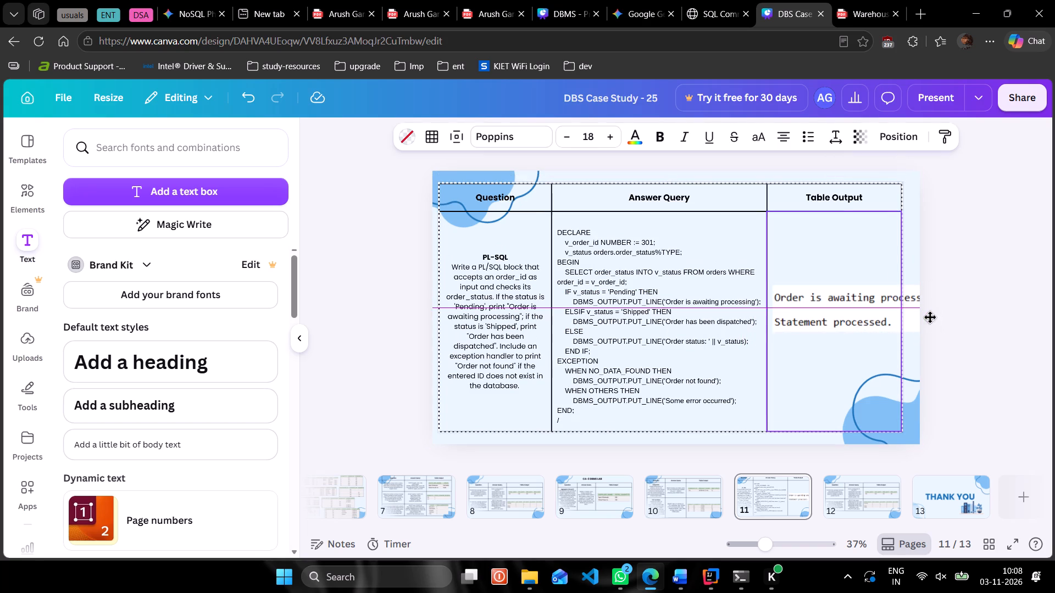
{"action": "left_click_drag", "start_coordinate": [930, 317], "coordinate": [930, 316]}
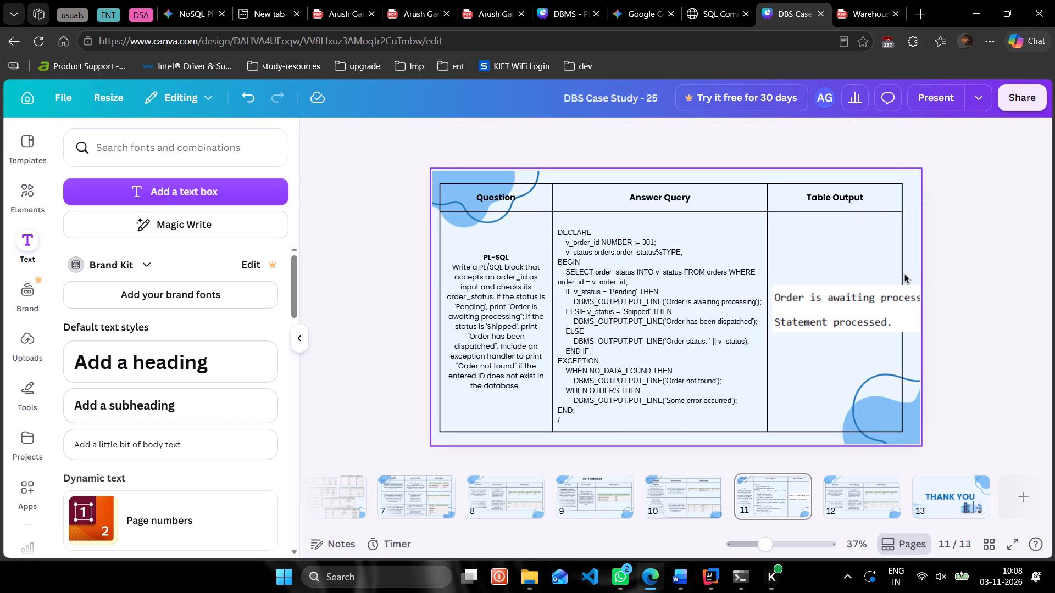
Widen the Table Output column by extending the table's outer border towards the slide's right edge.
{"action": "left_click", "coordinate": [904, 273]}
{"action": "left_click", "coordinate": [902, 272]}
{"action": "left_click_drag", "start_coordinate": [902, 272], "coordinate": [907, 272]}
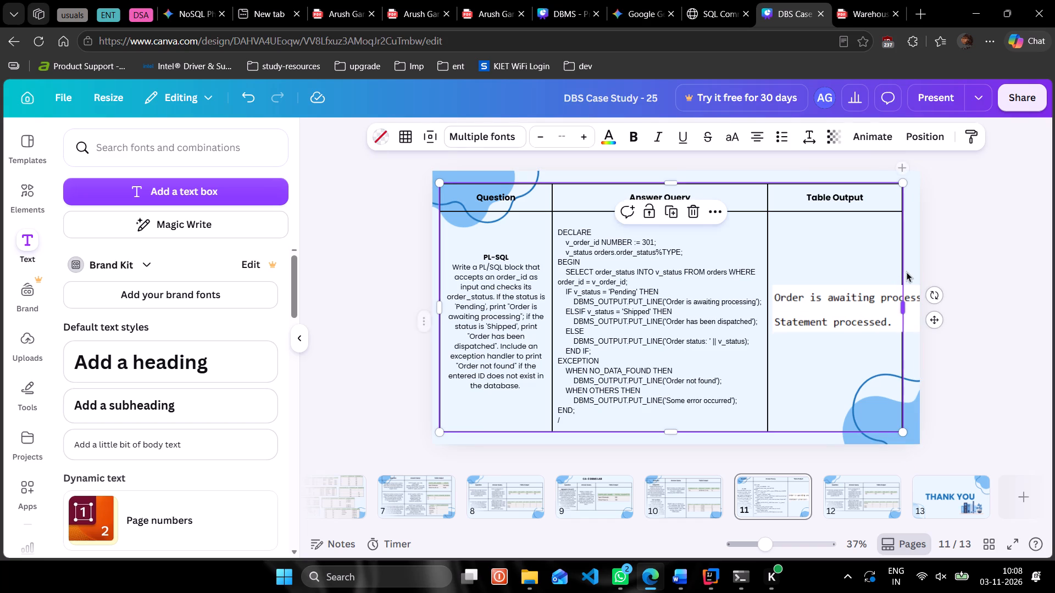
{"action": "left_click_drag", "start_coordinate": [907, 272], "coordinate": [914, 270]}
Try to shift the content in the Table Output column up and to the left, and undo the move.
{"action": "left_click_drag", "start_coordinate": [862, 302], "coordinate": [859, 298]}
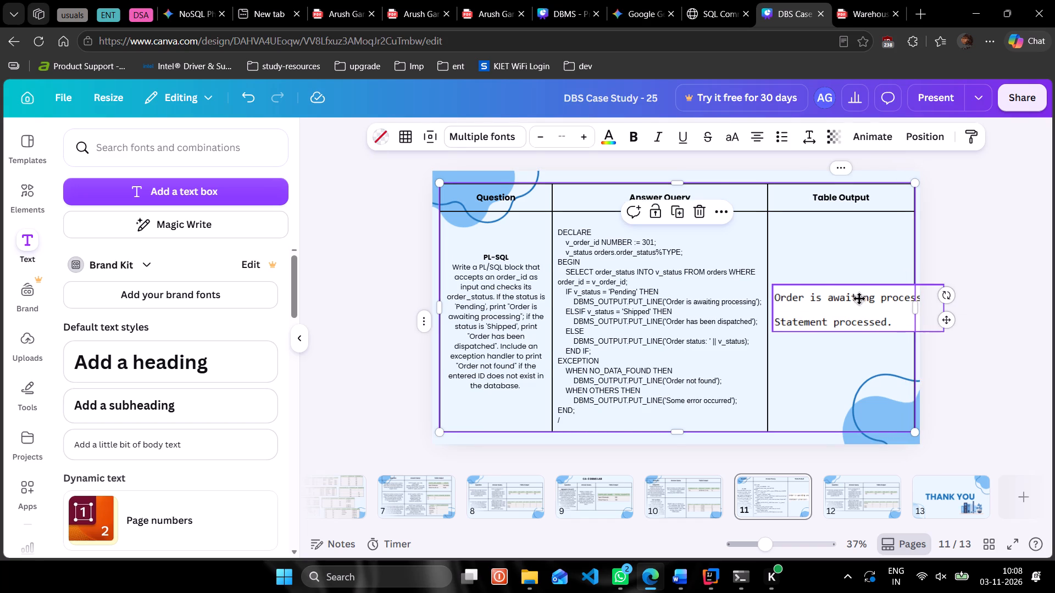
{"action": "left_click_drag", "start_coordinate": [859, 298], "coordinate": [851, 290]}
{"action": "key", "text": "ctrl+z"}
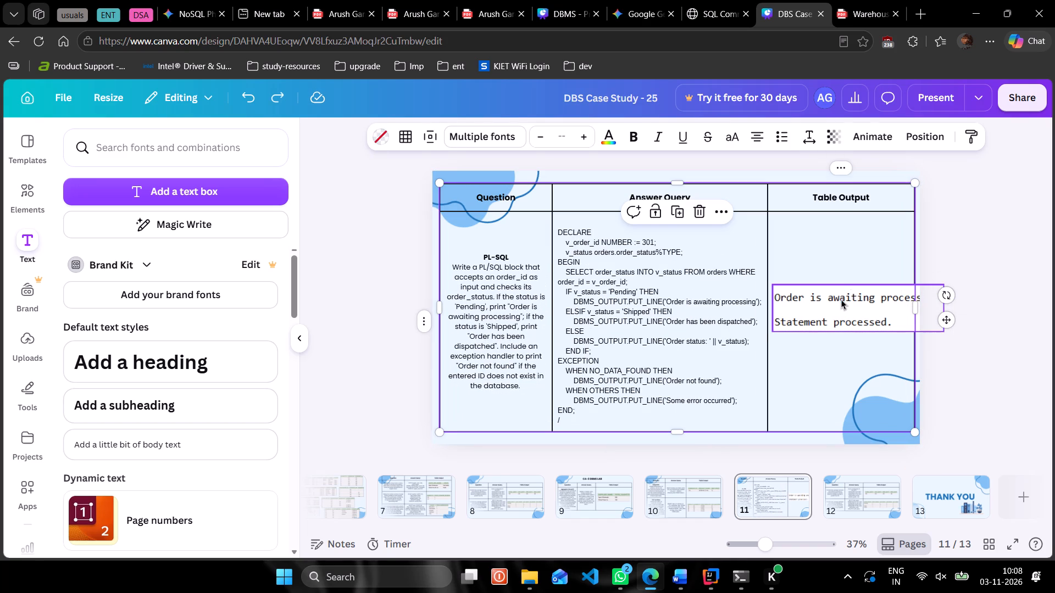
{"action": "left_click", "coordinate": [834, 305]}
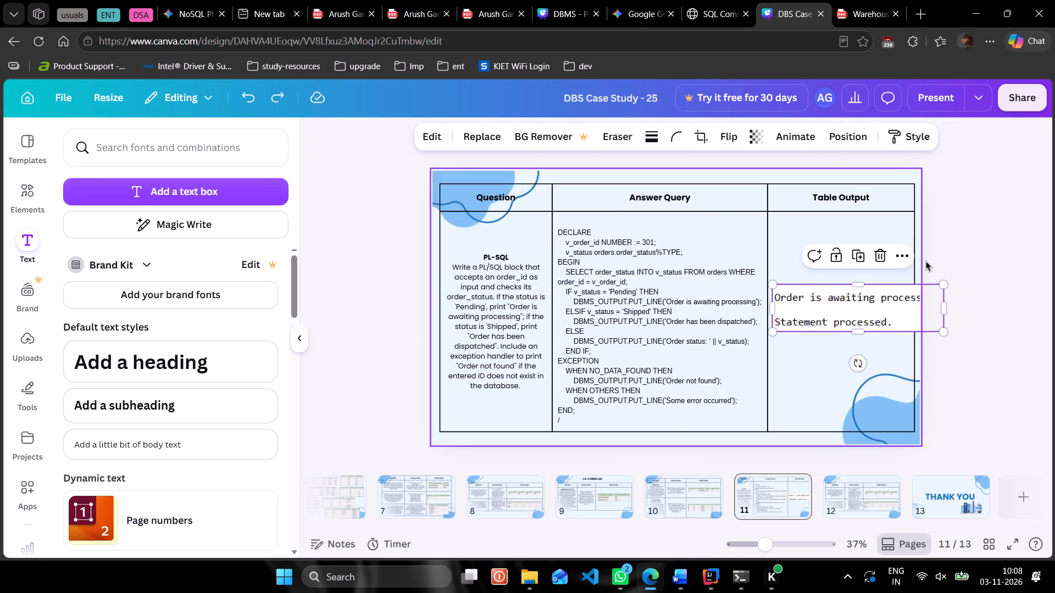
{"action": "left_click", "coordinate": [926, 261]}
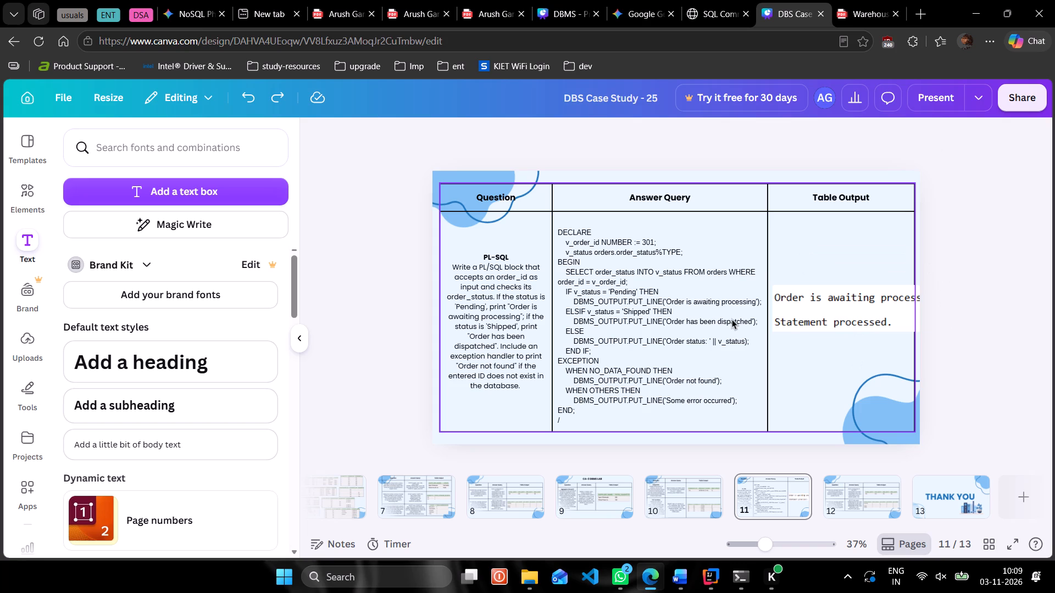
Narrow the Answer Query column to a width of about 824.
{"action": "left_click", "coordinate": [732, 319]}
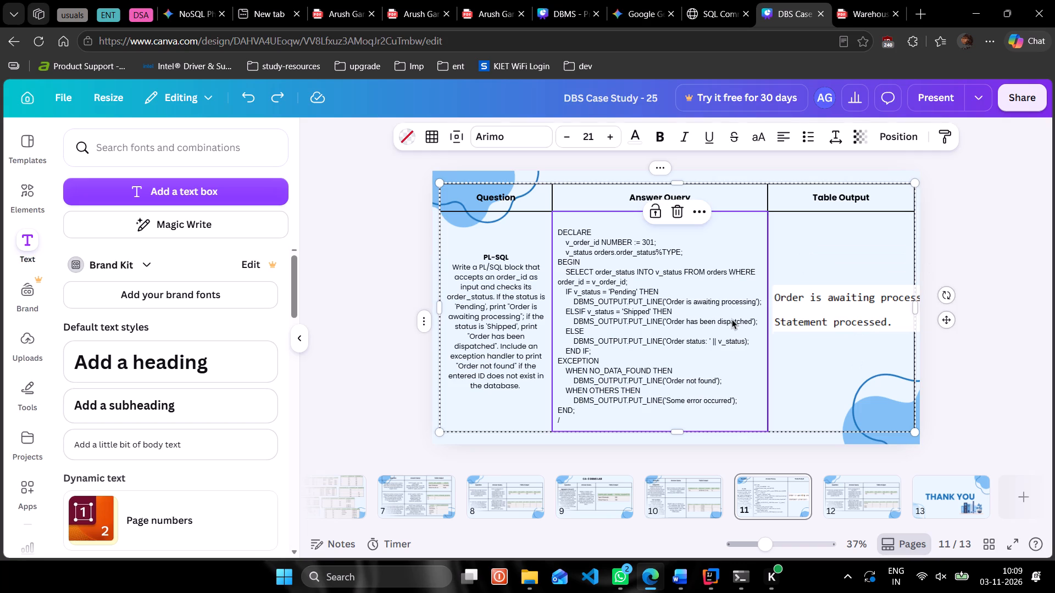
{"action": "left_click_drag", "start_coordinate": [770, 271], "coordinate": [764, 270]}
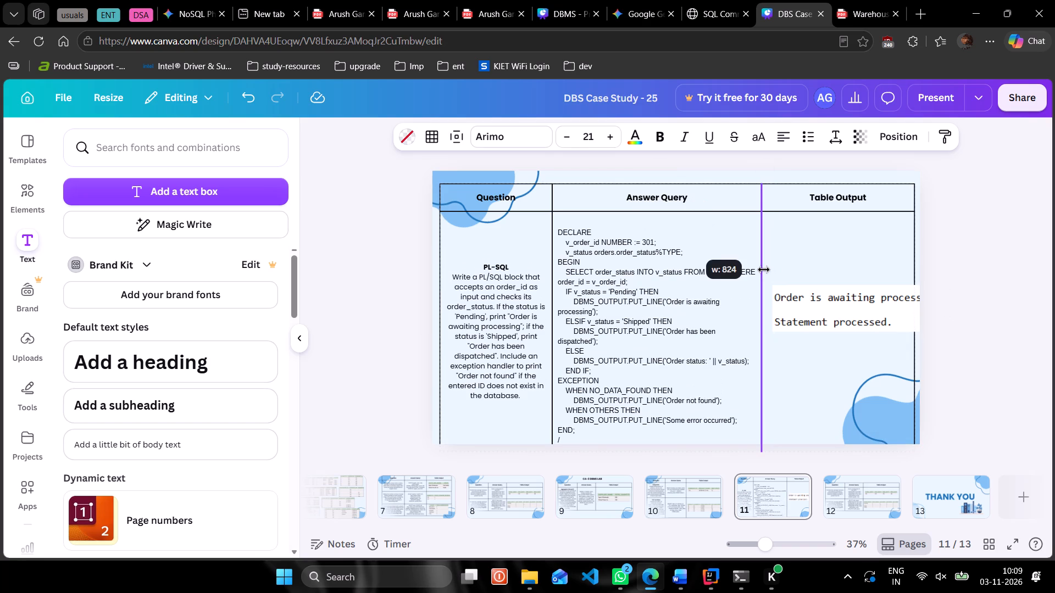
{"action": "left_click_drag", "start_coordinate": [764, 270], "coordinate": [765, 269]}
Move the output screenshot against the left border of the Table Output column, slightly lower.
{"action": "left_click_drag", "start_coordinate": [793, 296], "coordinate": [781, 305]}
{"action": "left_click", "coordinate": [1000, 201]}
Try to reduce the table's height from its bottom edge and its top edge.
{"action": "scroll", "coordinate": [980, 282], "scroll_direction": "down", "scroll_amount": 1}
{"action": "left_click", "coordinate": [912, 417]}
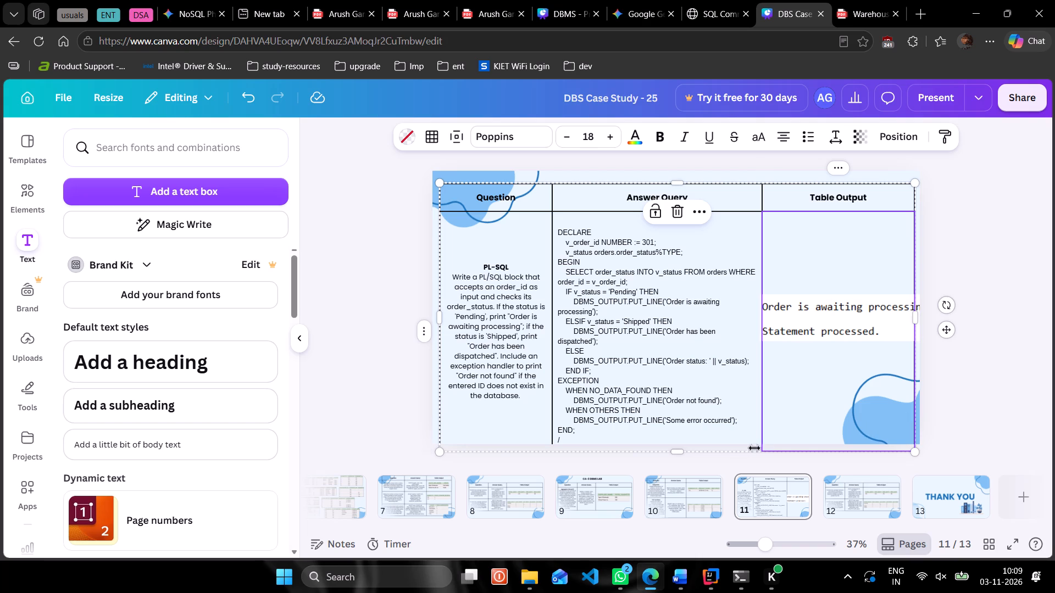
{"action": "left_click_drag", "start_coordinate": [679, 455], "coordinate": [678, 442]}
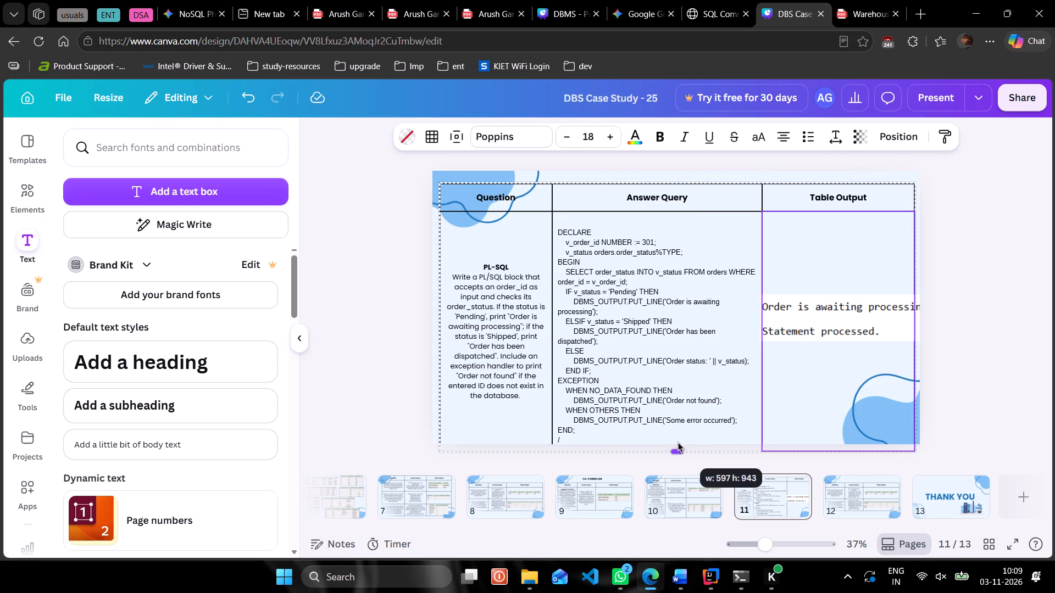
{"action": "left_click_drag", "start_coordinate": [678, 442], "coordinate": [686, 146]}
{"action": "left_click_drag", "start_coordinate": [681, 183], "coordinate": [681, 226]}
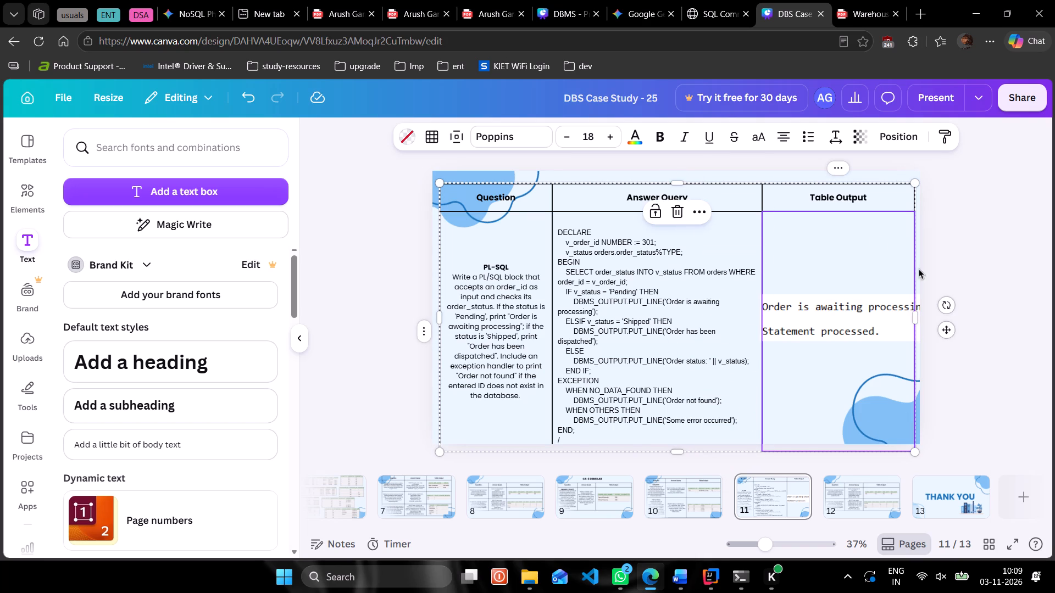
Move the whole table up until it is vertically centred on the slide.
{"action": "left_click_drag", "start_coordinate": [945, 330], "coordinate": [945, 323]}
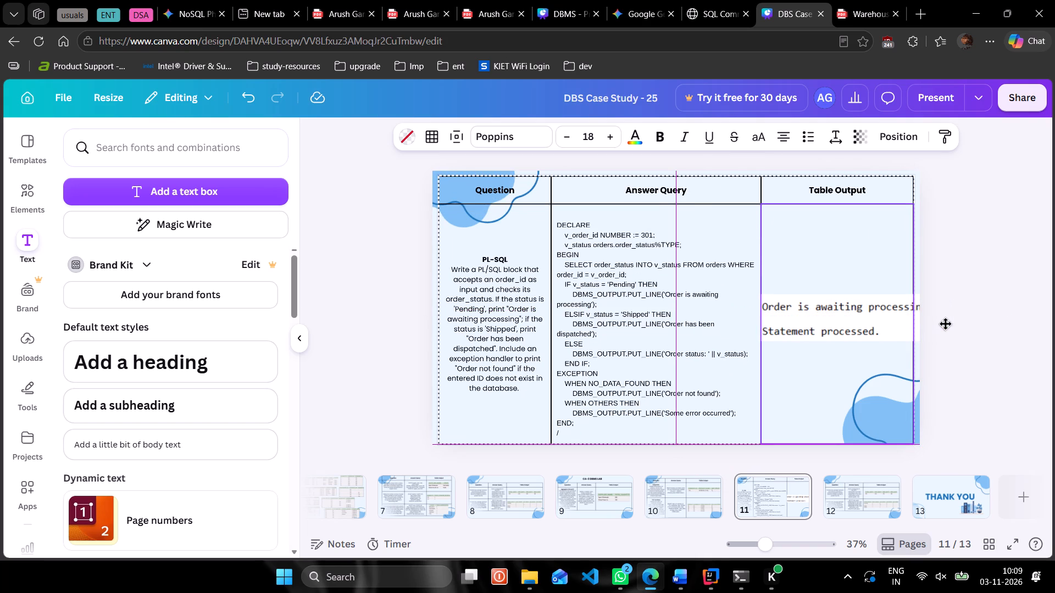
{"action": "left_click_drag", "start_coordinate": [945, 323], "coordinate": [945, 323]}
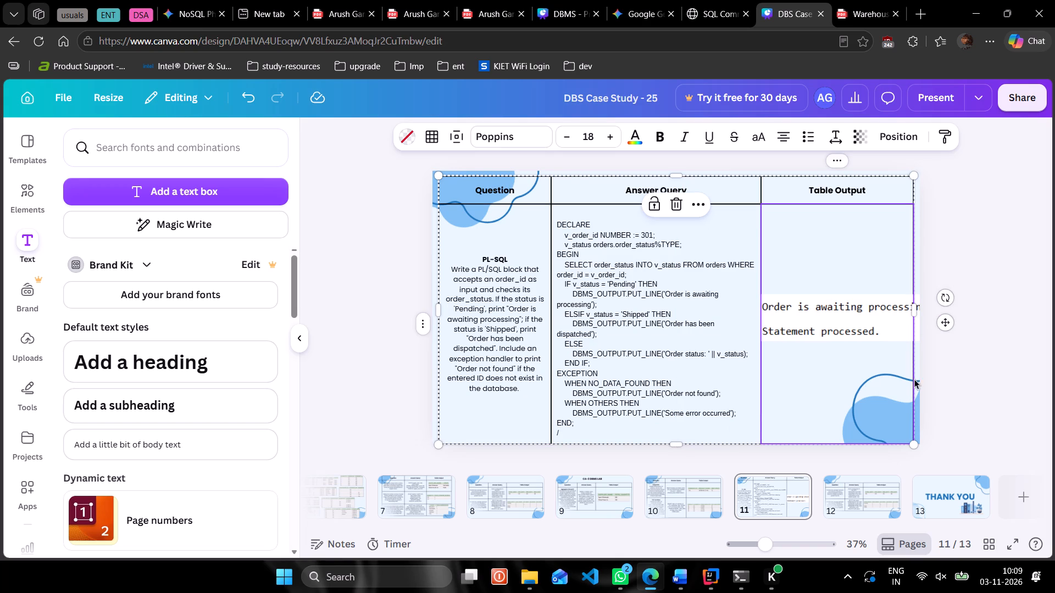
{"action": "left_click", "coordinate": [972, 348]}
{"action": "left_click", "coordinate": [784, 437]}
{"action": "left_click", "coordinate": [949, 322]}
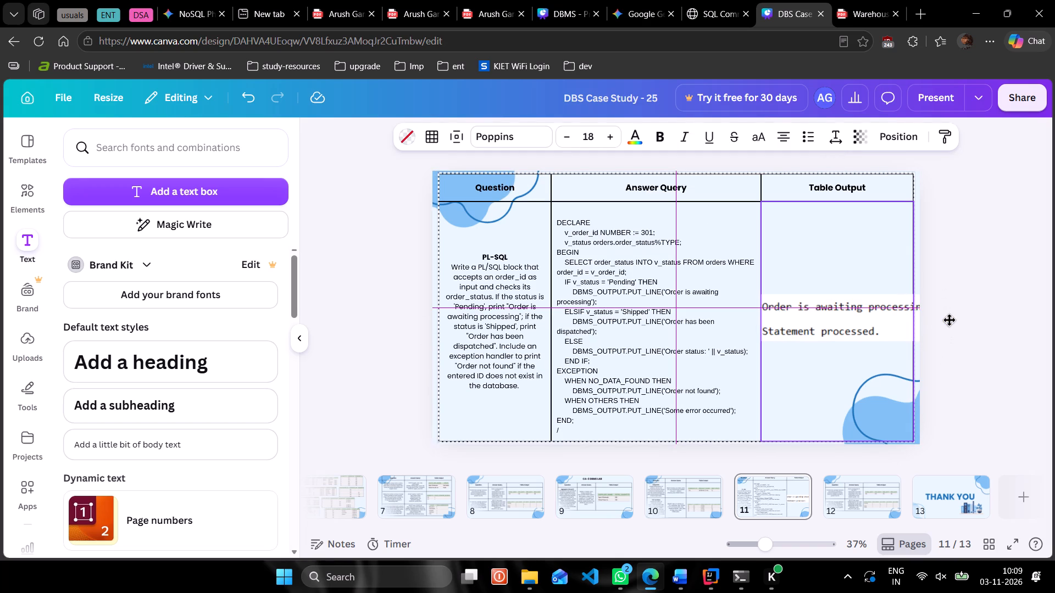
{"action": "left_click", "coordinate": [985, 264]}
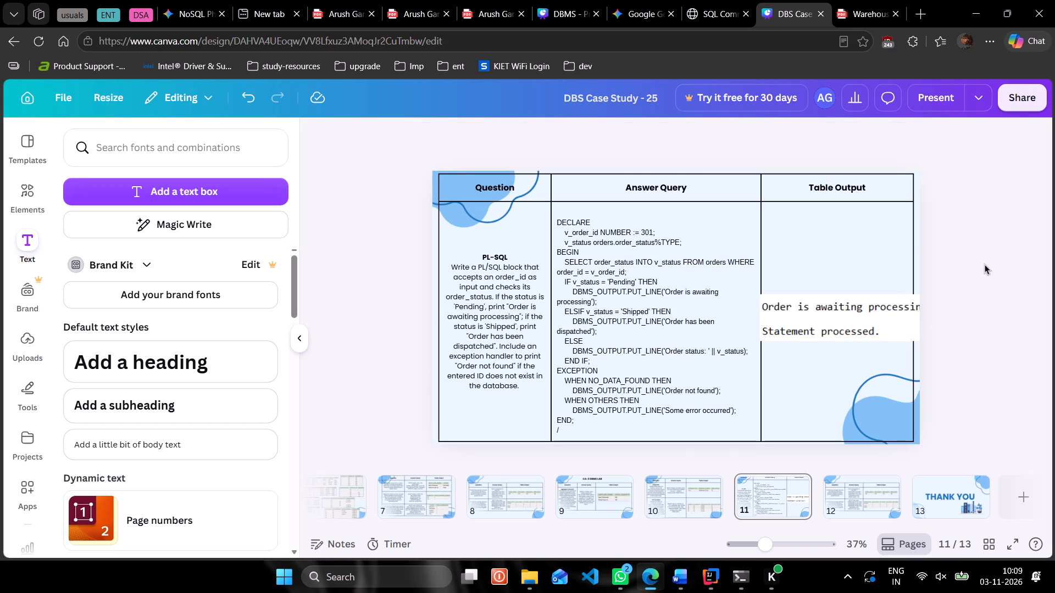
Narrow the Question column to a width of about 410.
{"action": "left_click", "coordinate": [879, 315]}
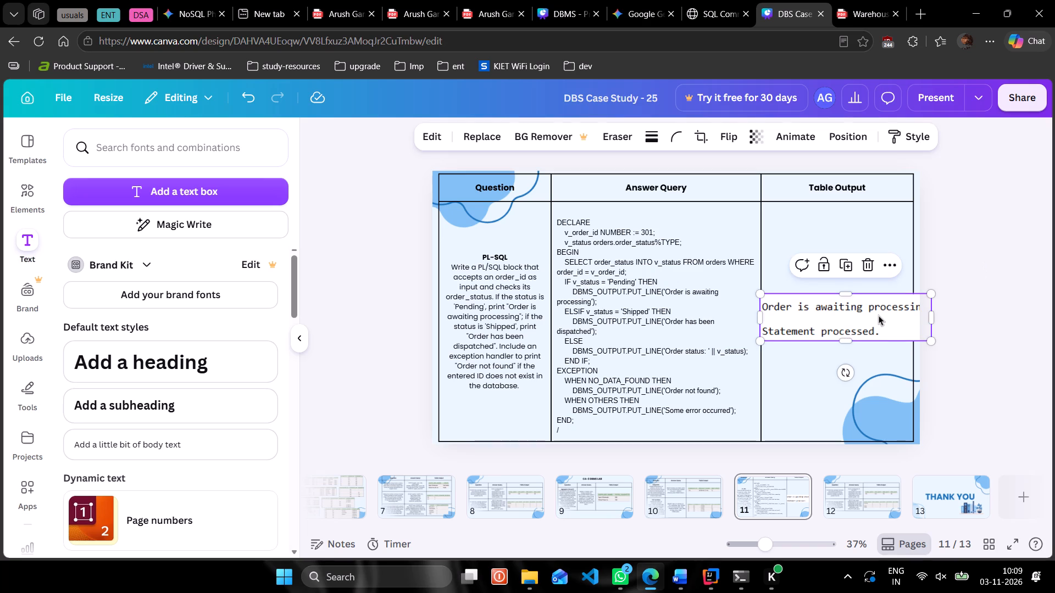
{"action": "left_click", "coordinate": [533, 326]}
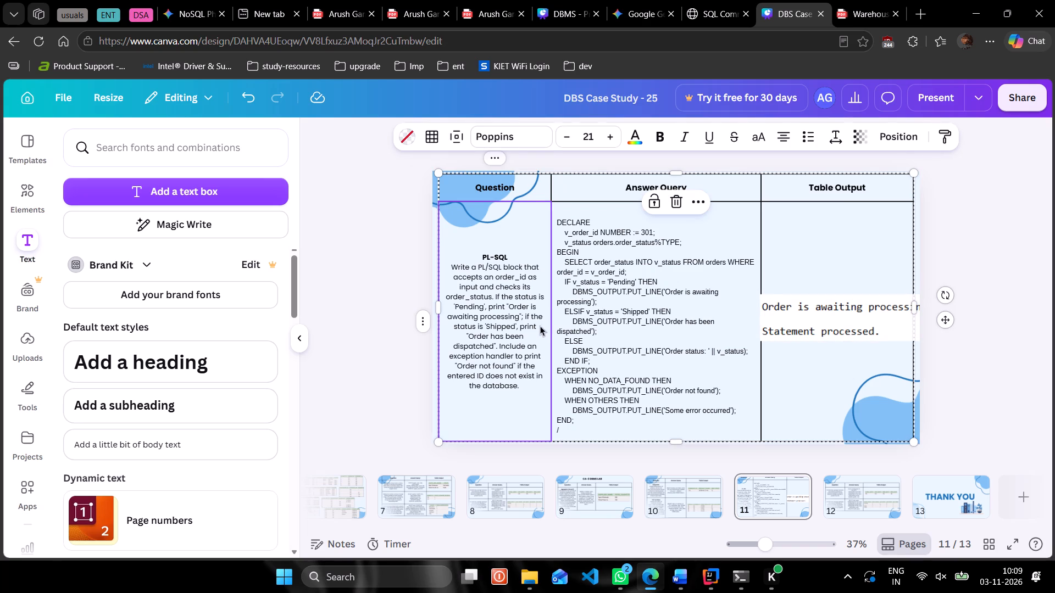
{"action": "left_click_drag", "start_coordinate": [548, 325], "coordinate": [540, 323]}
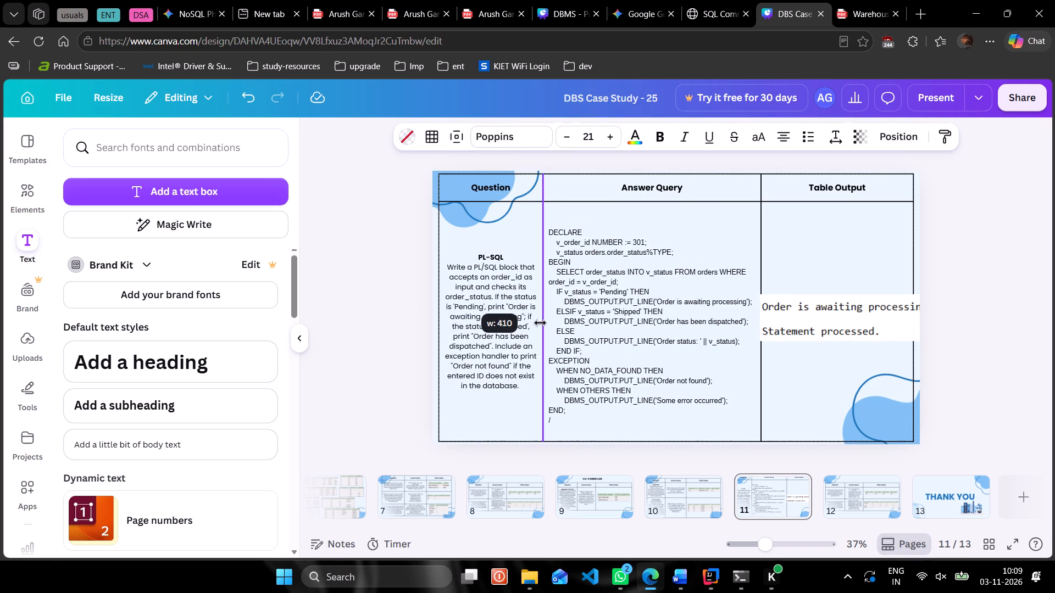
{"action": "left_click_drag", "start_coordinate": [540, 323], "coordinate": [540, 323]}
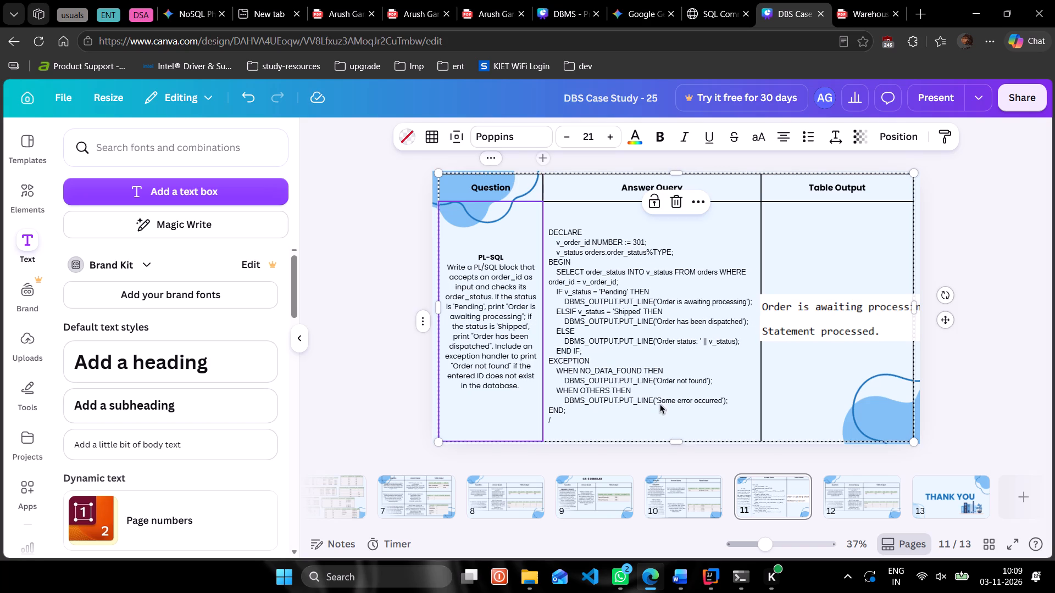
Shorten the table's content row from its bottom edge to a height of about 905.
{"action": "left_click_drag", "start_coordinate": [676, 439], "coordinate": [676, 430]}
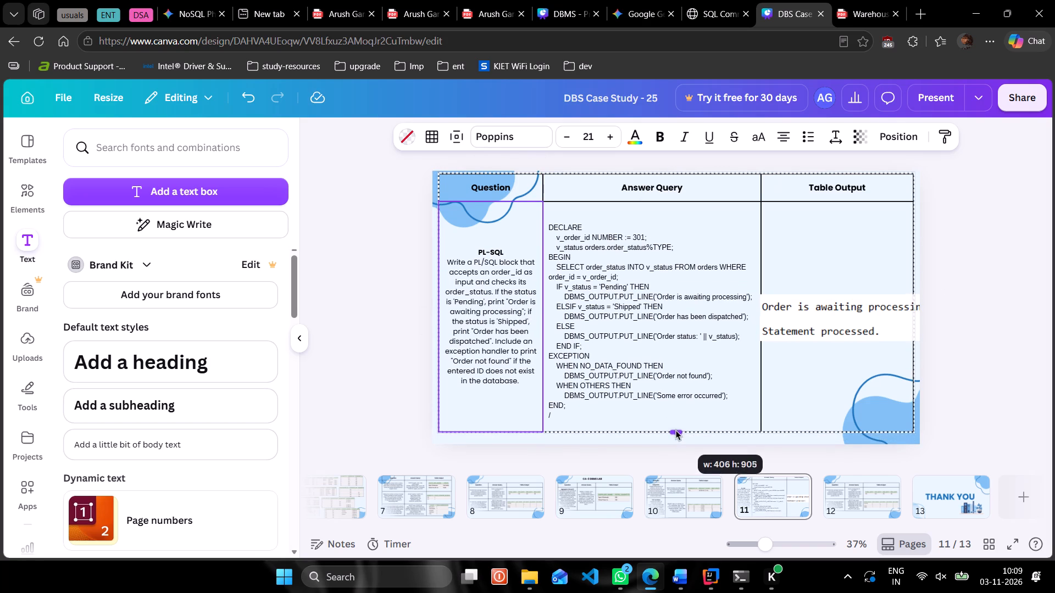
{"action": "left_click_drag", "start_coordinate": [676, 430], "coordinate": [676, 429]}
Narrow the Answer Query column slightly to give the Table Output column more width.
{"action": "left_click_drag", "start_coordinate": [758, 386], "coordinate": [753, 387]}
Move the output screenshot slightly left and up, against the left border of the Table Output column.
{"action": "left_click_drag", "start_coordinate": [828, 324], "coordinate": [824, 324]}
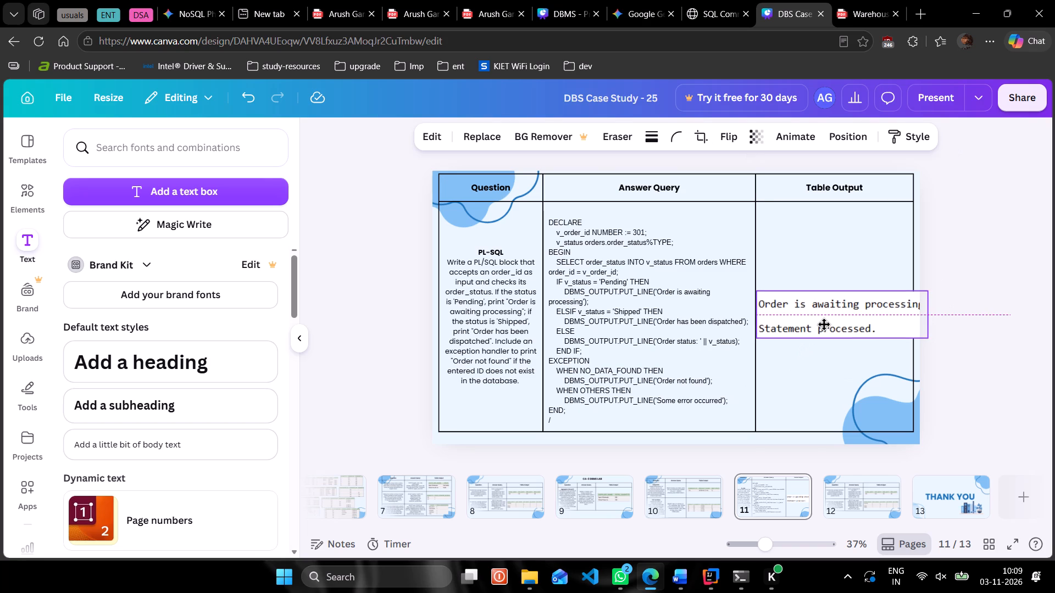
{"action": "left_click_drag", "start_coordinate": [824, 324], "coordinate": [820, 325]}
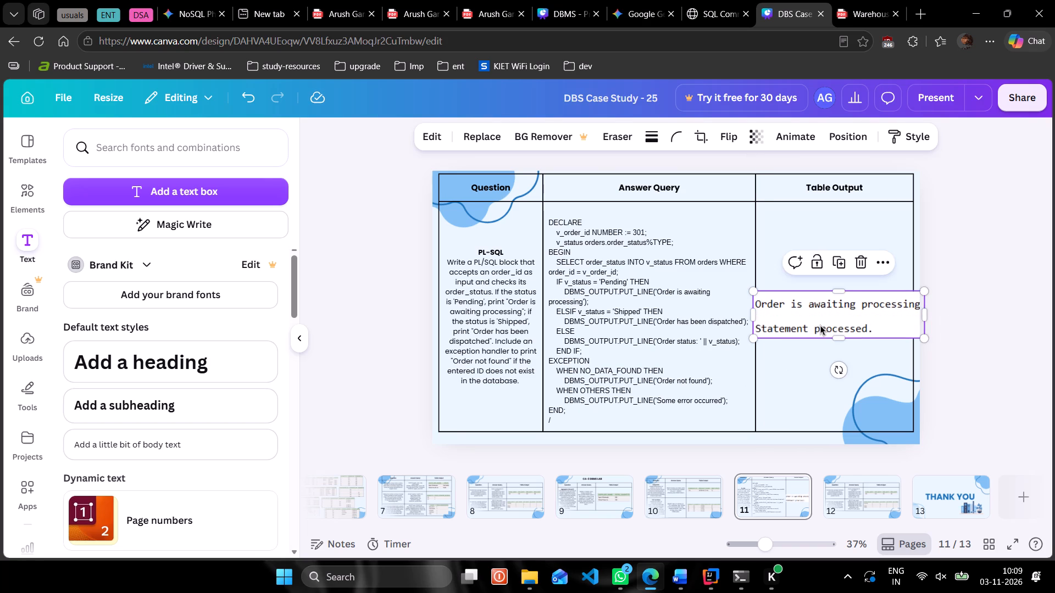
{"action": "left_click", "coordinate": [943, 258]}
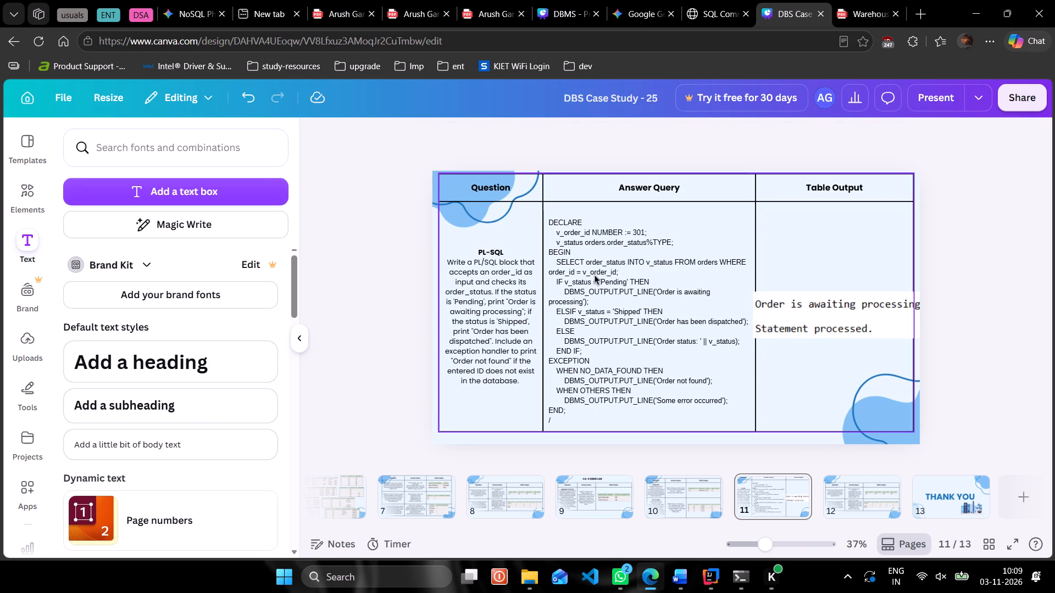
Set the font size of all the PL-SQL question text in the Question column to 25.
{"action": "left_click", "coordinate": [544, 280]}
{"action": "triple_click", "coordinate": [513, 285]}
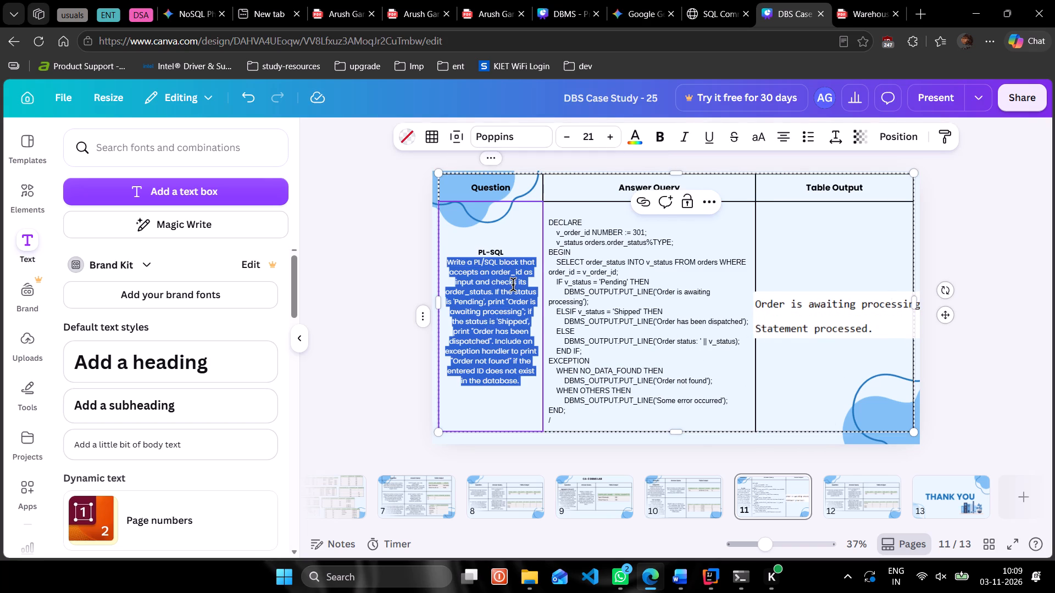
{"action": "key", "text": "ctrl+a"}
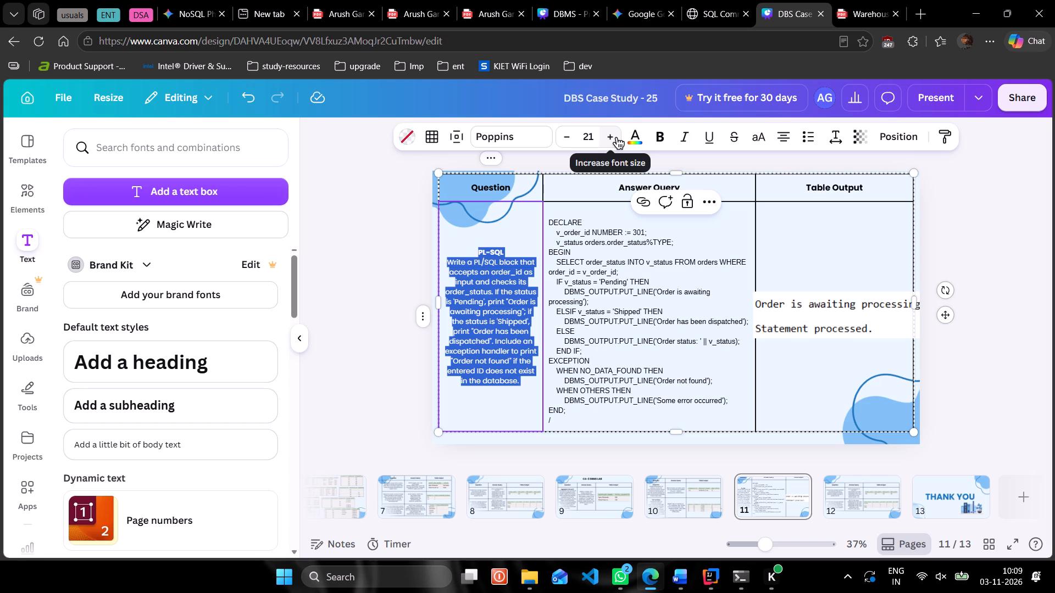
{"action": "triple_click", "coordinate": [616, 138]}
{"action": "left_click", "coordinate": [616, 138]}
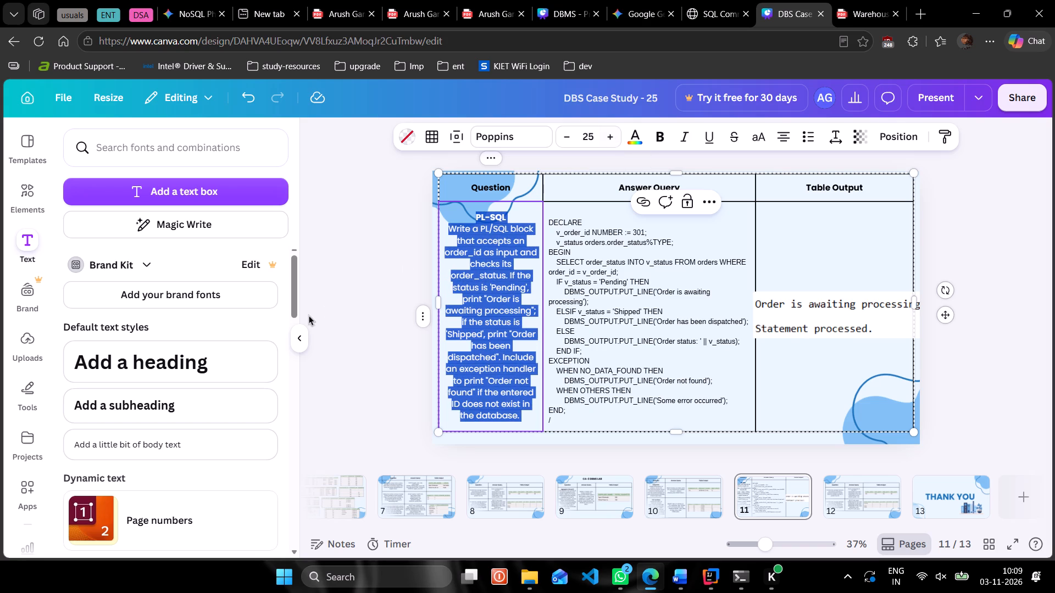
{"action": "left_click", "coordinate": [363, 301]}
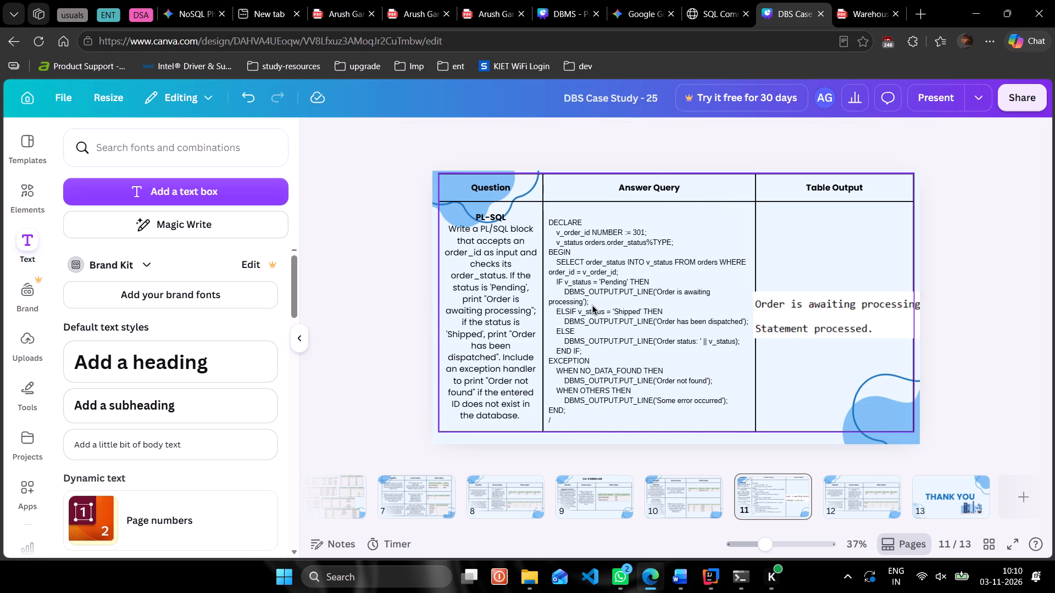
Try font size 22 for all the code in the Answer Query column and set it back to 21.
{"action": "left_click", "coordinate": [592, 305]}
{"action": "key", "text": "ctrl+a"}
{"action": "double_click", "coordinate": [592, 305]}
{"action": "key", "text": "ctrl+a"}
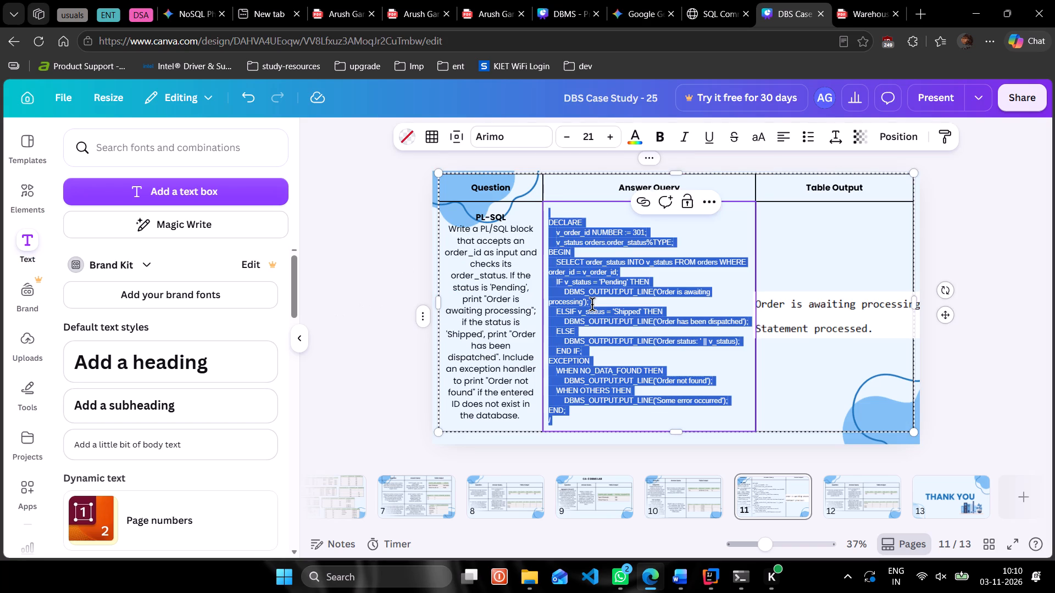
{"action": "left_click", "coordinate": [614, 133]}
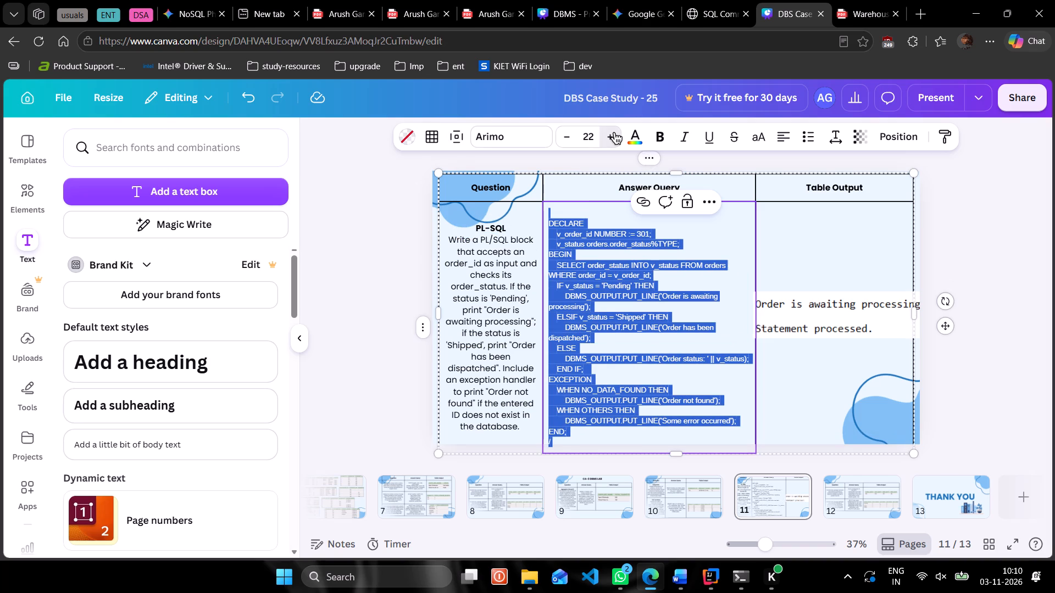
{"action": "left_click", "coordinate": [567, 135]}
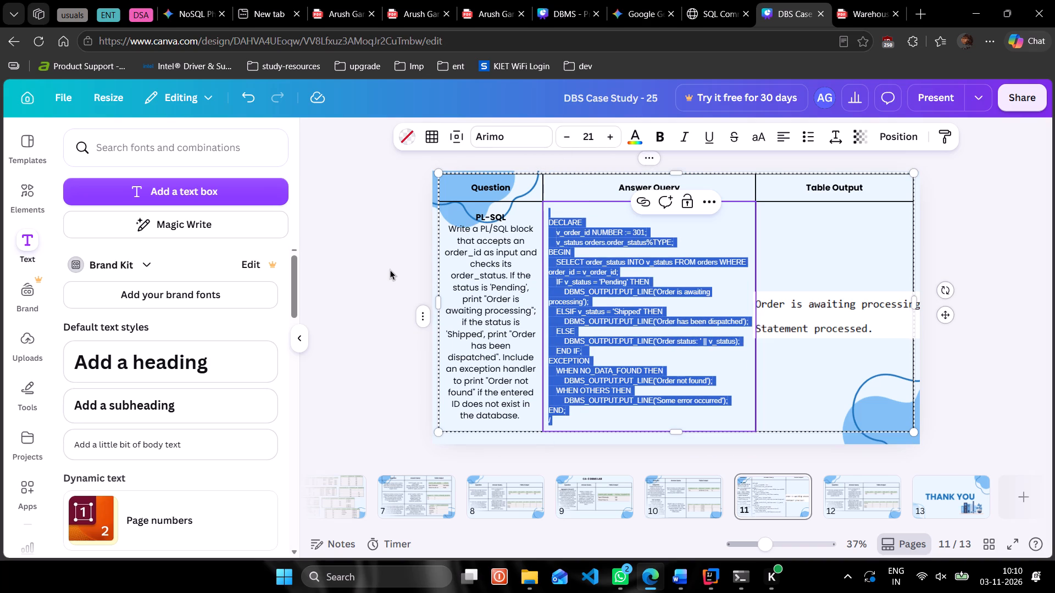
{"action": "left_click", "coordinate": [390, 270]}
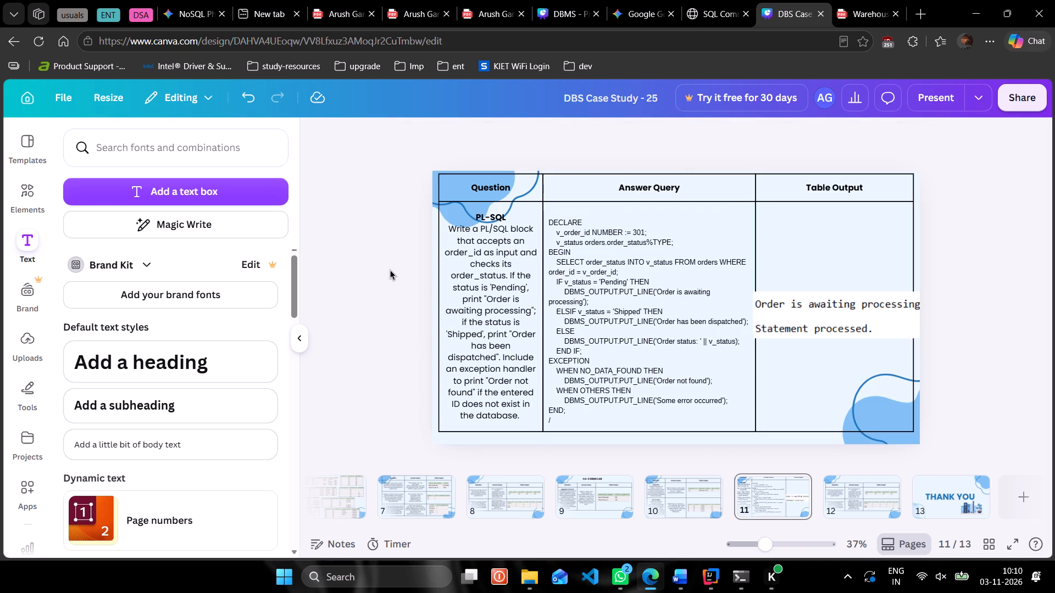
Look through the neighbouring question slides, pages 9, 10 and 12, to compare their tables.
{"action": "left_click", "coordinate": [686, 494]}
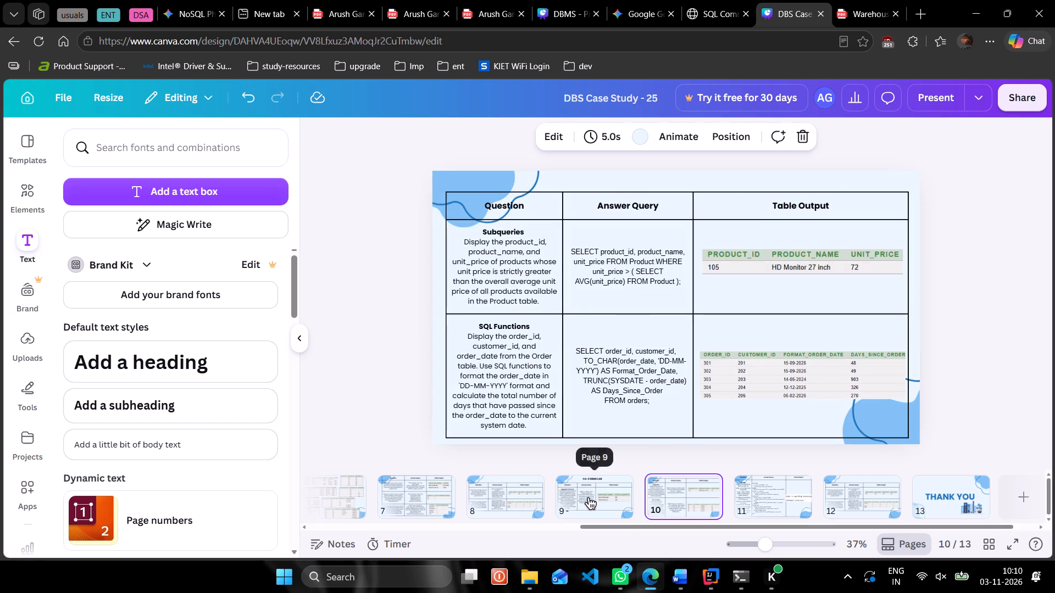
{"action": "left_click", "coordinate": [588, 498]}
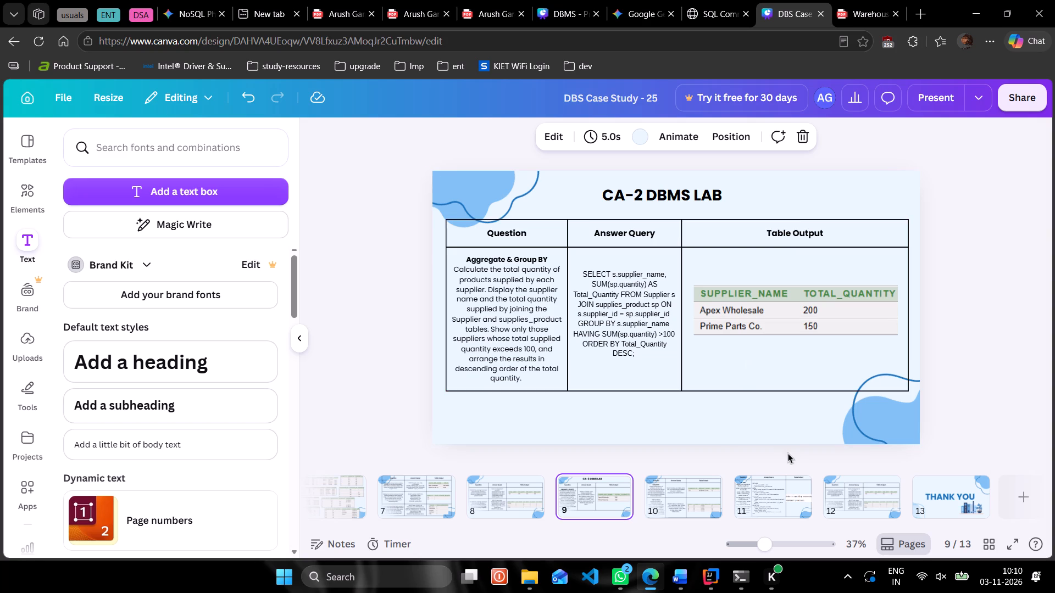
{"action": "left_click", "coordinate": [782, 496]}
{"action": "key", "text": "Right"}
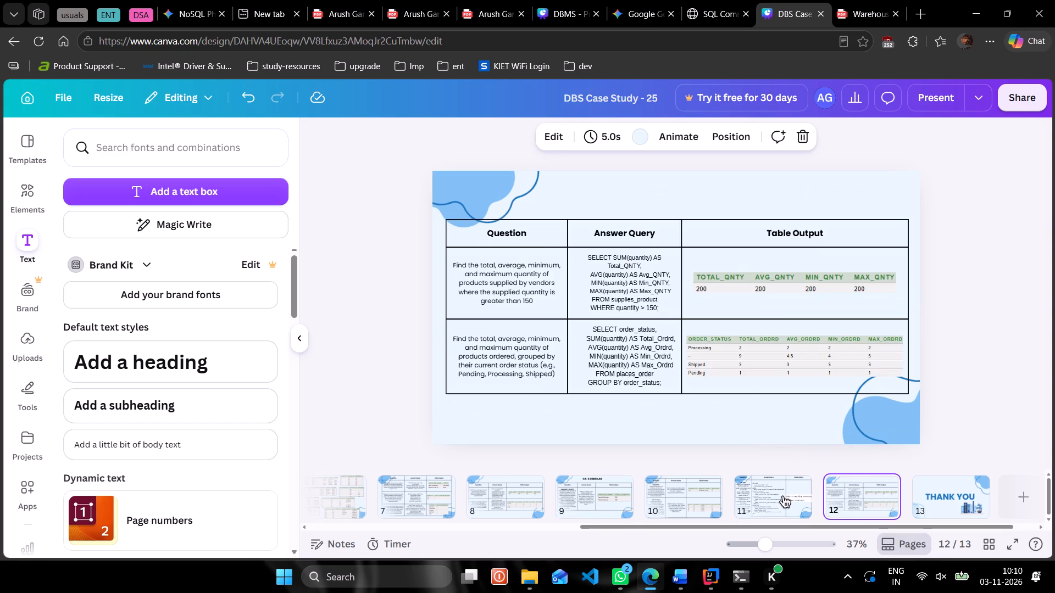
Switch to the Warehouse SQL Case Study Questions PDF and examine the code from the PL/SQL block to Topic 6, especially Topic 5: Procedure and Functions.
{"action": "left_click", "coordinate": [746, 0]}
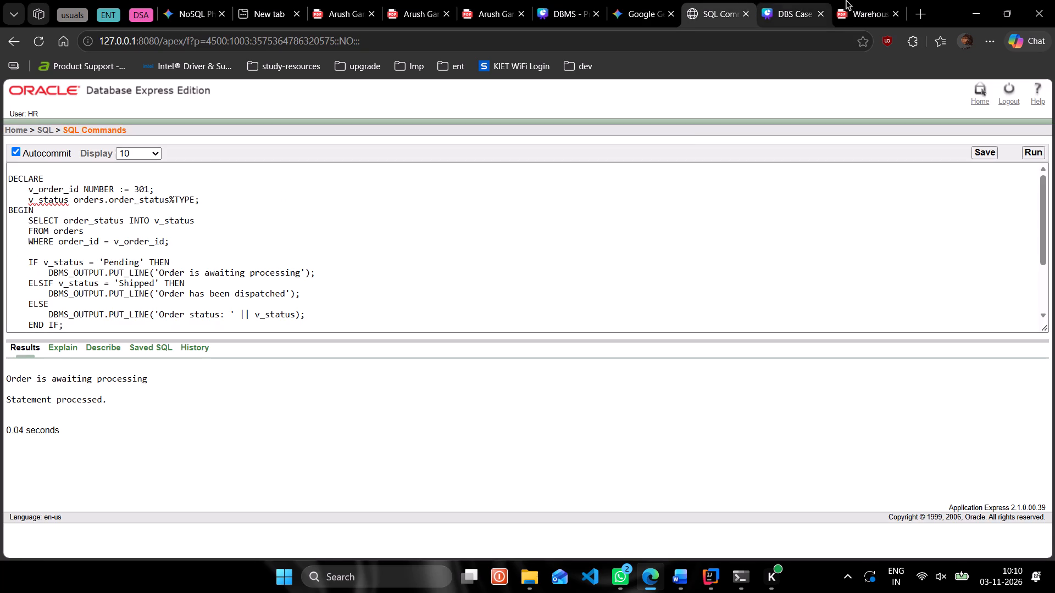
{"action": "left_click", "coordinate": [889, 0]}
{"action": "scroll", "coordinate": [674, 243], "scroll_direction": "down", "scroll_amount": 4}
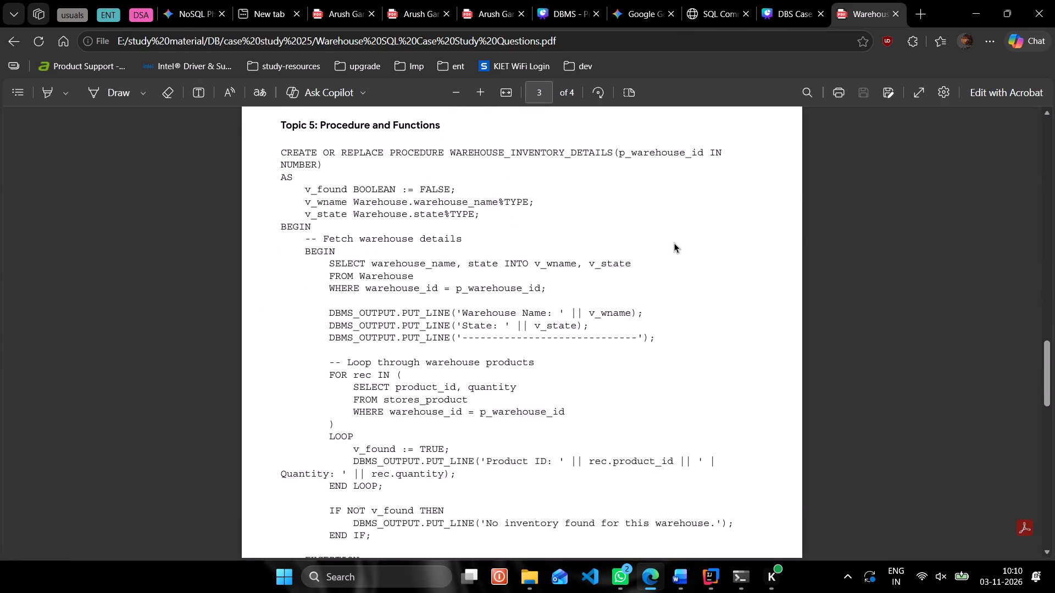
{"action": "scroll", "coordinate": [674, 243], "scroll_direction": "down", "scroll_amount": 5}
{"action": "scroll", "coordinate": [674, 243], "scroll_direction": "up", "scroll_amount": 3}
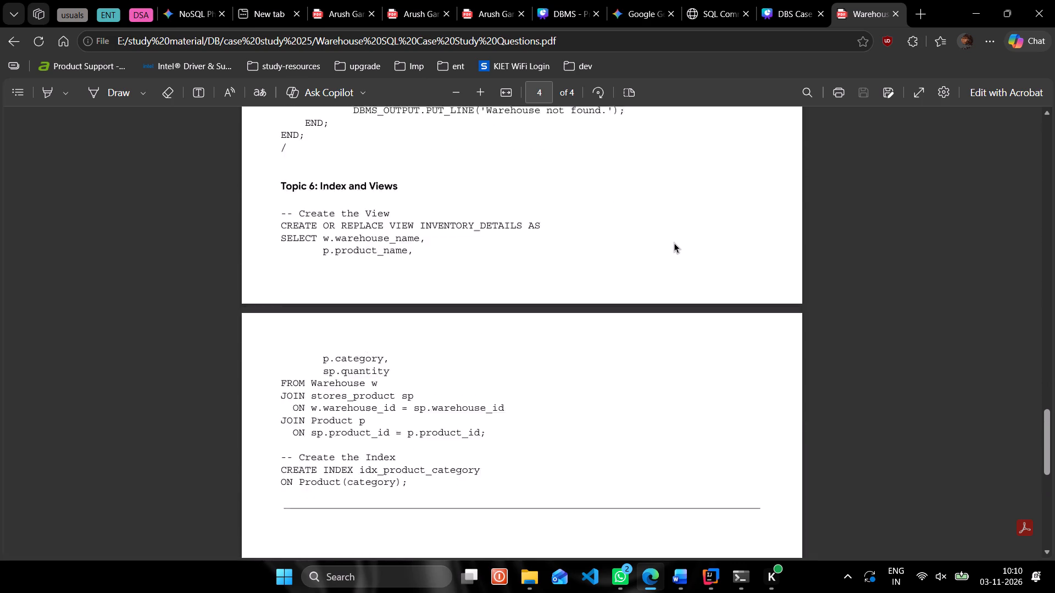
{"action": "scroll", "coordinate": [674, 243], "scroll_direction": "up", "scroll_amount": 2}
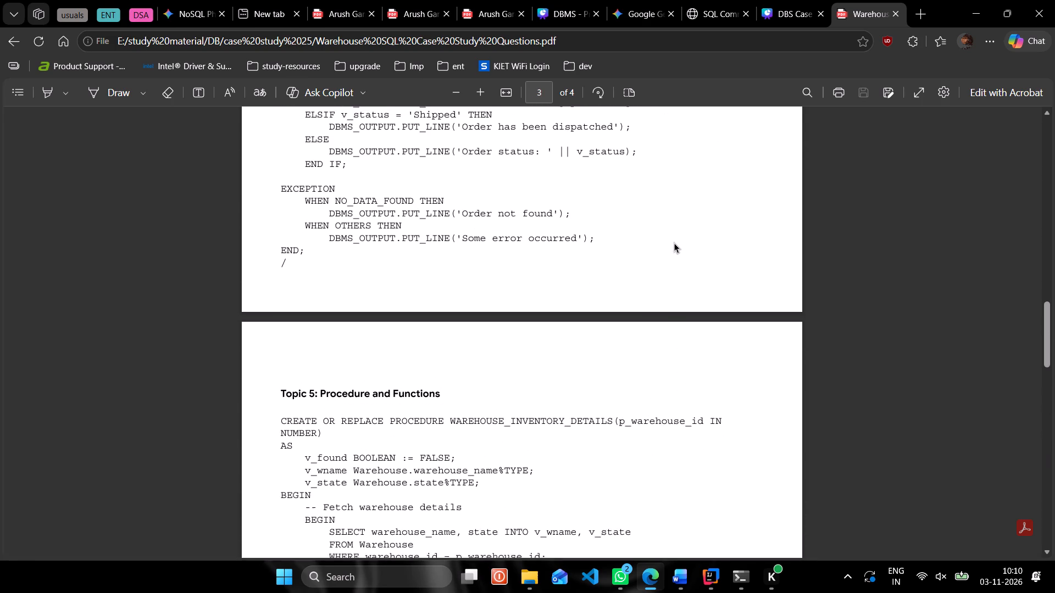
{"action": "scroll", "coordinate": [674, 243], "scroll_direction": "down", "scroll_amount": 1}
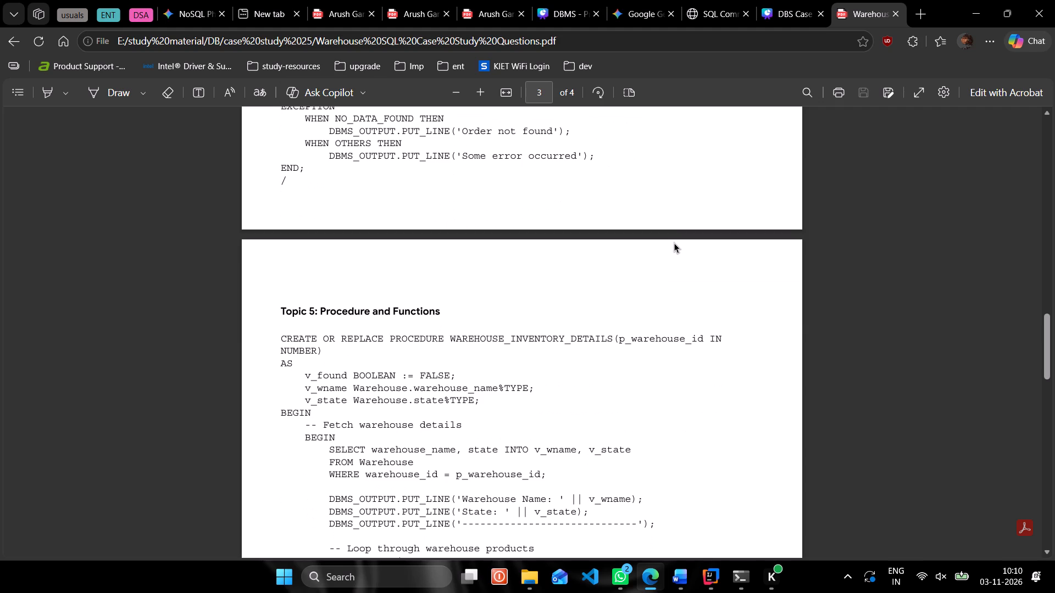
{"action": "scroll", "coordinate": [674, 243], "scroll_direction": "down", "scroll_amount": 1}
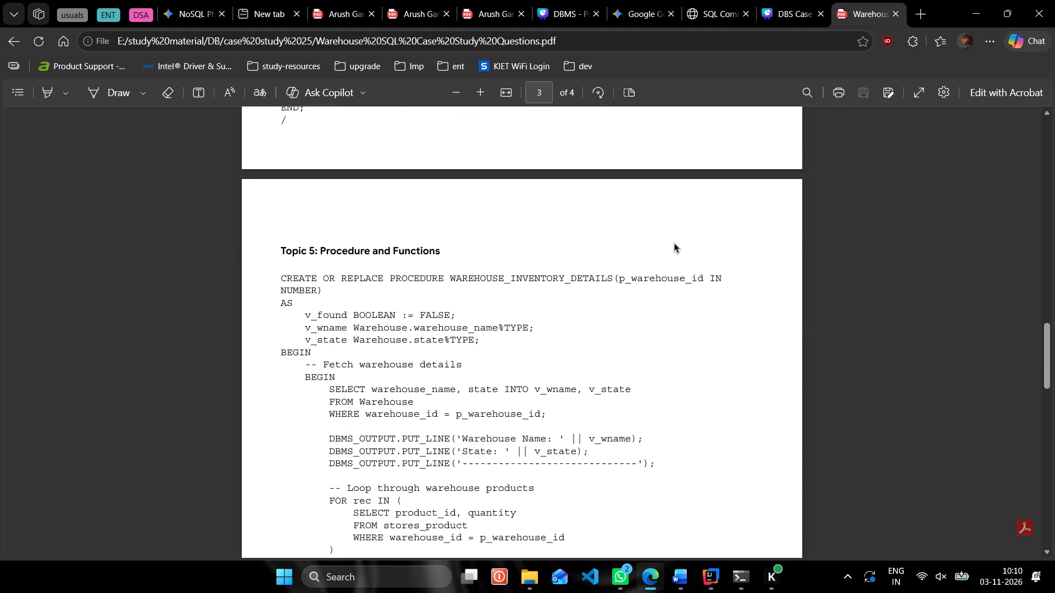
{"action": "scroll", "coordinate": [674, 243], "scroll_direction": "down", "scroll_amount": 1}
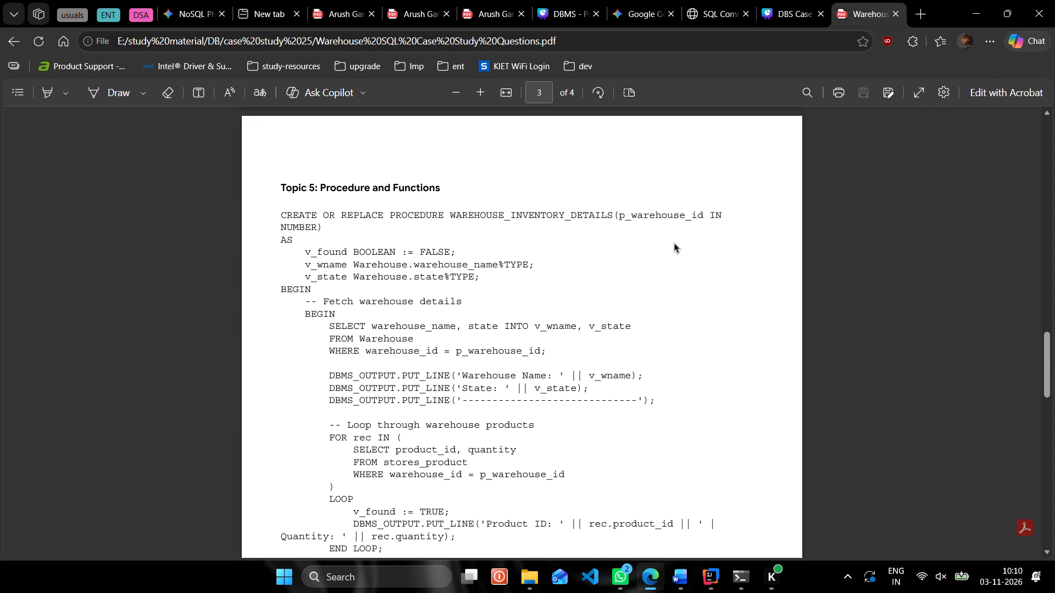
{"action": "left_click", "coordinate": [802, 0]}
{"action": "left_click", "coordinate": [860, 0]}
Switch back to the DBS Case Study presentation and duplicate page 12.
{"action": "left_click", "coordinate": [809, 0]}
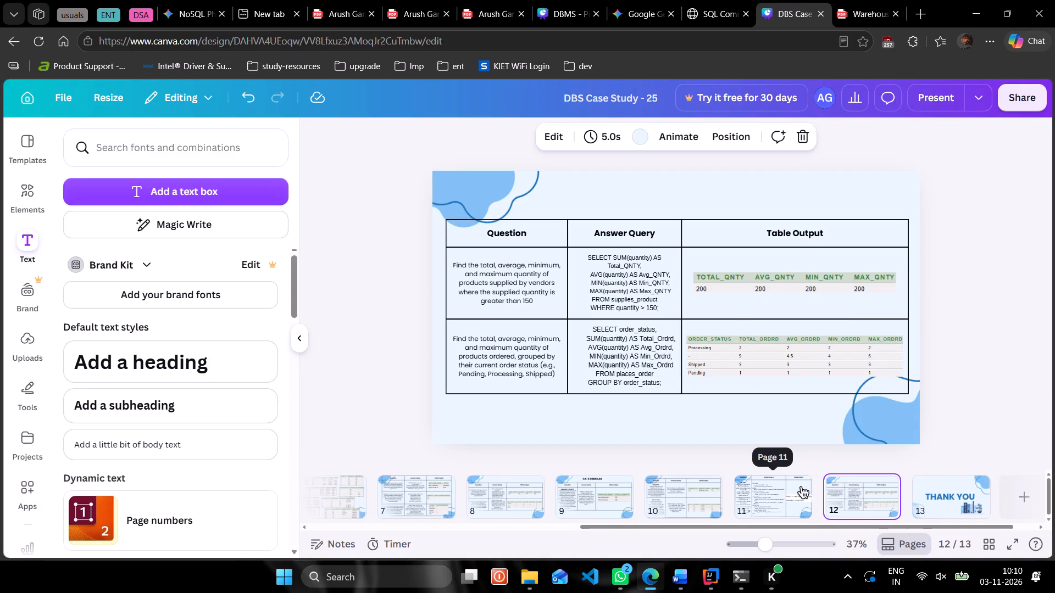
{"action": "key", "text": "ctrl+d"}
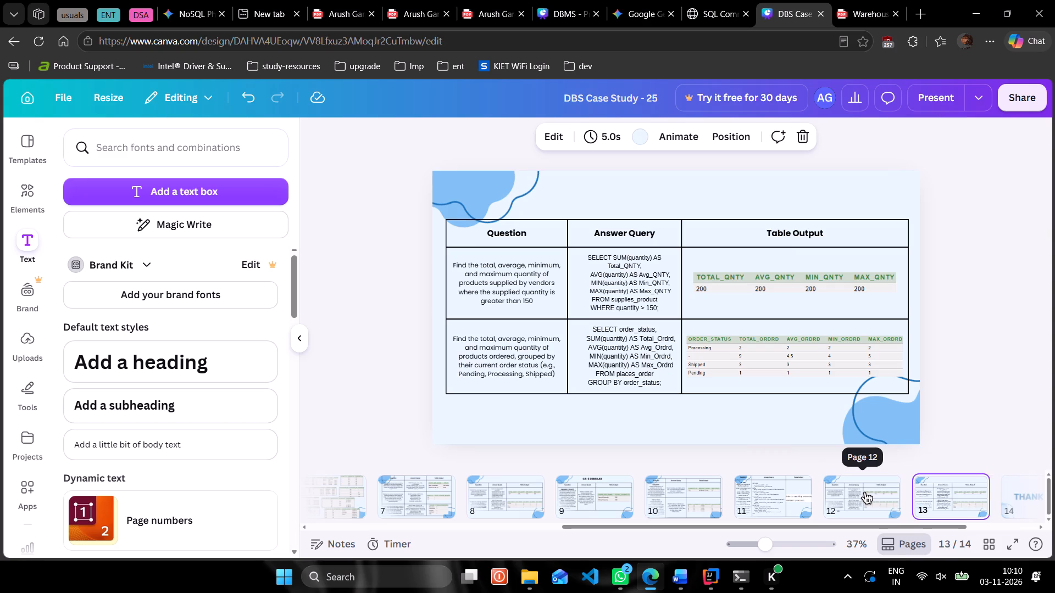
Clear page 12 by deleting its question table and both output images, keeping the background shapes.
{"action": "left_click", "coordinate": [864, 493]}
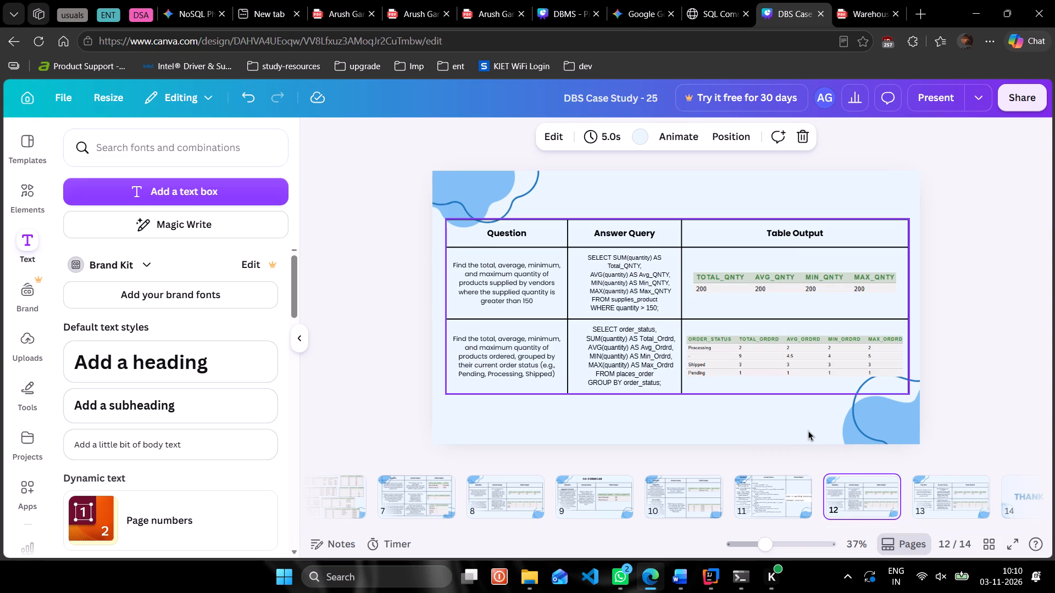
{"action": "left_click_drag", "start_coordinate": [808, 430], "coordinate": [557, 203]}
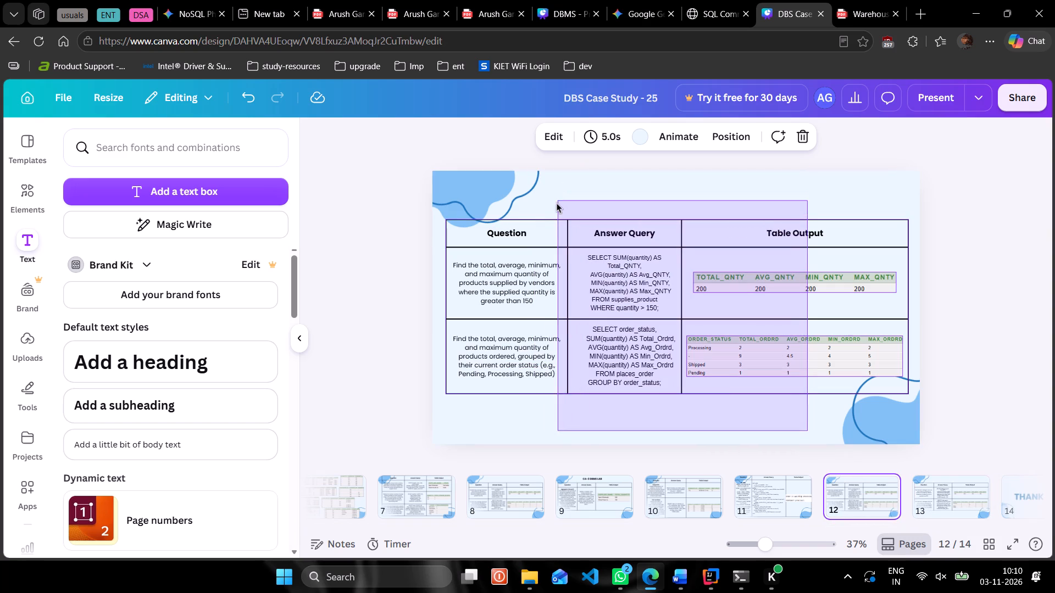
{"action": "left_click_drag", "start_coordinate": [557, 203], "coordinate": [526, 220]}
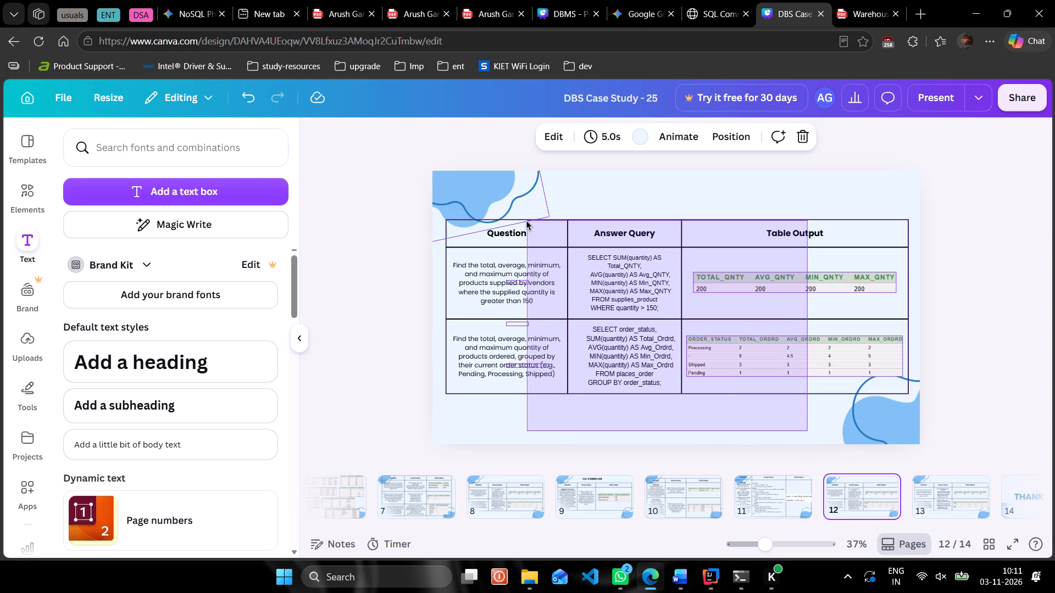
{"action": "left_click_drag", "start_coordinate": [526, 220], "coordinate": [515, 229]}
{"action": "key", "text": "Delete"}
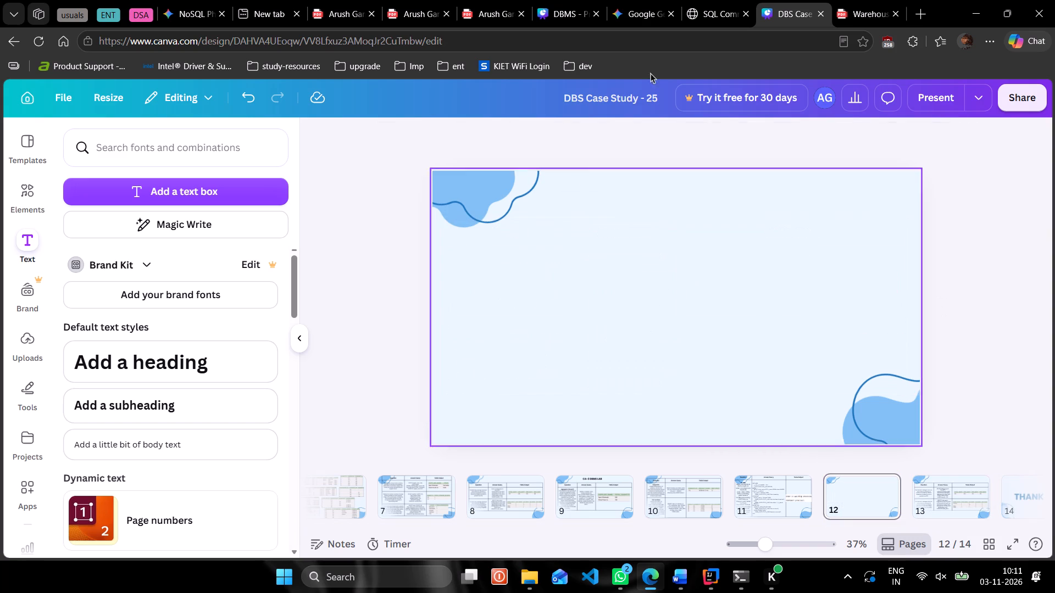
Copy the Topic 5: Procedure and Functions question from the PDF's topic list and paste it into a new text box on page 12.
{"action": "left_click", "coordinate": [852, 0]}
{"action": "scroll", "coordinate": [564, 183], "scroll_direction": "up", "scroll_amount": 7}
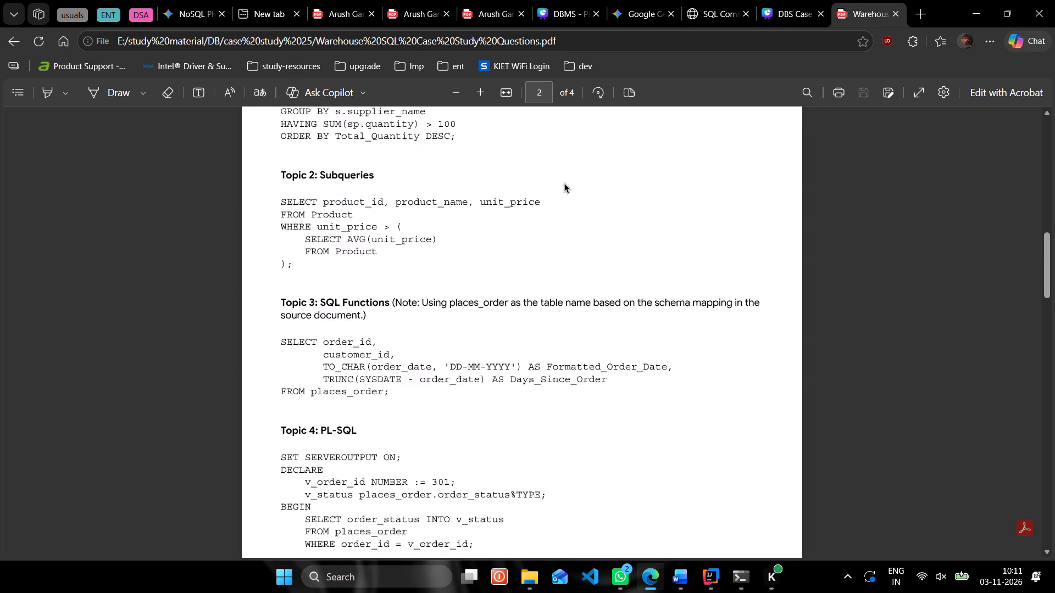
{"action": "scroll", "coordinate": [564, 183], "scroll_direction": "up", "scroll_amount": 4}
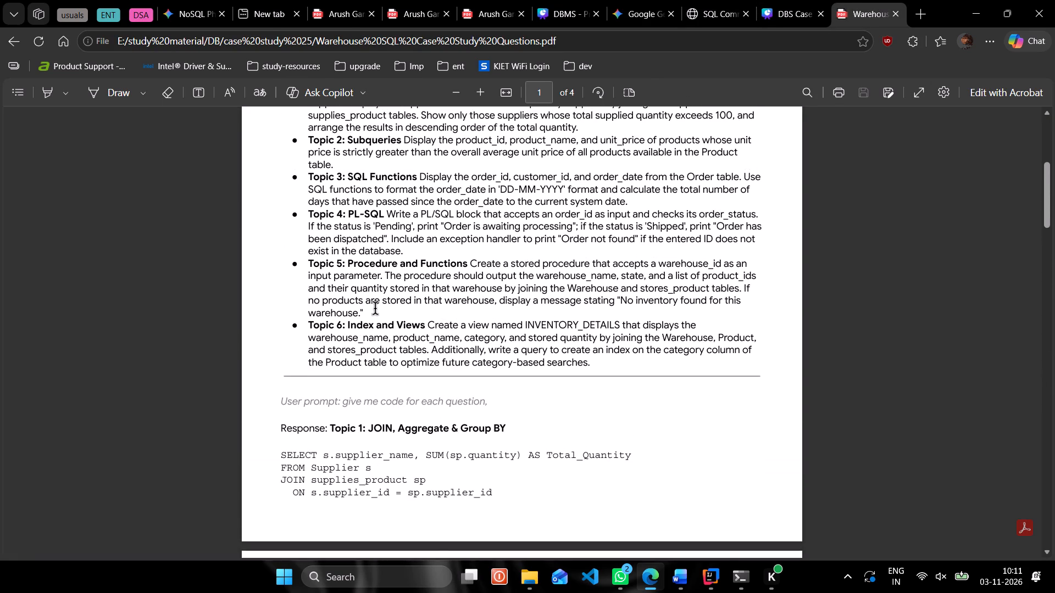
{"action": "left_click_drag", "start_coordinate": [375, 309], "coordinate": [307, 262]}
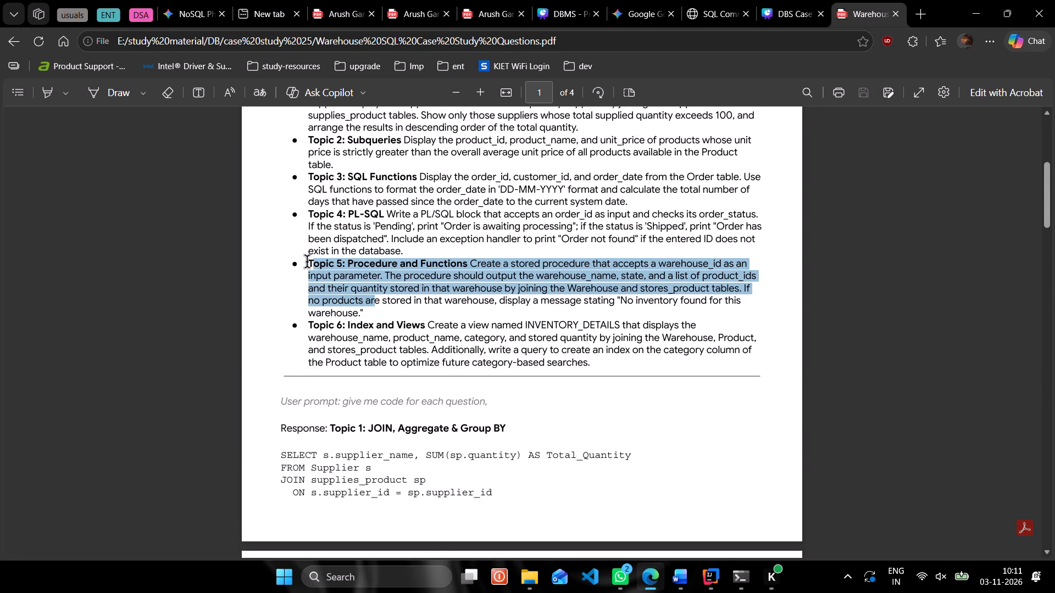
{"action": "key", "text": "ctrl+c"}
{"action": "key", "text": "ctrl+c"}
{"action": "left_click", "coordinate": [806, 0]}
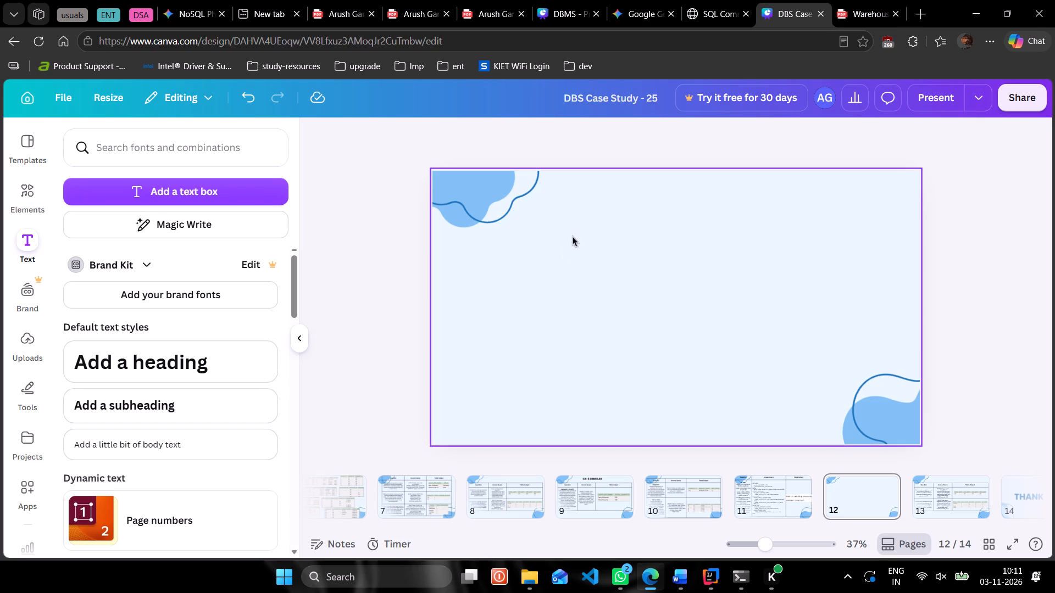
{"action": "left_click", "coordinate": [547, 255]}
{"action": "left_click", "coordinate": [155, 186]}
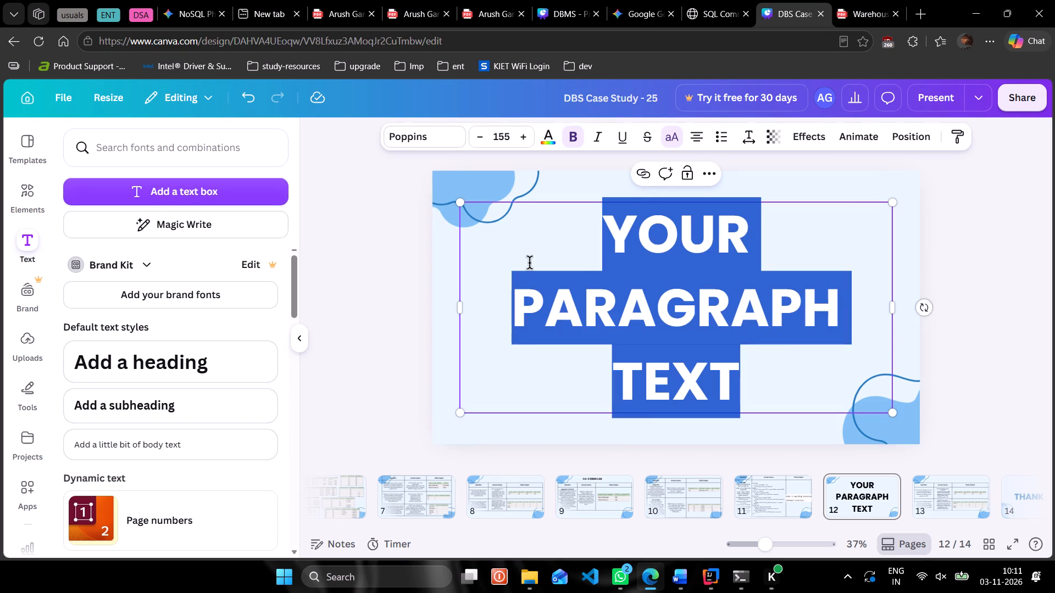
{"action": "key", "text": "ctrl+v"}
Remove the bold formatting from all the pasted question text and set its font size to 21.
{"action": "key", "text": "ctrl+a"}
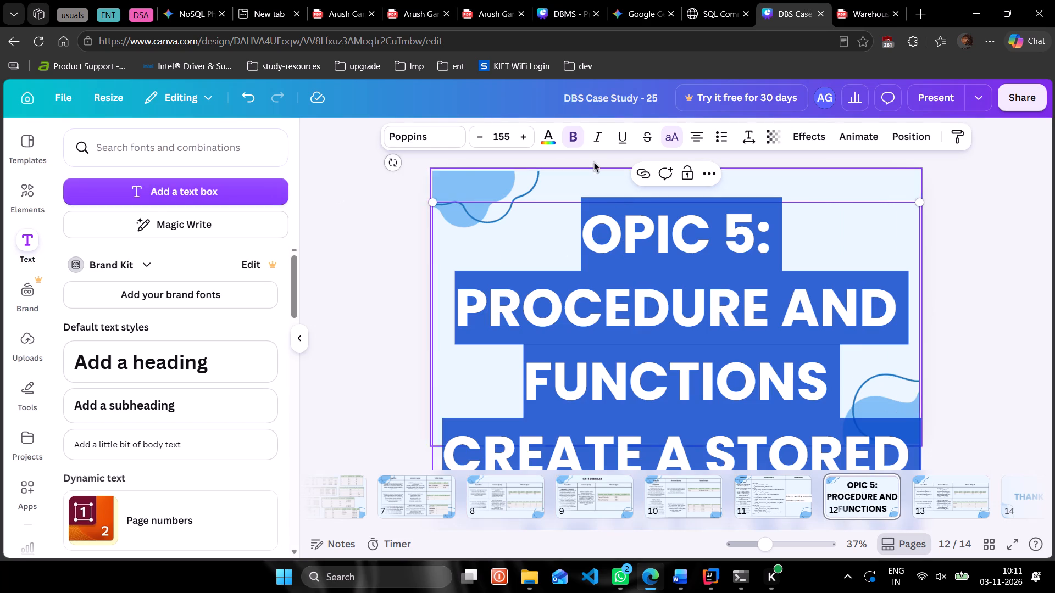
{"action": "left_click", "coordinate": [574, 135]}
{"action": "left_click", "coordinate": [513, 136]}
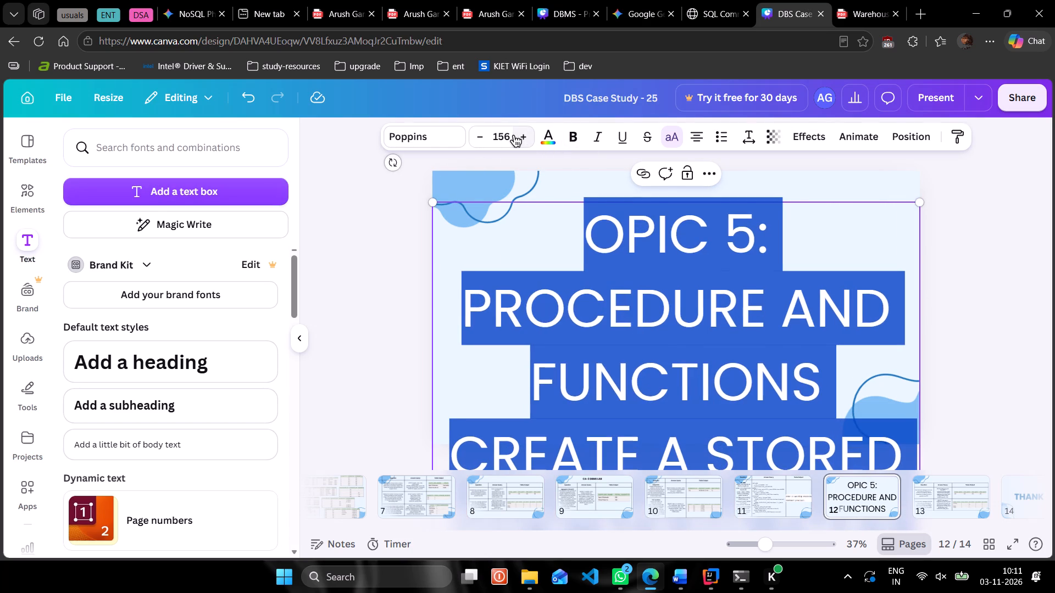
{"action": "left_click", "coordinate": [504, 136]}
{"action": "type", "text": "21"}
{"action": "key", "text": "Return"}
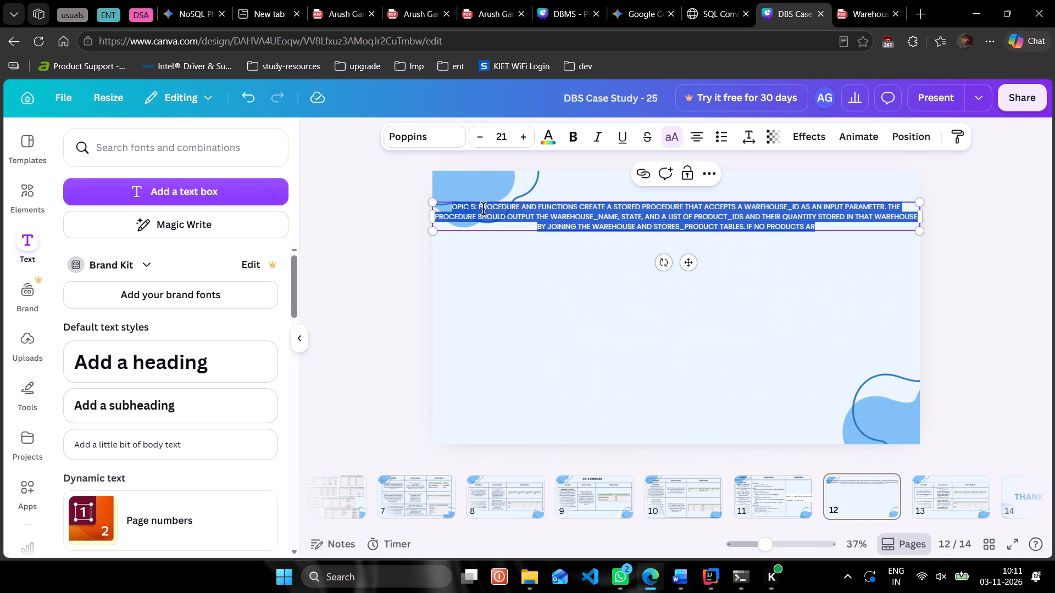
Replace the leading "opic 5:" of the pasted question text with "Ouestion:".
{"action": "left_click", "coordinate": [469, 210]}
{"action": "double_click", "coordinate": [469, 210]}
{"action": "key", "text": "ctrl+BackSpace"}
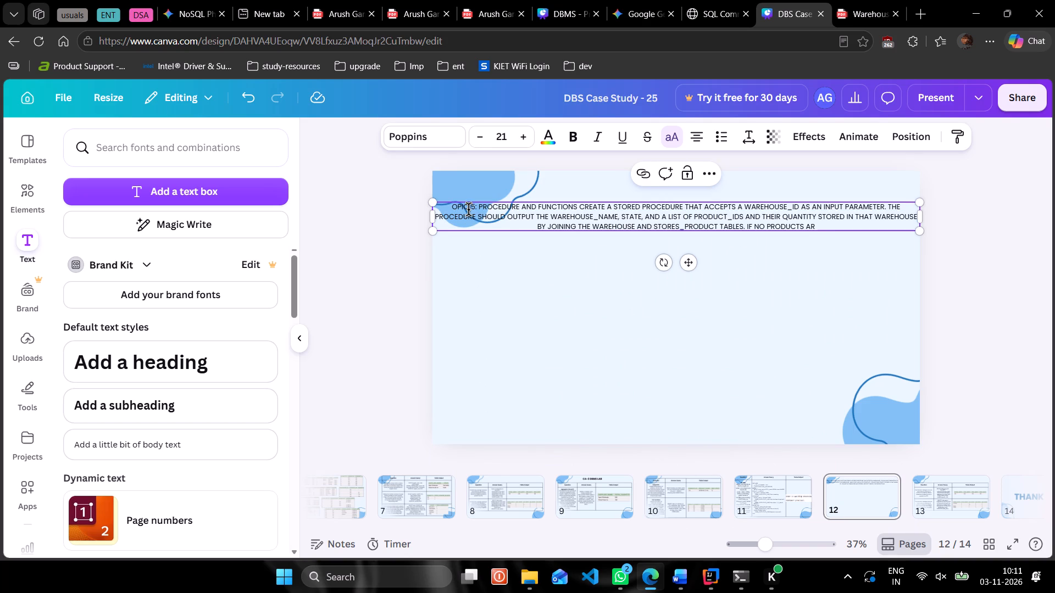
{"action": "key", "text": "ctrl+BackSpace"}
{"action": "key", "text": "ctrl+BackSpace"}
{"action": "key", "text": "Delete"}
{"action": "key", "text": "Delete"}
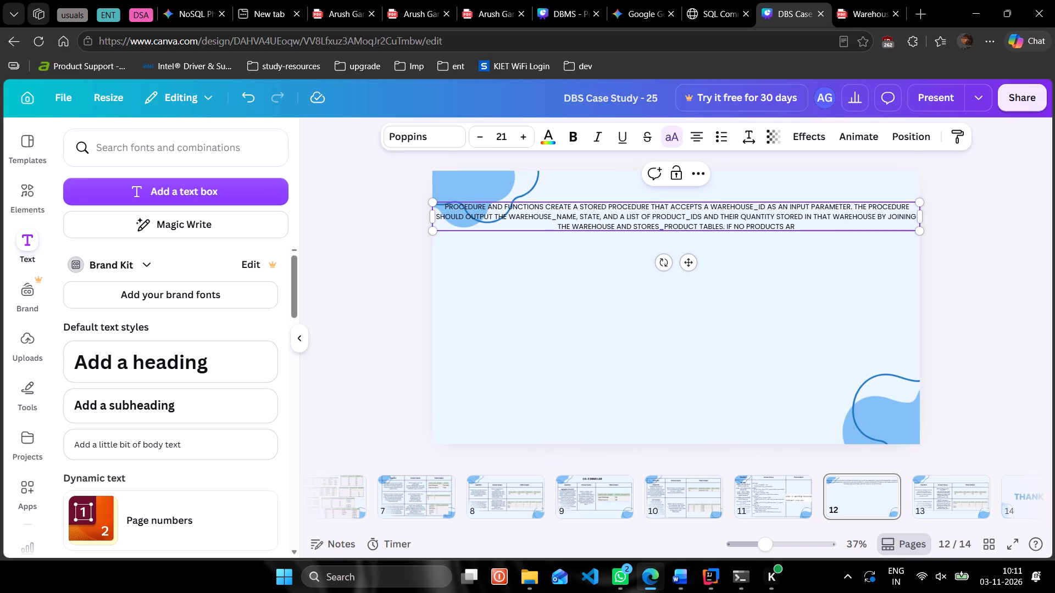
{"action": "type", "text": "Ouestion"}
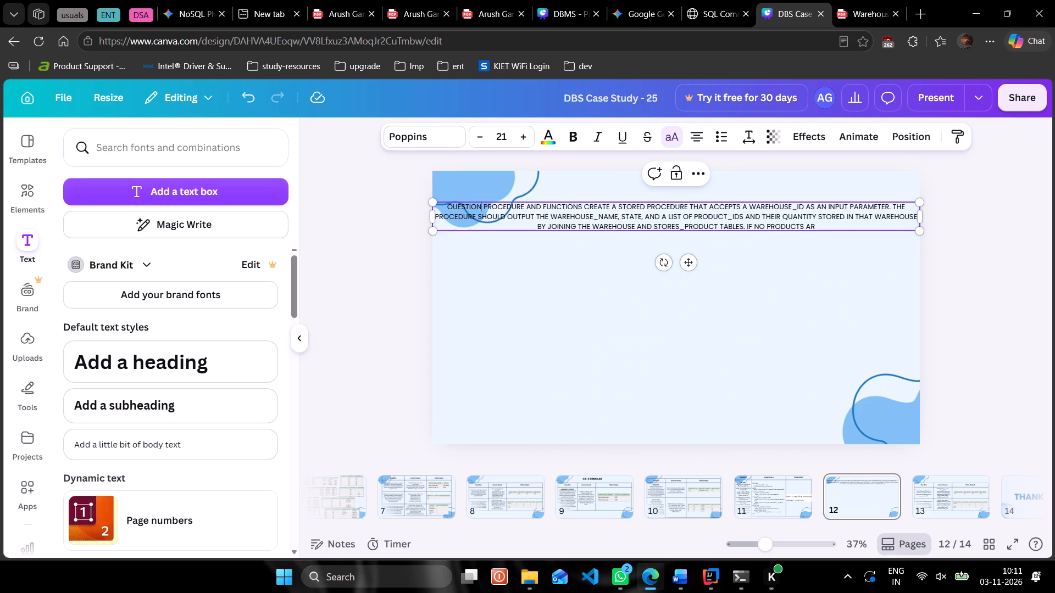
{"action": "key", "text": "shift+colon"}
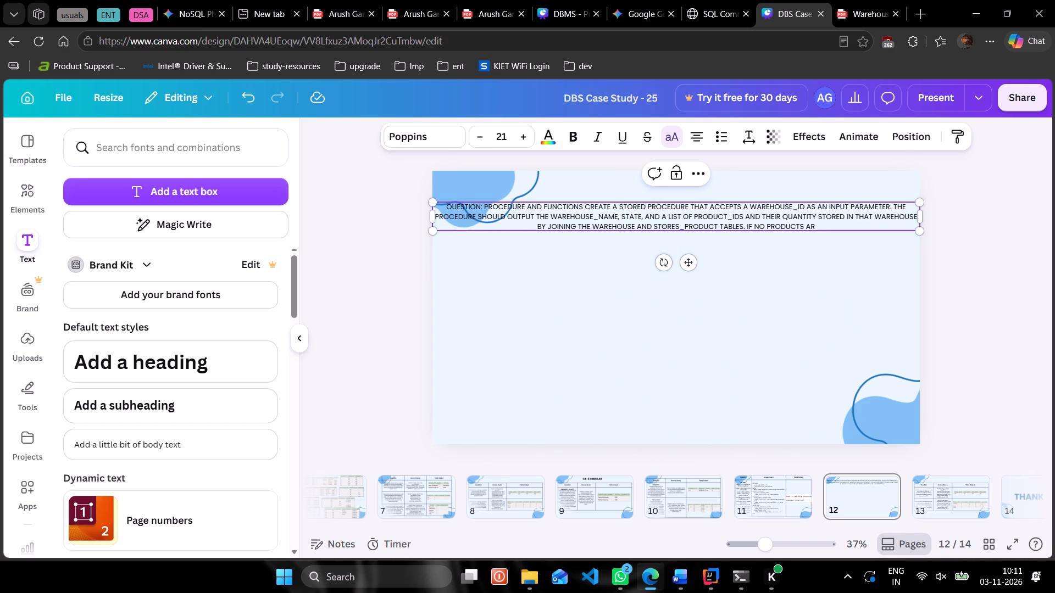
Make the opening words through "Procedure and Functions" bold and set the font size to 23.
{"action": "key", "text": "ctrl+Left"}
{"action": "key", "text": "ctrl+Left"}
{"action": "key", "text": "ctrl+shift+Right"}
{"action": "key", "text": "ctrl+shift+Right"}
{"action": "key", "text": "ctrl+shift+Right"}
{"action": "key", "text": "ctrl+shift+Right"}
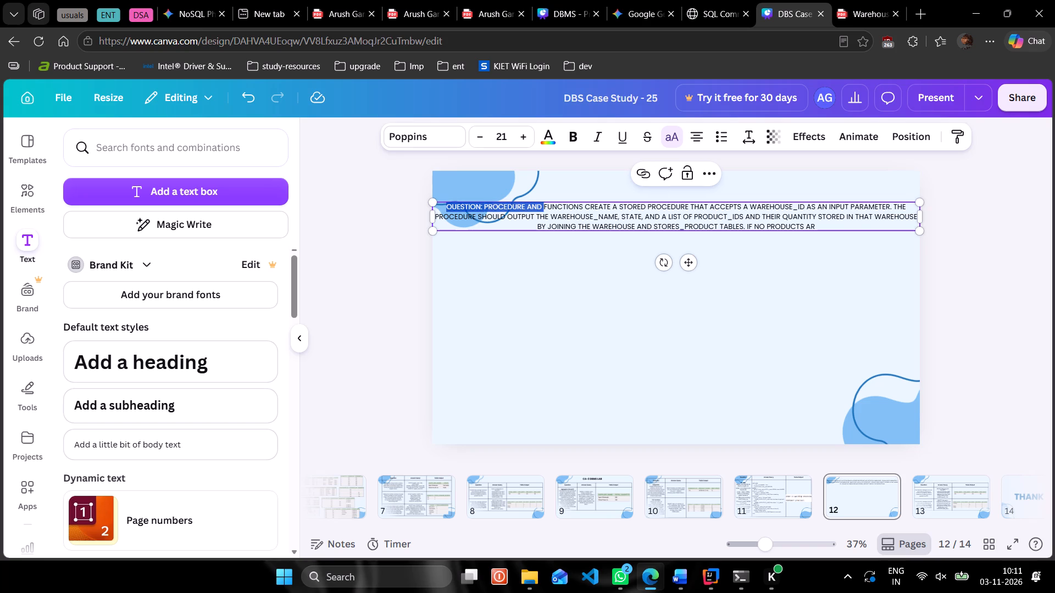
{"action": "key", "text": "ctrl+shift+Right"}
{"action": "left_click", "coordinate": [579, 142]}
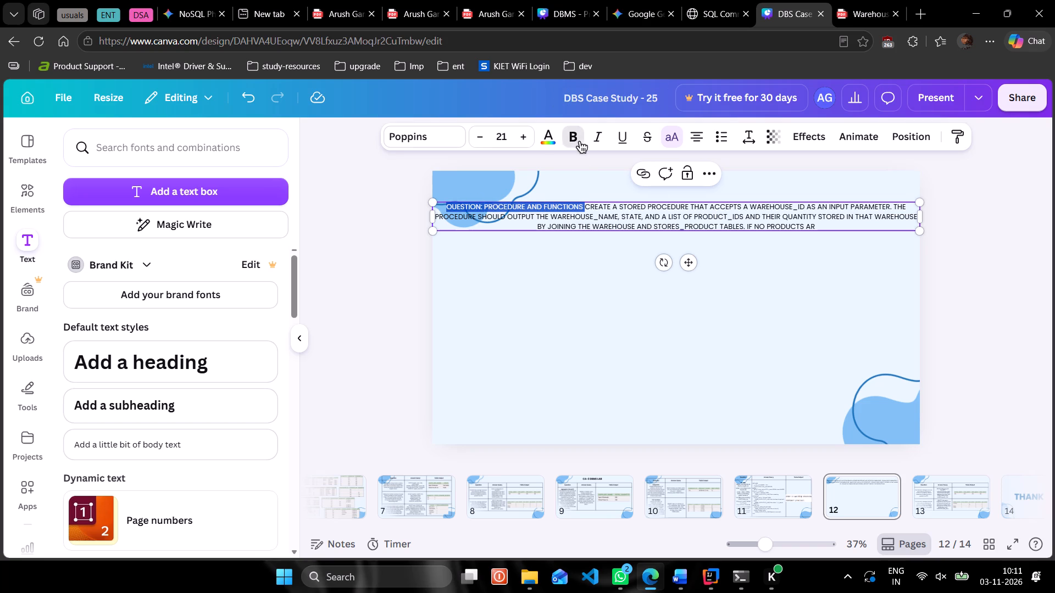
{"action": "double_click", "coordinate": [523, 138]}
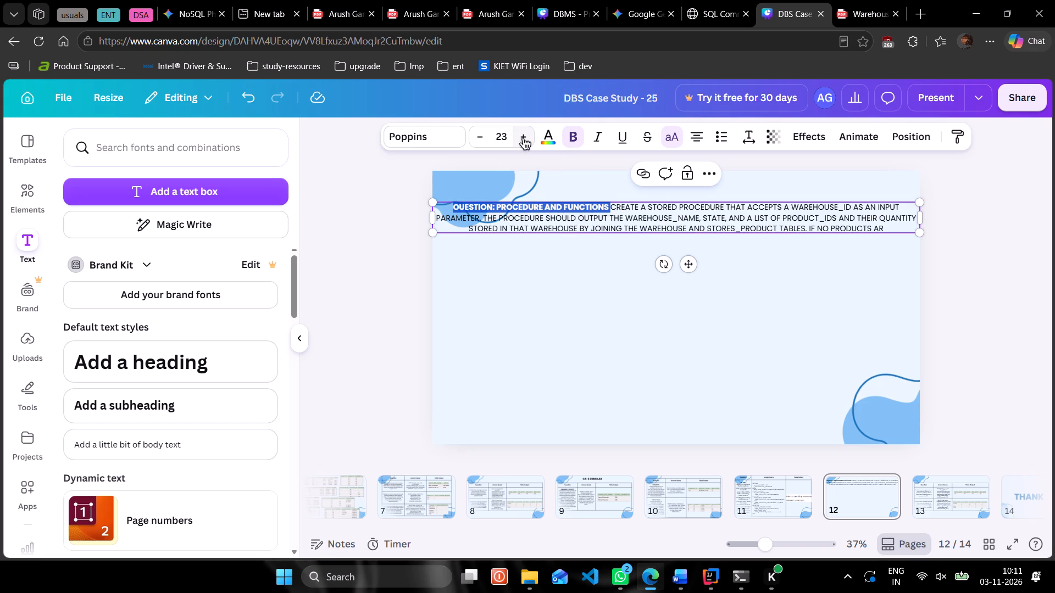
{"action": "double_click", "coordinate": [521, 136]}
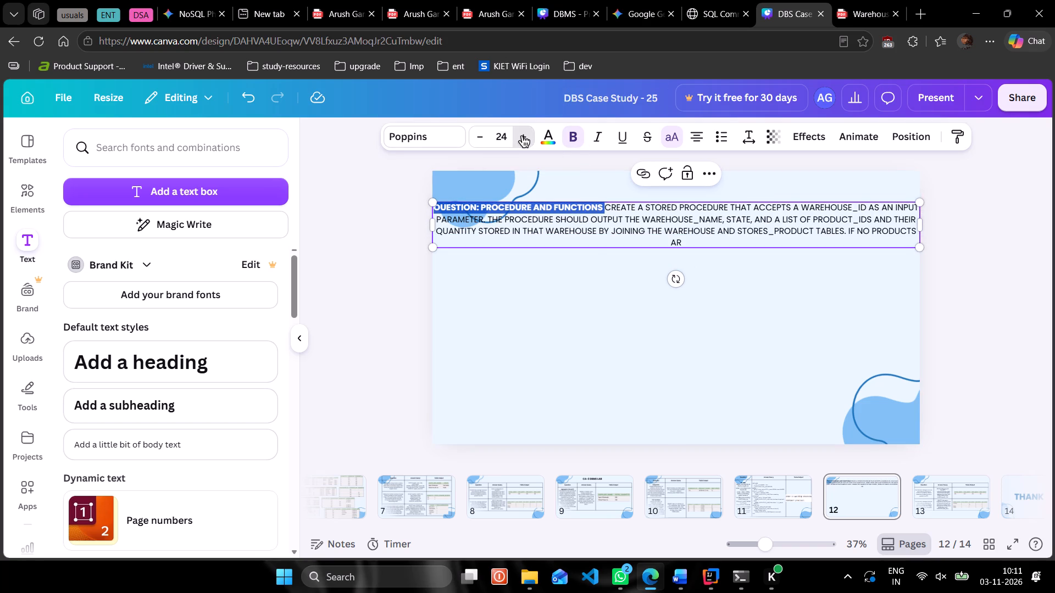
{"action": "double_click", "coordinate": [490, 137]}
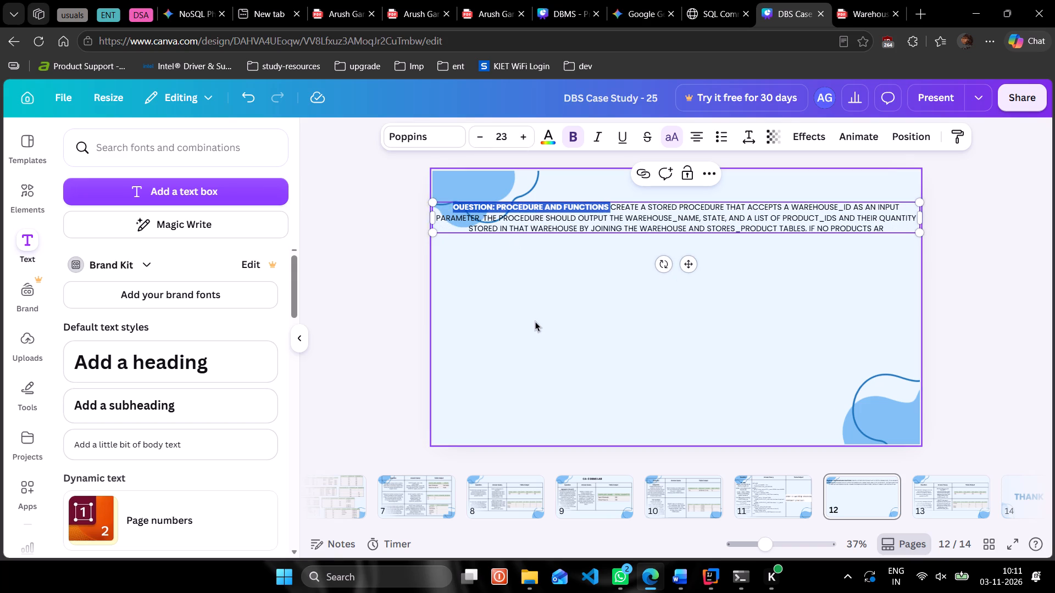
Try a line break between the bold heading and the question text, and replace it with an extra space.
{"action": "left_click", "coordinate": [535, 321]}
{"action": "left_click", "coordinate": [612, 205]}
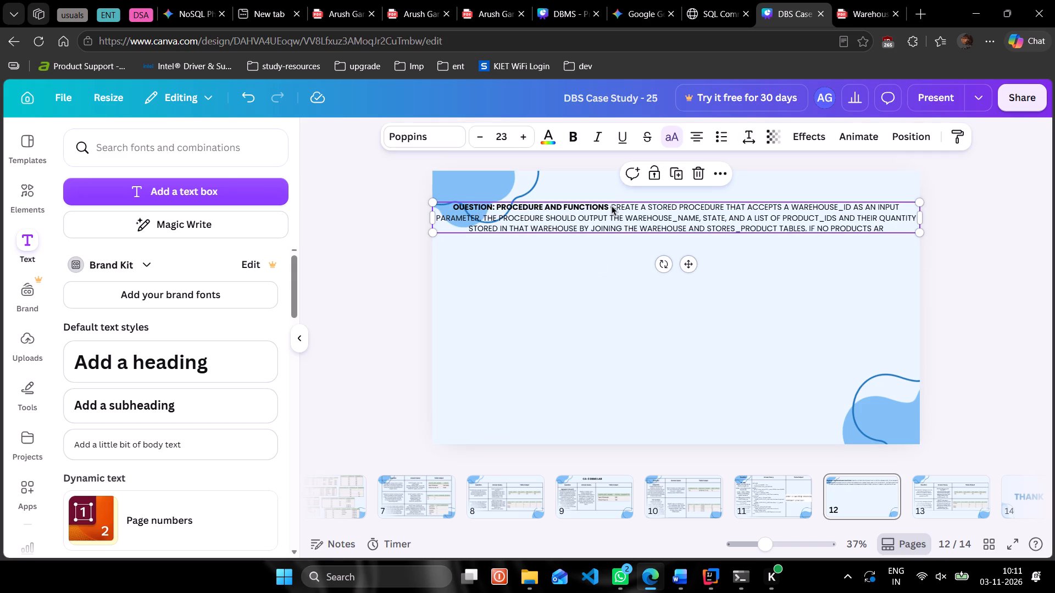
{"action": "left_click", "coordinate": [612, 205]}
{"action": "left_click", "coordinate": [612, 205]}
{"action": "key", "text": "shift+Return"}
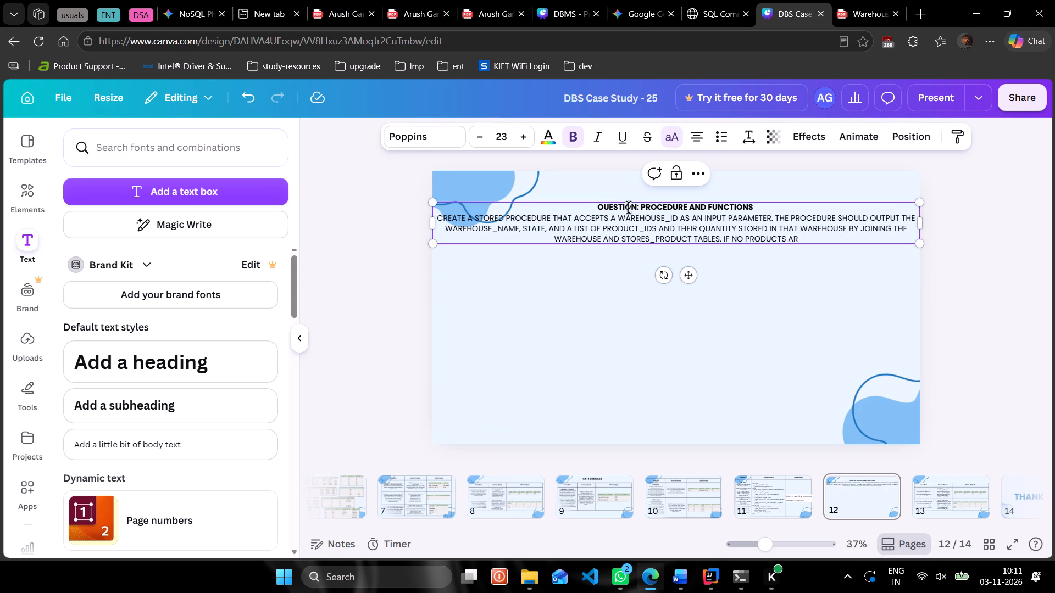
{"action": "key", "text": "BackSpace"}
{"action": "key", "text": "space"}
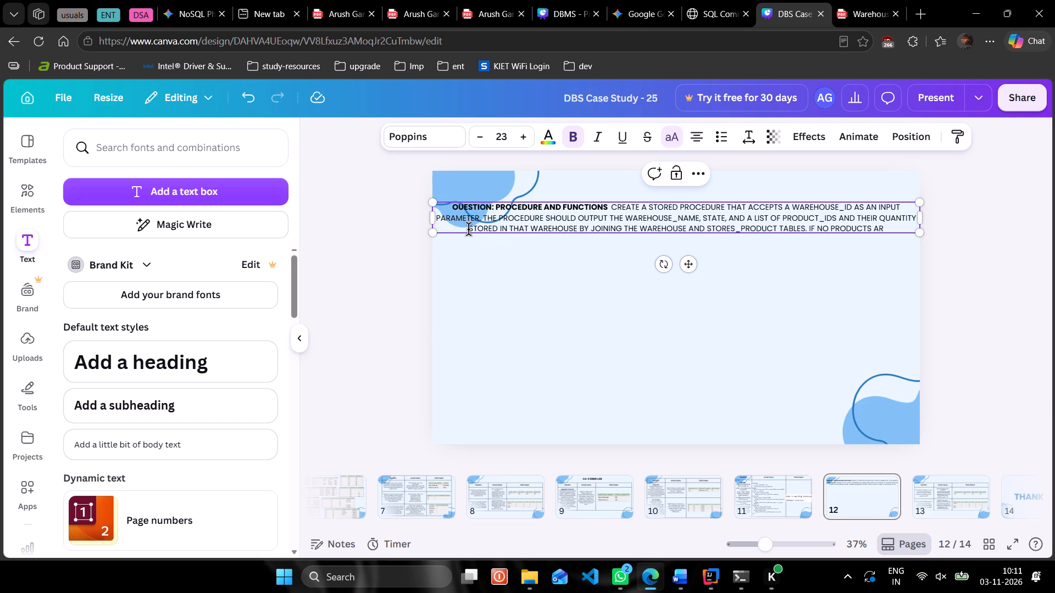
Narrow the question text box from its left side and move it to the slide's top edge, slightly left of centre.
{"action": "left_click_drag", "start_coordinate": [432, 220], "coordinate": [526, 223]}
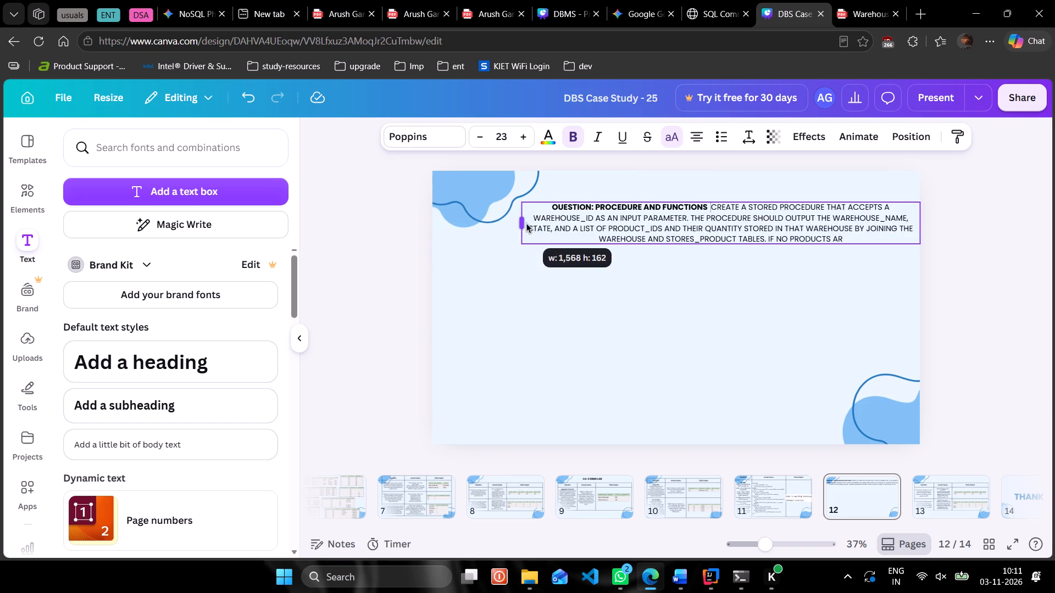
{"action": "left_click_drag", "start_coordinate": [526, 223], "coordinate": [542, 221]}
{"action": "left_click", "coordinate": [1043, 307]}
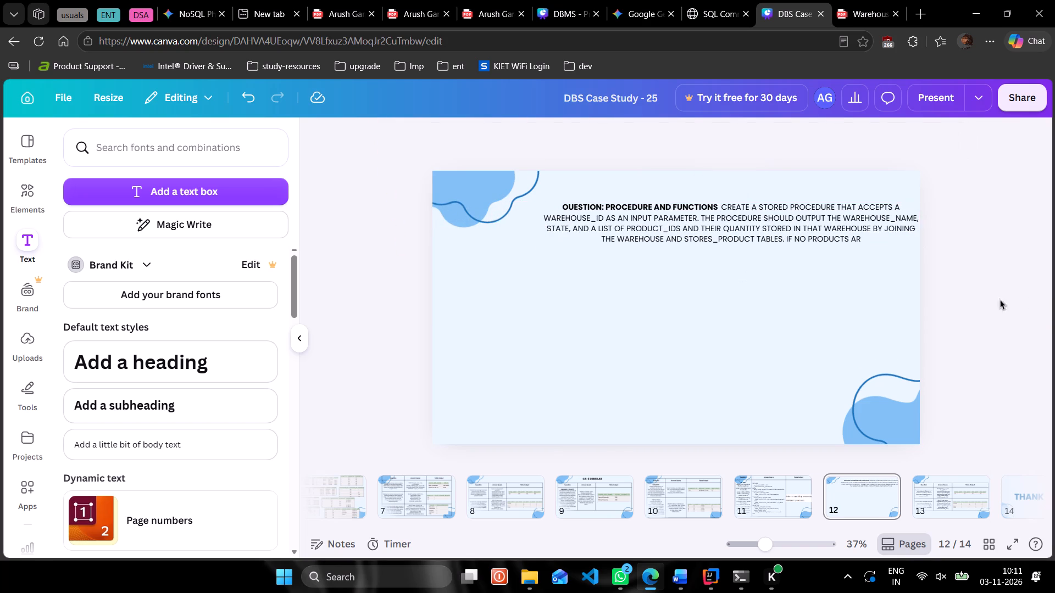
{"action": "left_click_drag", "start_coordinate": [814, 228], "coordinate": [758, 205]}
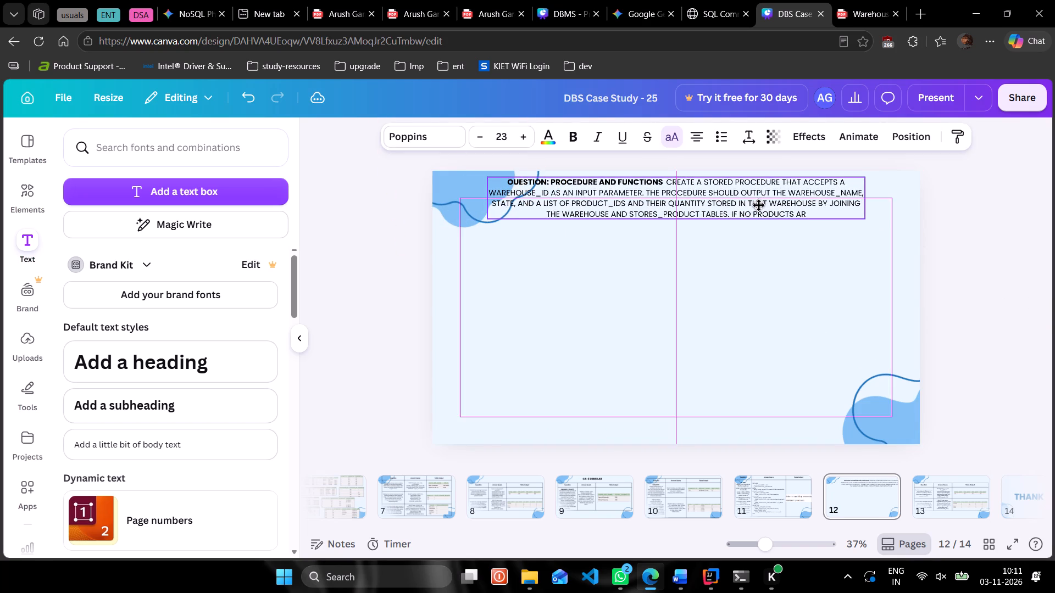
{"action": "left_click_drag", "start_coordinate": [758, 205], "coordinate": [741, 205]}
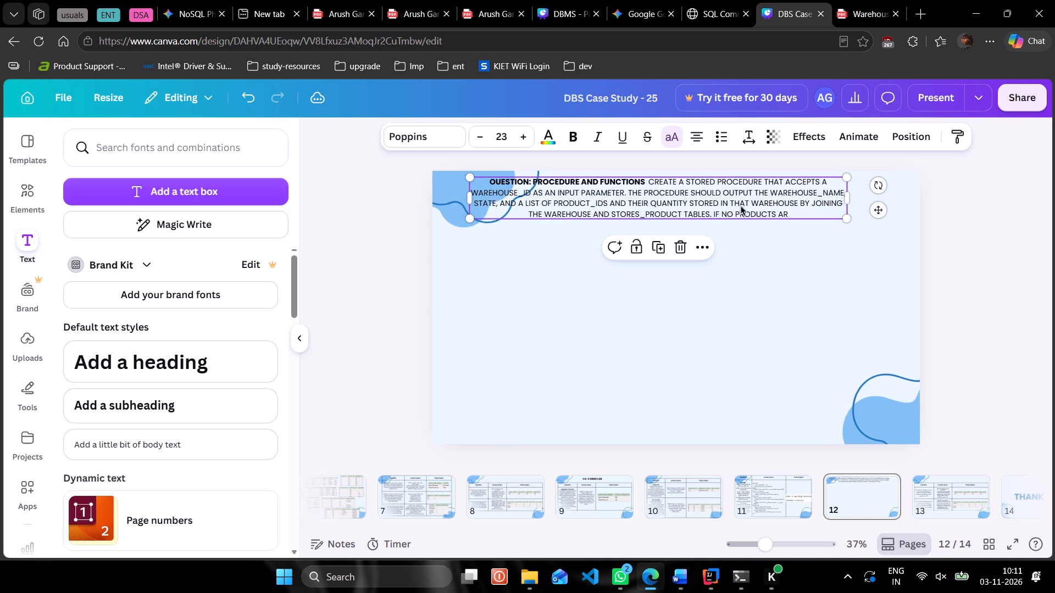
Copy the full WAREHOUSE_INVENTORY_DETAILS procedure code under Topic 5: Procedure and Functions in the case study PDF.
{"action": "left_click", "coordinate": [851, 0]}
{"action": "scroll", "coordinate": [599, 315], "scroll_direction": "down", "scroll_amount": 3}
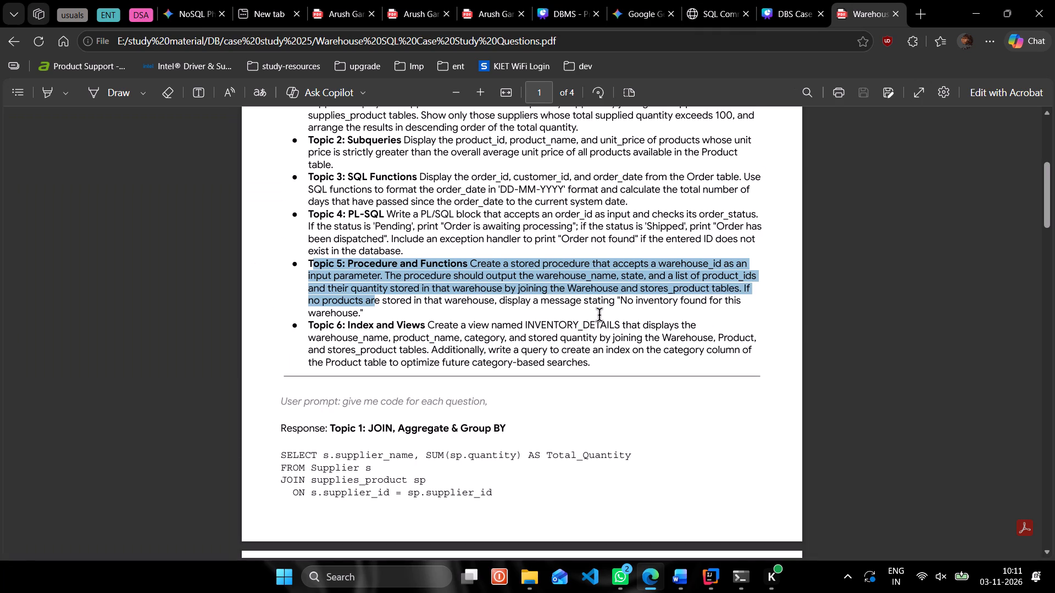
{"action": "scroll", "coordinate": [599, 315], "scroll_direction": "down", "scroll_amount": 5}
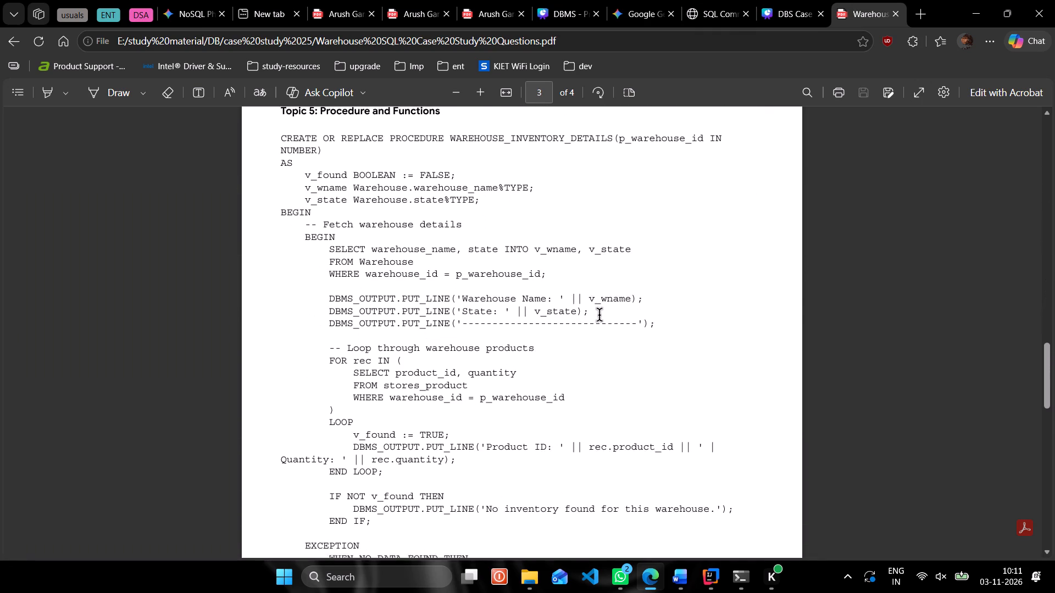
{"action": "scroll", "coordinate": [599, 315], "scroll_direction": "down", "scroll_amount": 2}
{"action": "scroll", "coordinate": [599, 315], "scroll_direction": "up", "scroll_amount": 2}
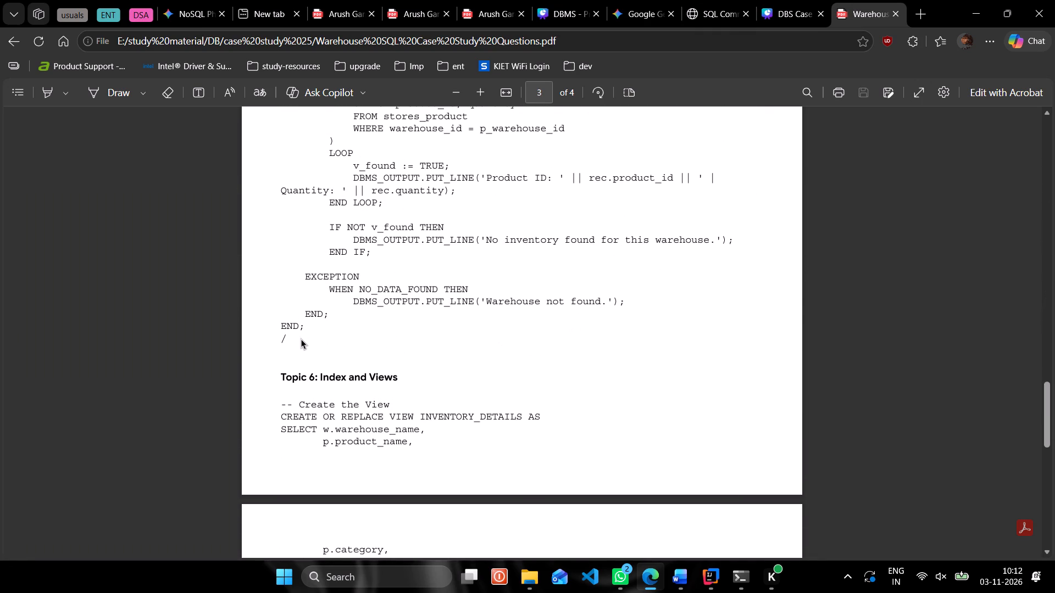
{"action": "left_click", "coordinate": [301, 339]}
{"action": "scroll", "coordinate": [312, 317], "scroll_direction": "up", "scroll_amount": 3}
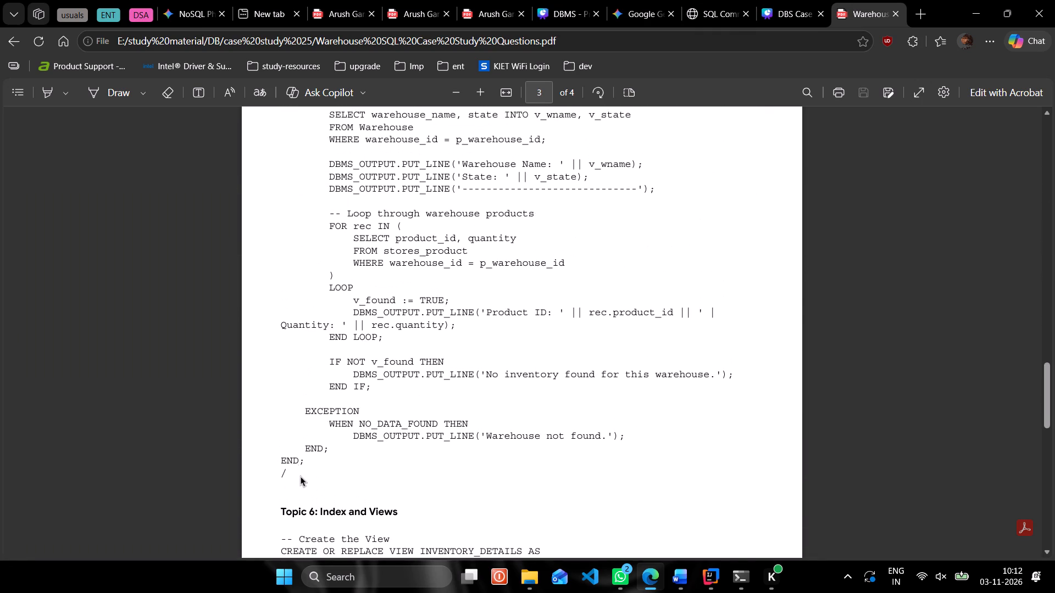
{"action": "left_click_drag", "start_coordinate": [300, 477], "coordinate": [287, 476]}
{"action": "left_click_drag", "start_coordinate": [287, 476], "coordinate": [305, 192]}
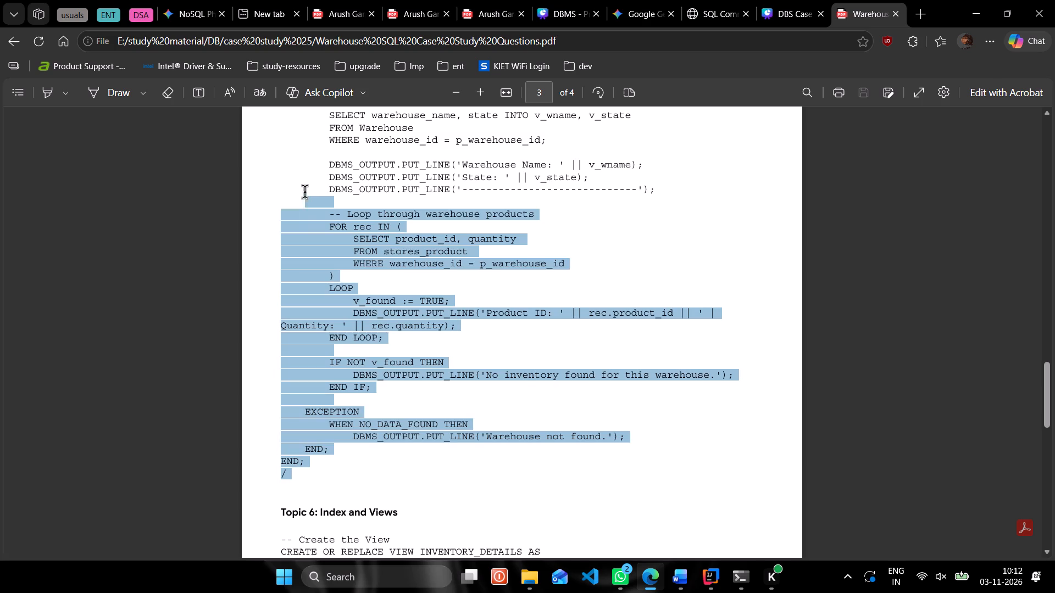
{"action": "left_click_drag", "start_coordinate": [305, 192], "coordinate": [276, 163]}
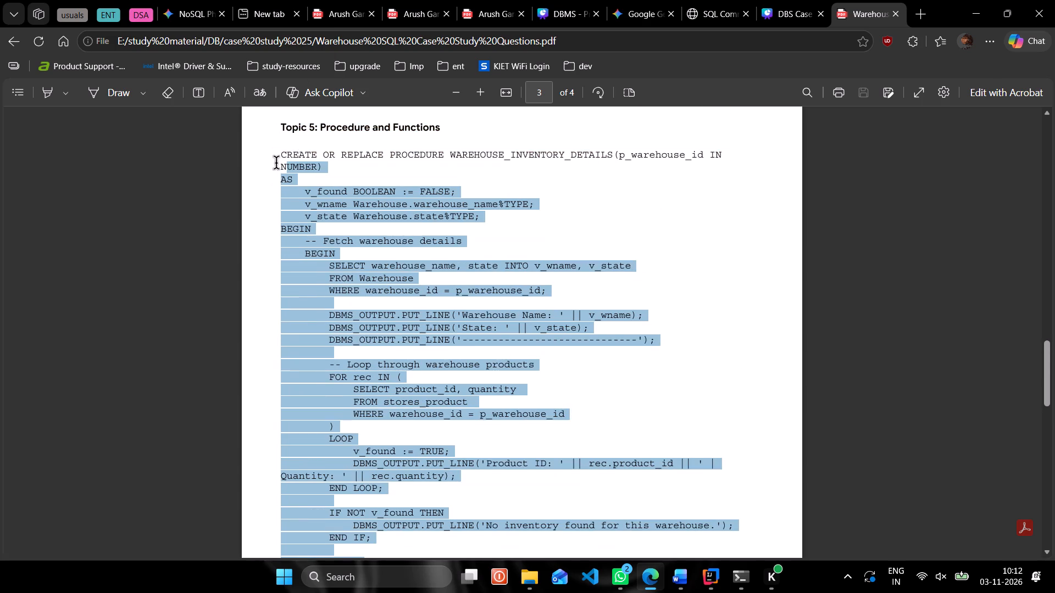
{"action": "left_click_drag", "start_coordinate": [276, 163], "coordinate": [273, 156]}
{"action": "key", "text": "ctrl+c"}
{"action": "key", "text": "ctrl+c"}
{"action": "key", "text": "ctrl+c"}
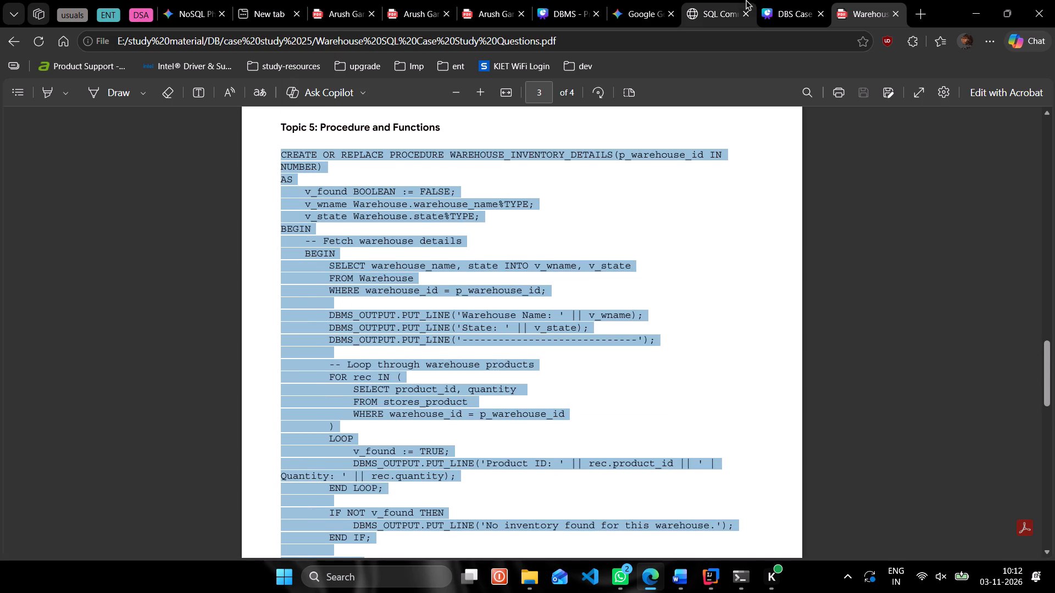
Replace the existing code in Oracle SQL Commands with the copied procedure and run it.
{"action": "left_click", "coordinate": [702, 0]}
{"action": "left_click", "coordinate": [546, 214]}
{"action": "key", "text": "ctrl+a"}
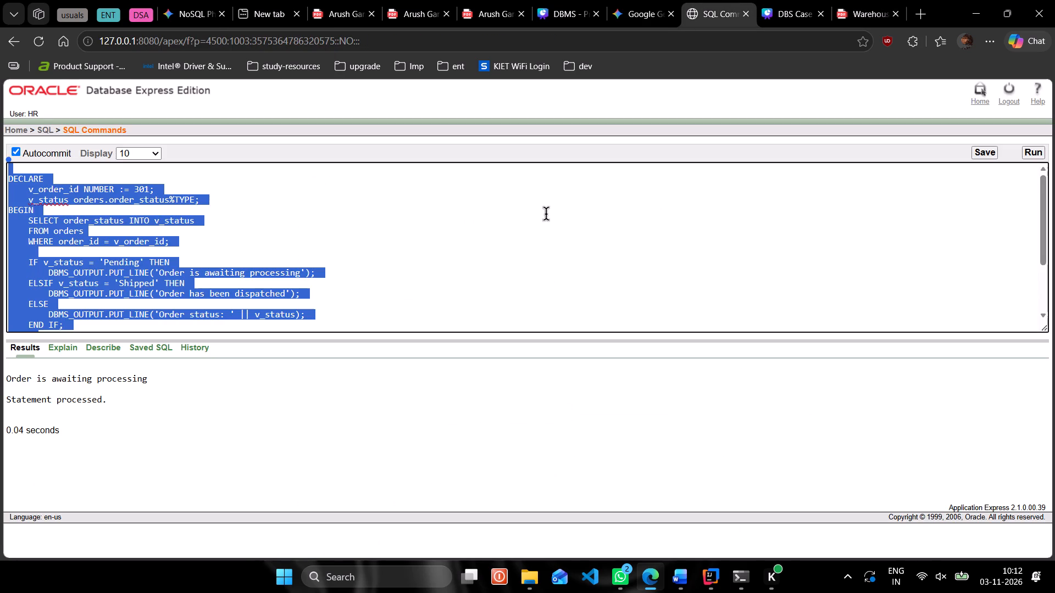
{"action": "key", "text": "ctrl+v"}
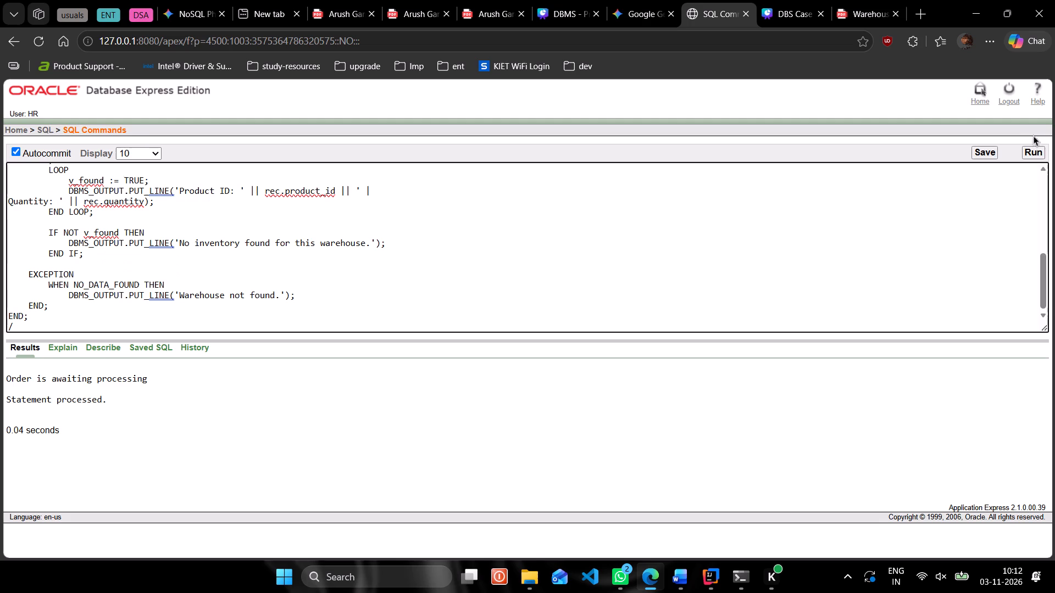
{"action": "left_click", "coordinate": [1034, 149]}
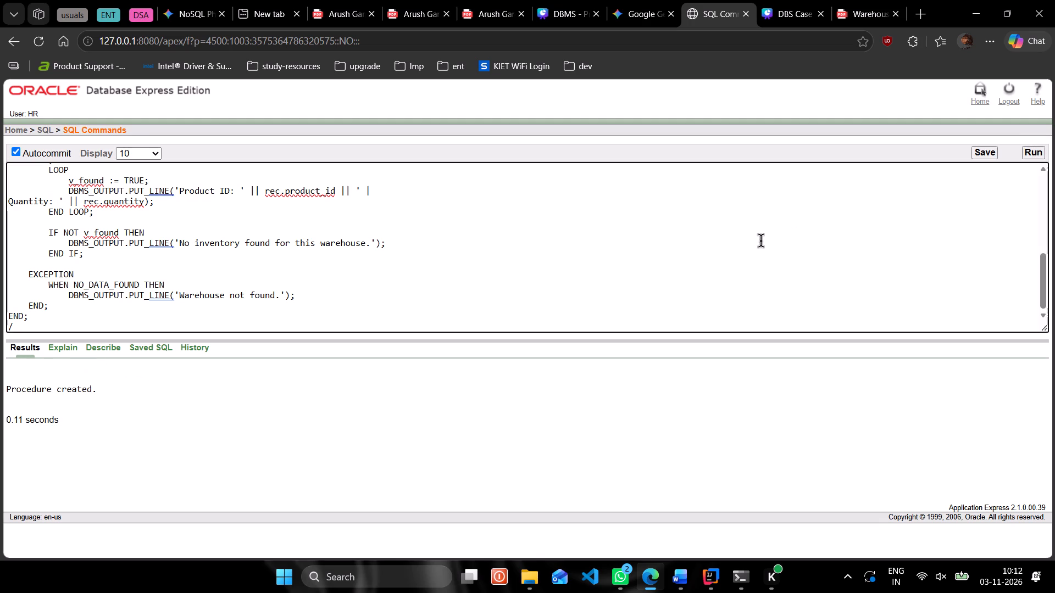
{"action": "scroll", "coordinate": [761, 241], "scroll_direction": "up", "scroll_amount": 5}
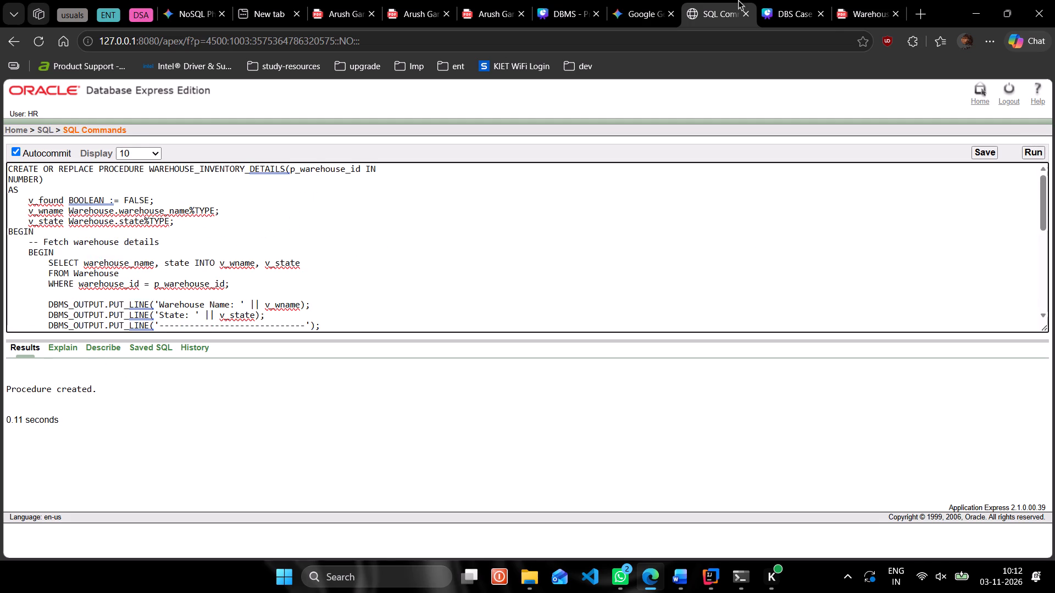
Paste the copied procedure code as a new text box on slide 12 of the Canva presentation.
{"action": "left_click", "coordinate": [828, 0]}
{"action": "left_click", "coordinate": [770, 496]}
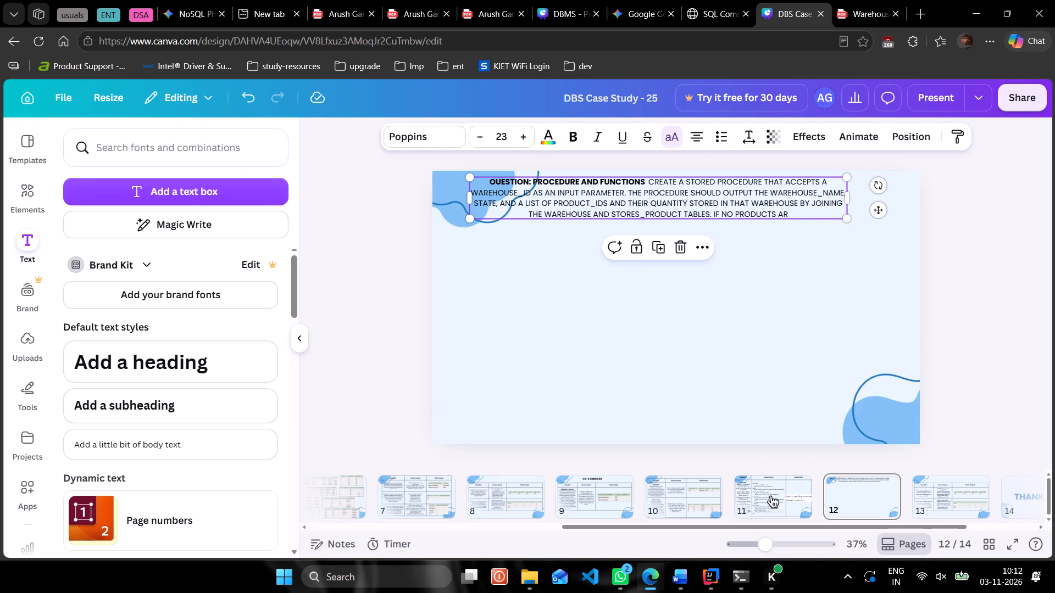
{"action": "left_click", "coordinate": [851, 489]}
{"action": "left_click", "coordinate": [614, 305]}
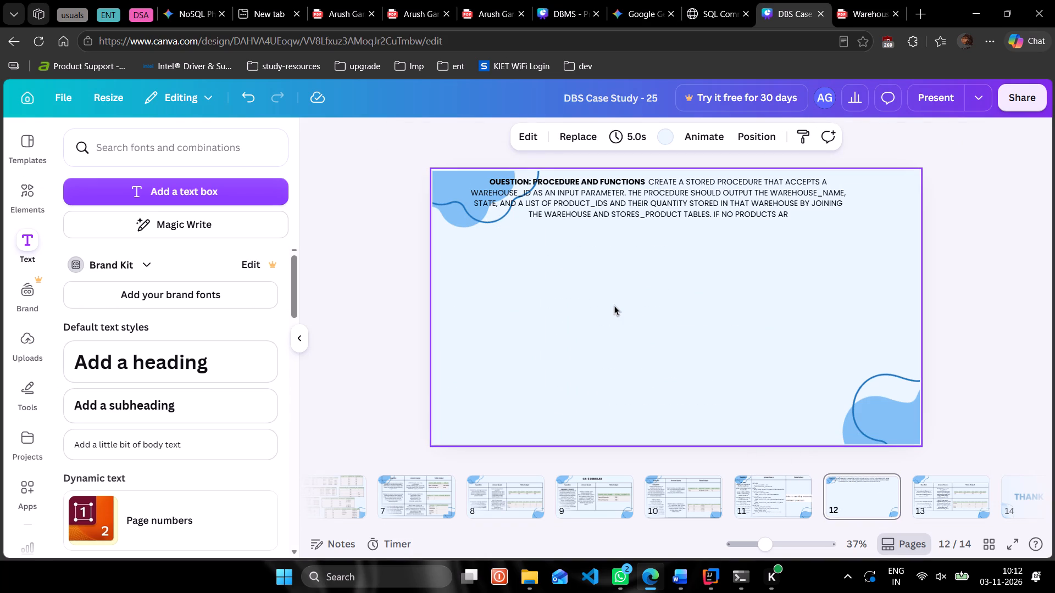
{"action": "key", "text": "ctrl+v"}
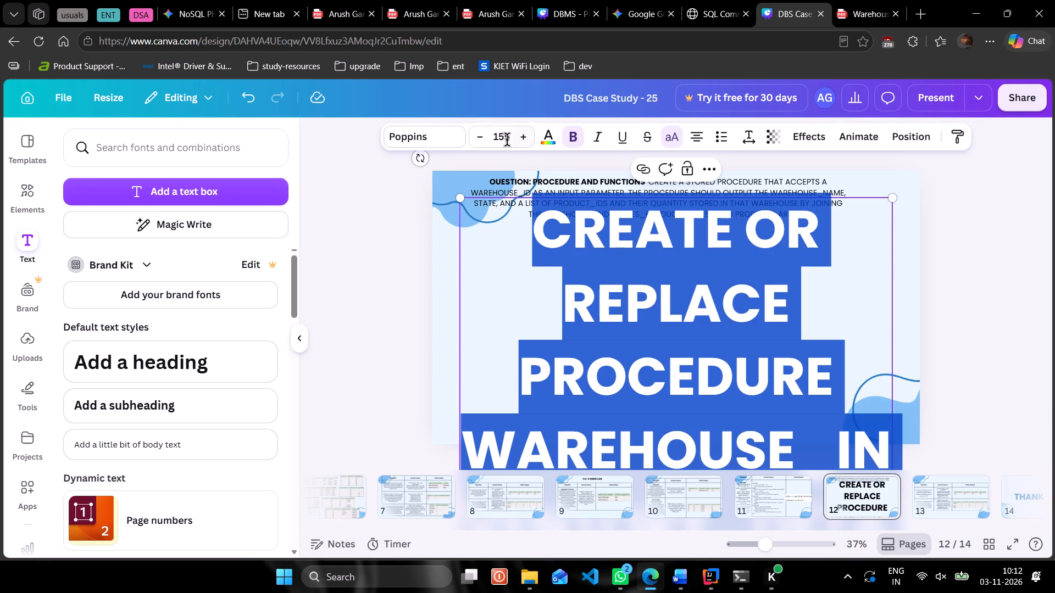
Set the pasted code to font size 21, remove its bold formatting and align it left.
{"action": "left_click", "coordinate": [504, 139]}
{"action": "type", "text": "21"}
{"action": "key", "text": "Return"}
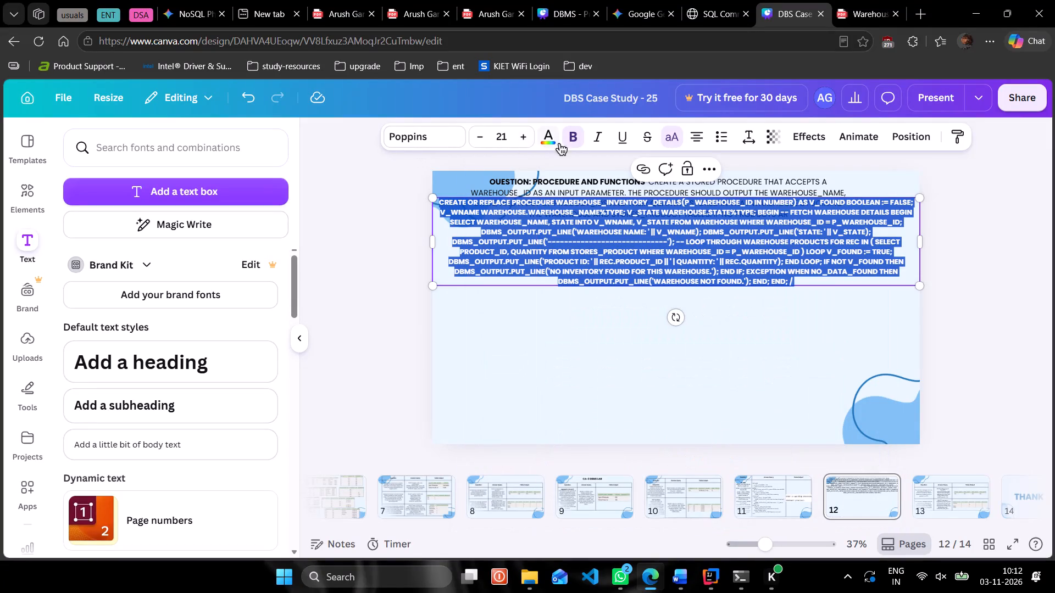
{"action": "left_click", "coordinate": [573, 141]}
{"action": "left_click", "coordinate": [697, 137]}
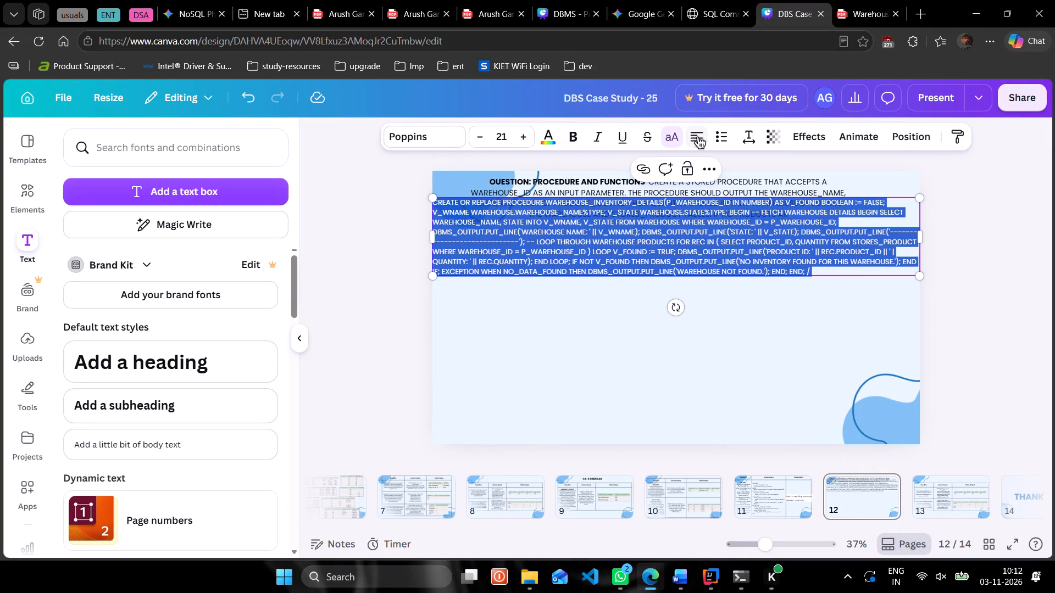
Narrow the code text box to under half the slide's width and set its font size to 22.3.
{"action": "left_click_drag", "start_coordinate": [921, 278], "coordinate": [890, 339]}
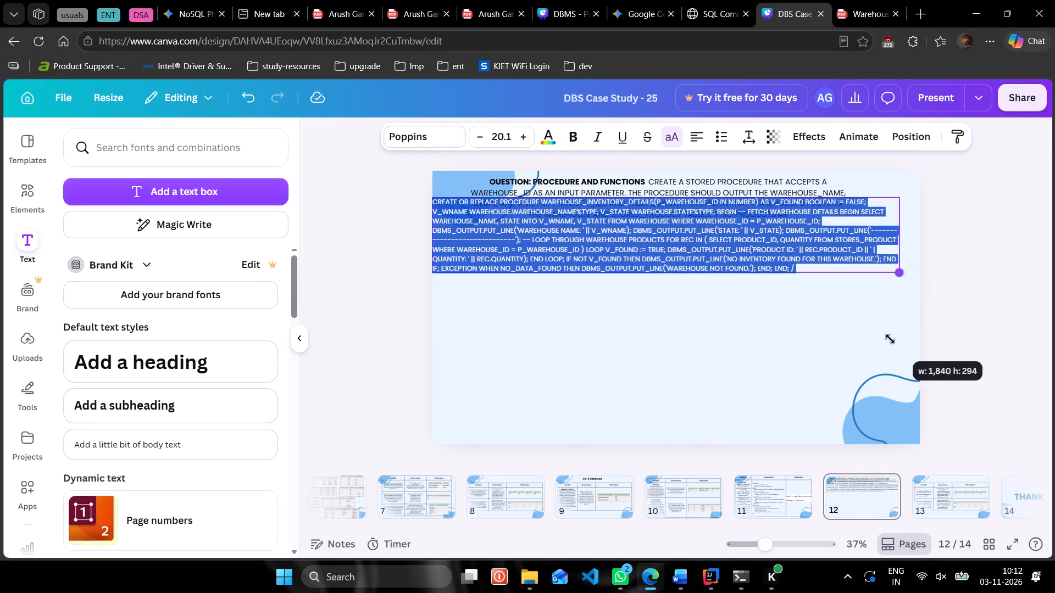
{"action": "left_click_drag", "start_coordinate": [890, 339], "coordinate": [923, 318]}
{"action": "left_click_drag", "start_coordinate": [930, 238], "coordinate": [751, 251]}
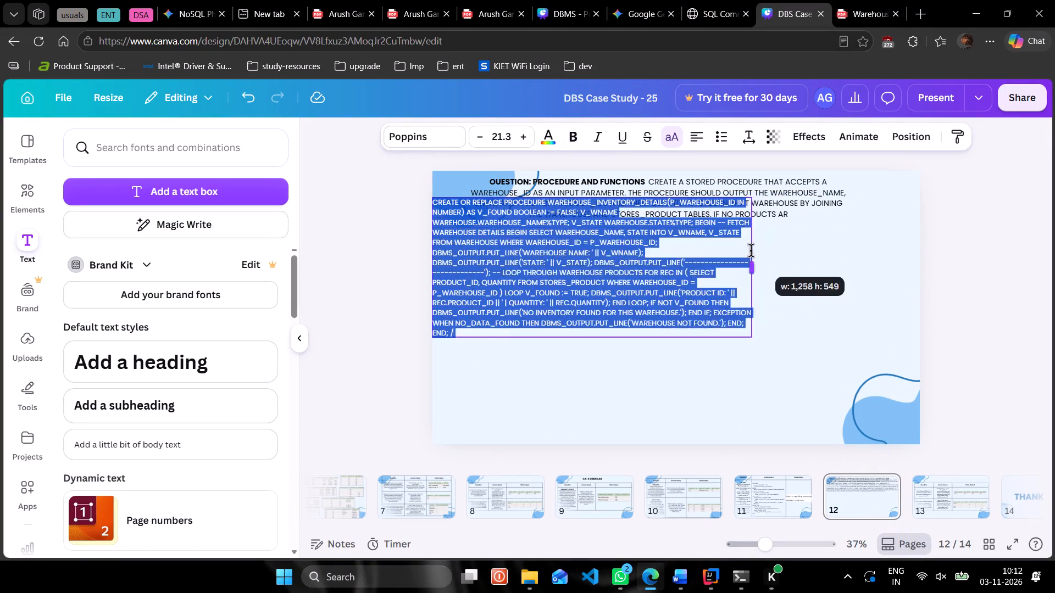
{"action": "left_click_drag", "start_coordinate": [751, 251], "coordinate": [646, 234]}
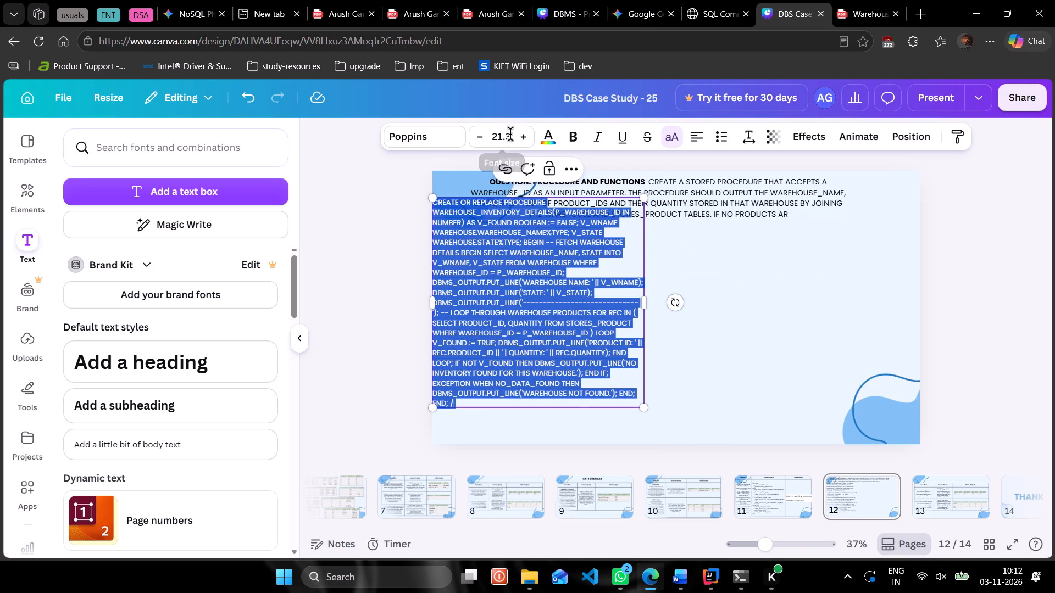
{"action": "double_click", "coordinate": [522, 146]}
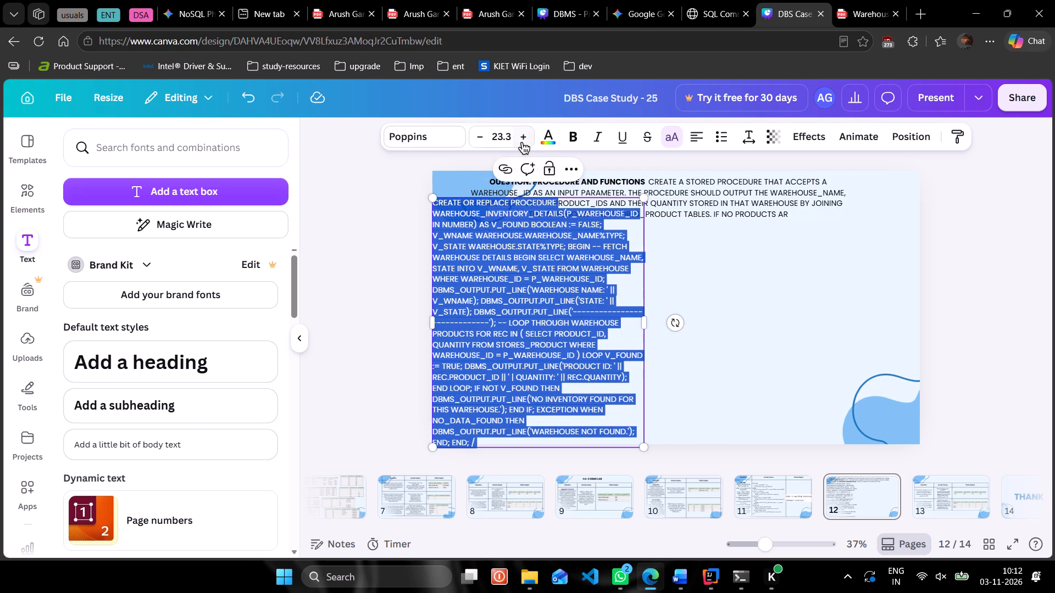
{"action": "left_click", "coordinate": [473, 144]}
{"action": "left_click", "coordinate": [375, 255]}
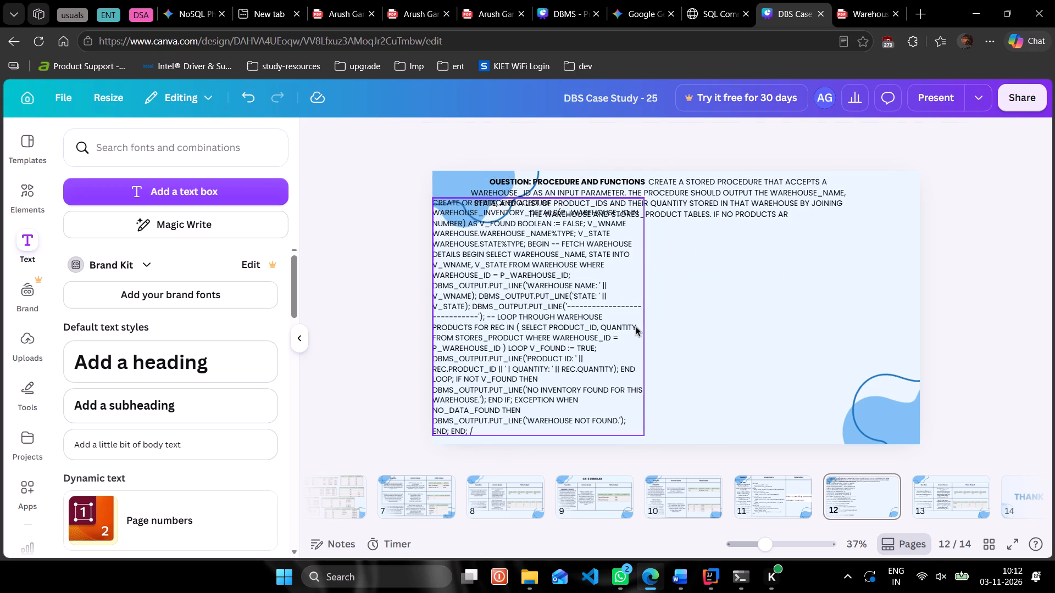
Widen the code text box to about 960, half the slide, and move it just below the question text with a small left margin.
{"action": "left_click", "coordinate": [635, 327]}
{"action": "left_click_drag", "start_coordinate": [645, 318], "coordinate": [683, 317]}
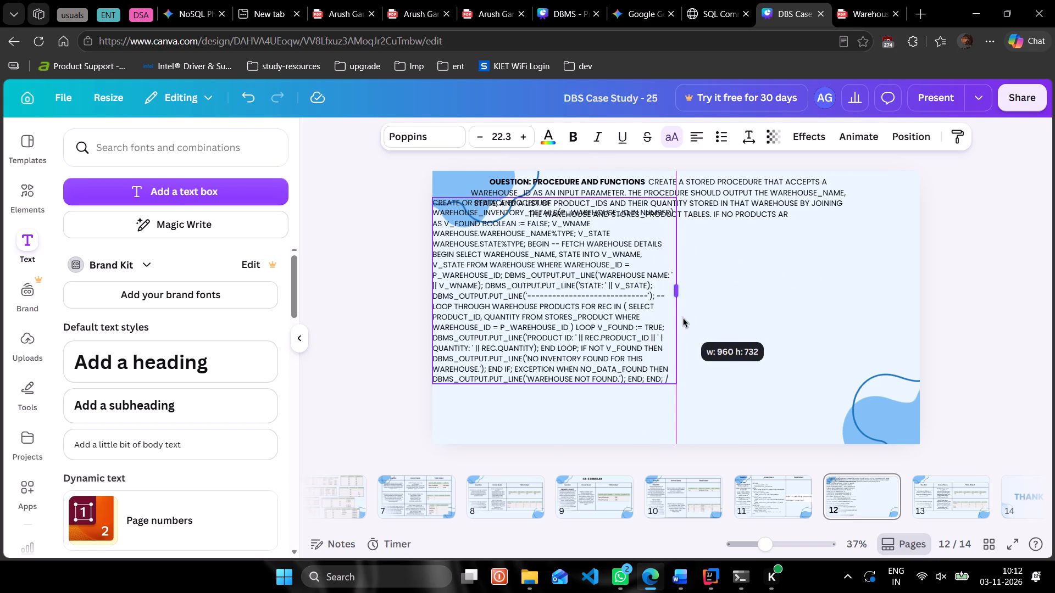
{"action": "left_click_drag", "start_coordinate": [683, 317], "coordinate": [837, 305]}
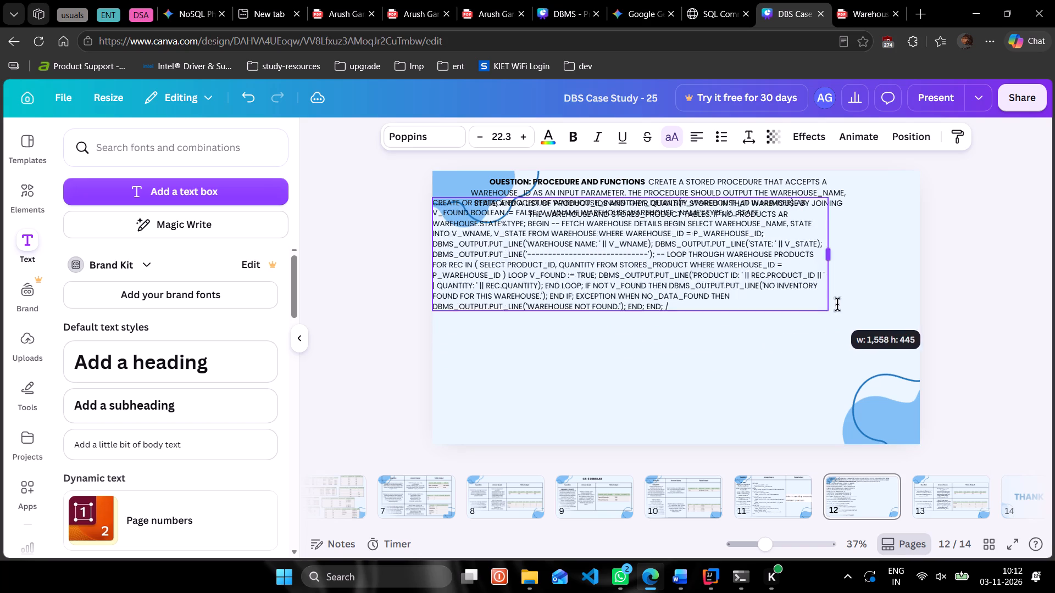
{"action": "left_click_drag", "start_coordinate": [837, 305], "coordinate": [1054, 309]}
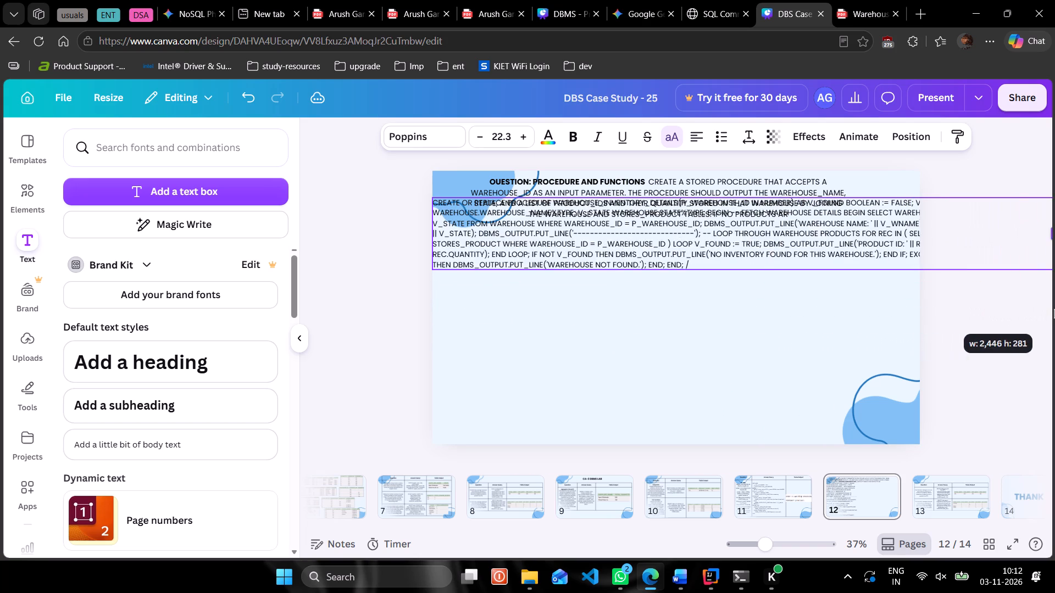
{"action": "left_click_drag", "start_coordinate": [1054, 309], "coordinate": [681, 316]}
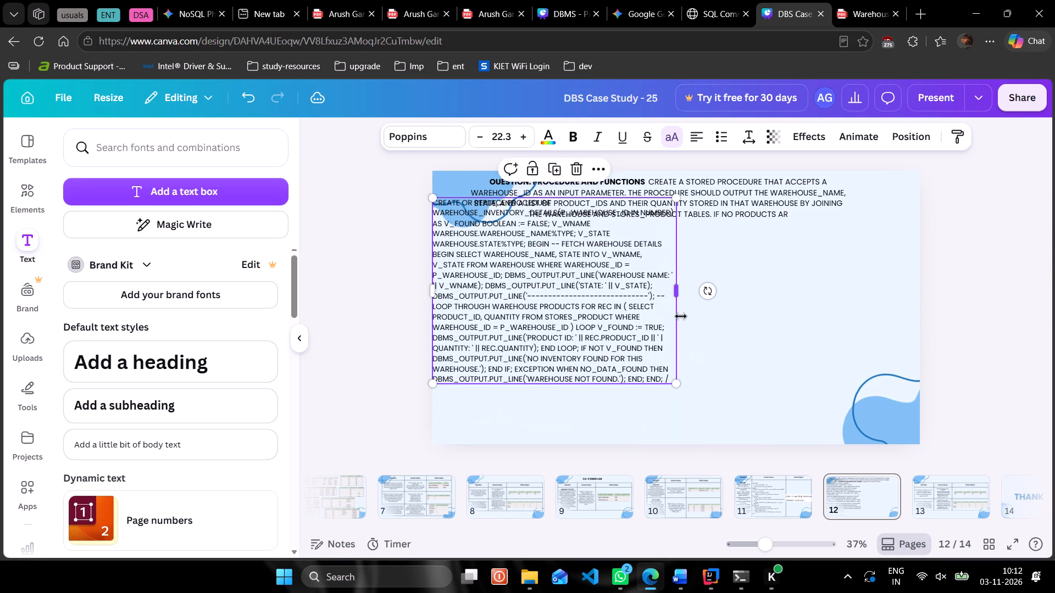
{"action": "left_click_drag", "start_coordinate": [570, 226], "coordinate": [583, 262]}
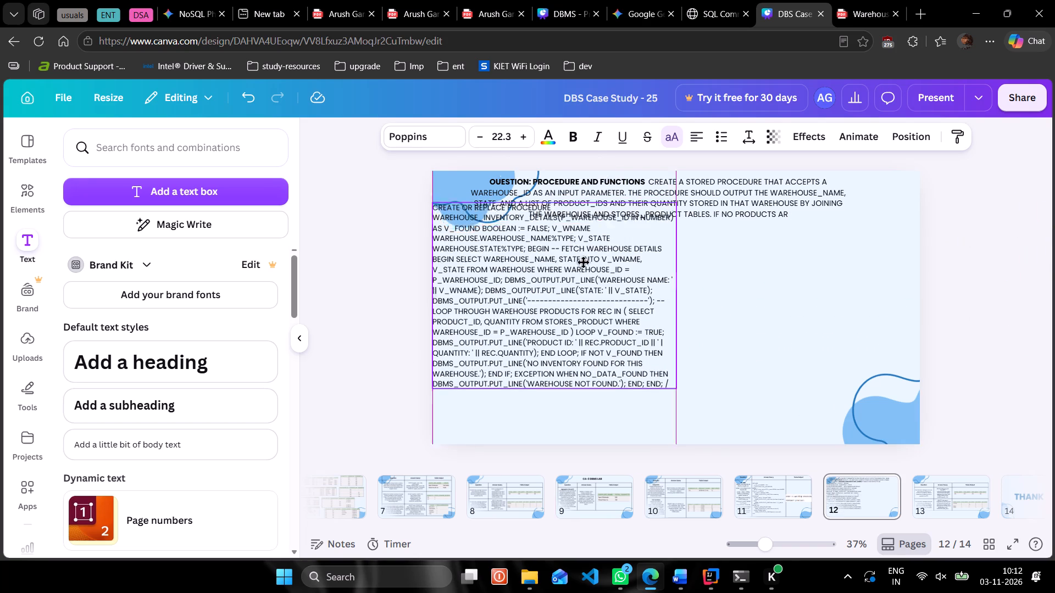
{"action": "left_click_drag", "start_coordinate": [583, 262], "coordinate": [584, 262]}
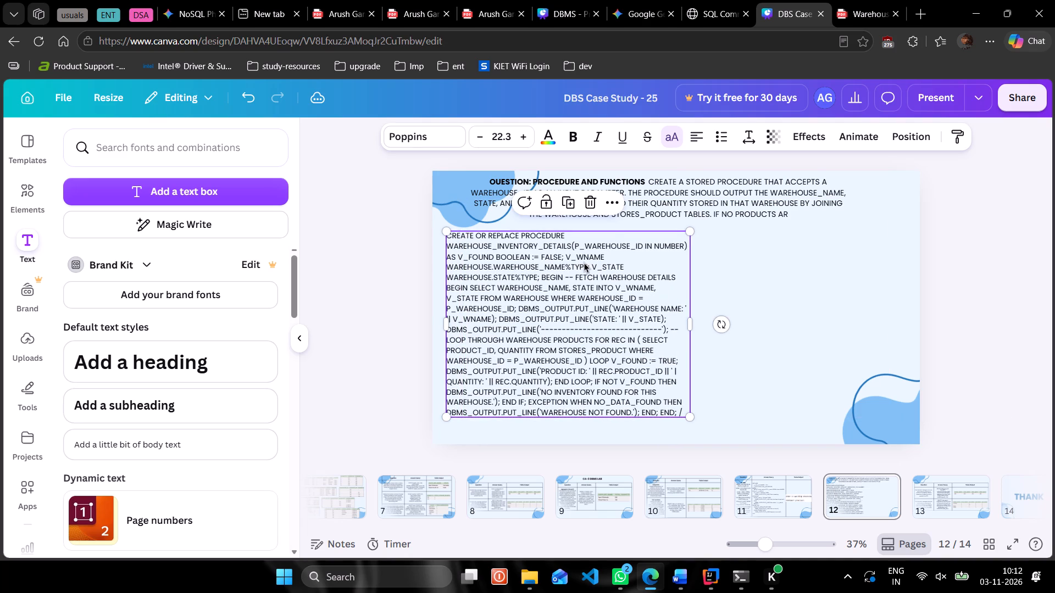
Break the procedure code so the V_WNAME declaration, the V_STATE declaration and BEGIN each start on a new line.
{"action": "left_click", "coordinate": [619, 253]}
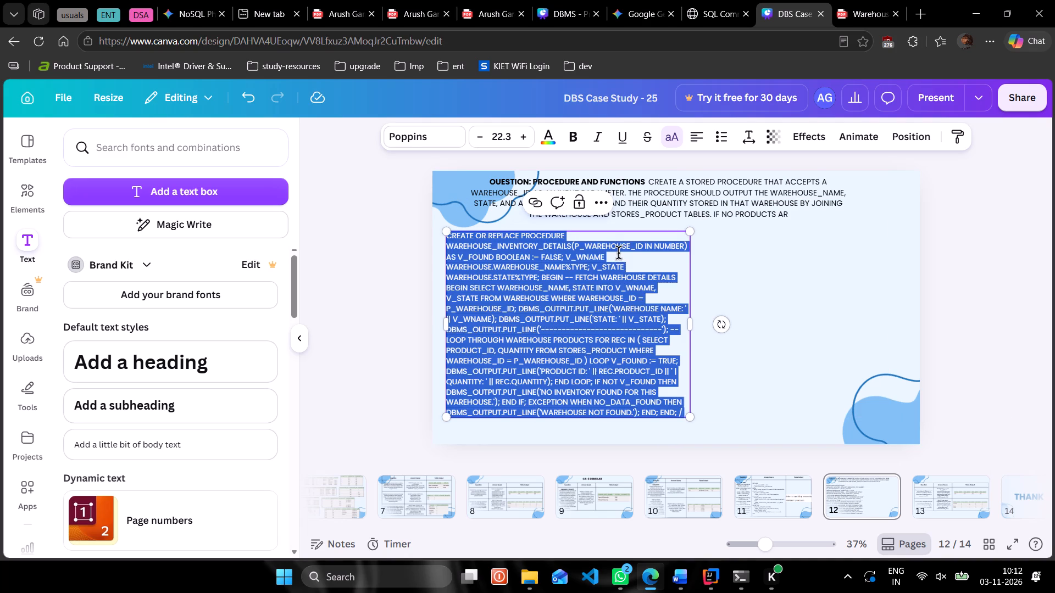
{"action": "left_click", "coordinate": [619, 253]}
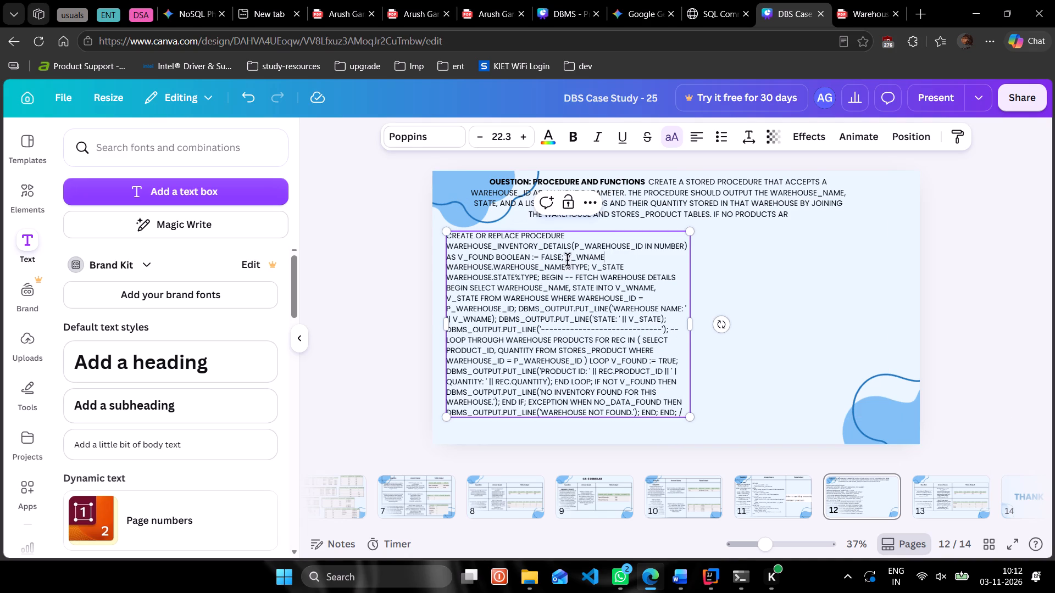
{"action": "left_click", "coordinate": [568, 260]}
{"action": "key", "text": "Return"}
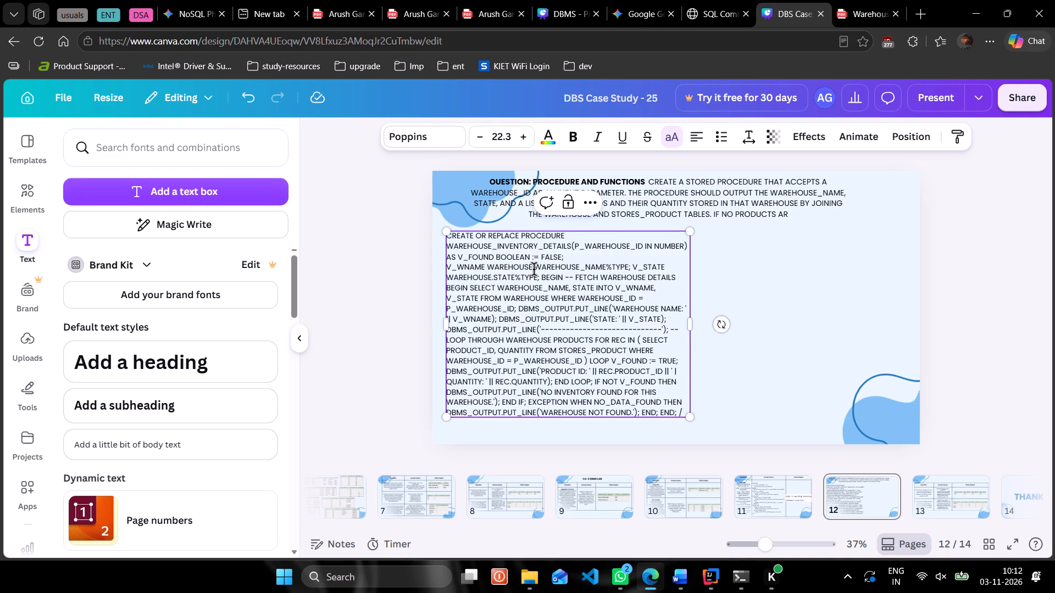
{"action": "left_click", "coordinate": [534, 270]}
{"action": "key", "text": "Return"}
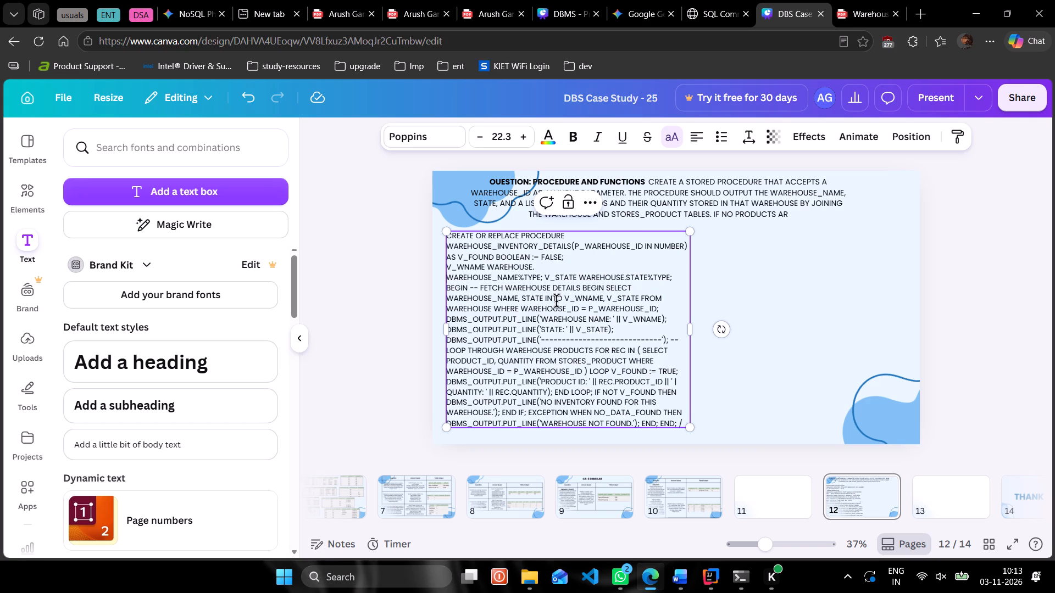
{"action": "key", "text": "BackSpace"}
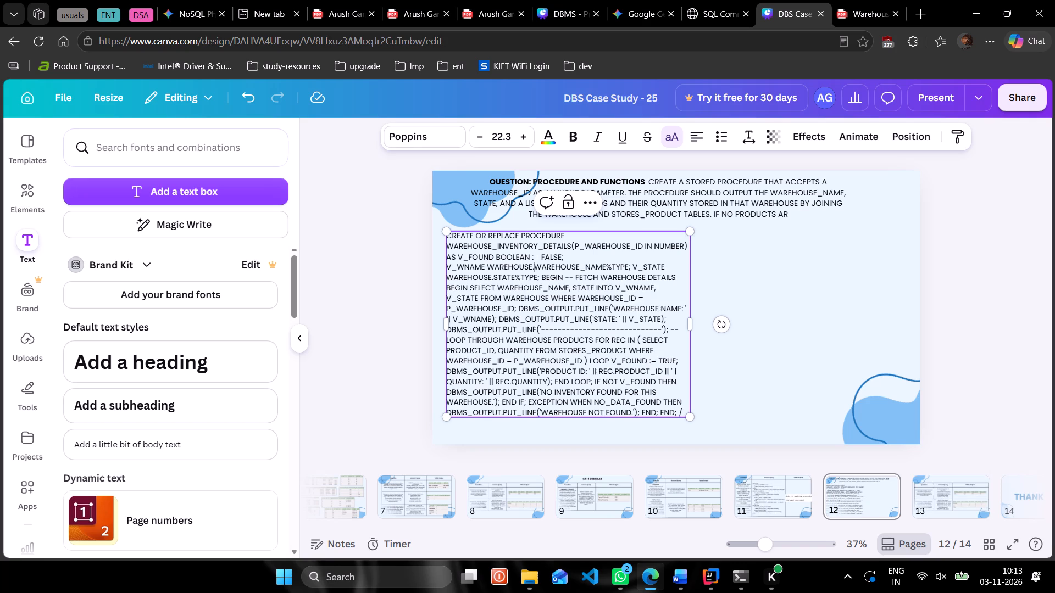
{"action": "left_click", "coordinate": [632, 268]}
{"action": "key", "text": "Return"}
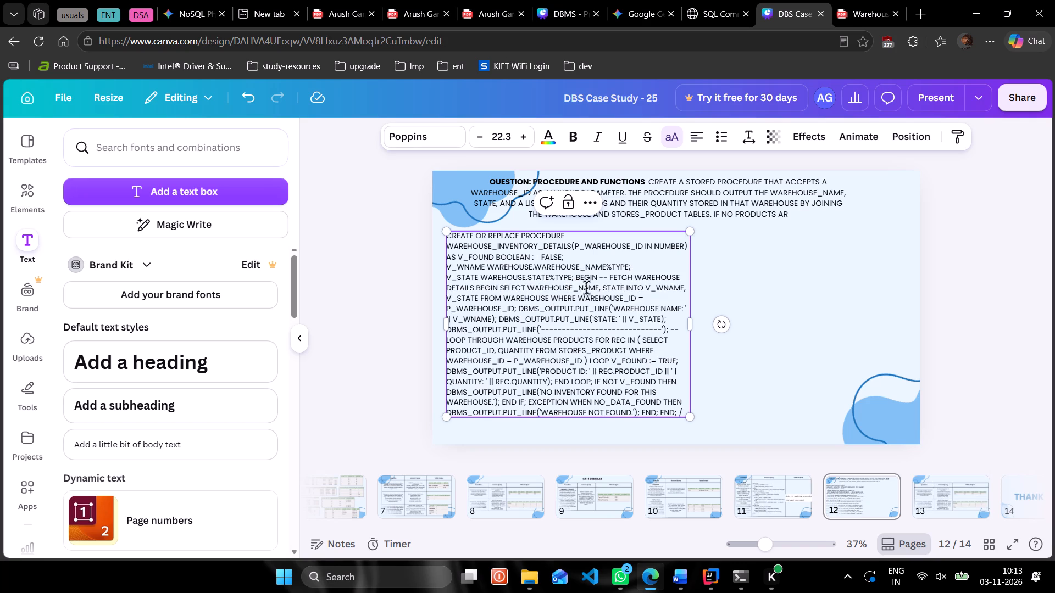
{"action": "left_click", "coordinate": [574, 278]}
{"action": "key", "text": "Right"}
{"action": "key", "text": "Return"}
Delete "-- FETCH WAREHOUSE DETAILS BEGIN SELECT" after BEGIN and start "WAREHOUSE_NAME, STATE INTO" on its own line without a leading space.
{"action": "left_click_drag", "start_coordinate": [642, 287], "coordinate": [520, 276]}
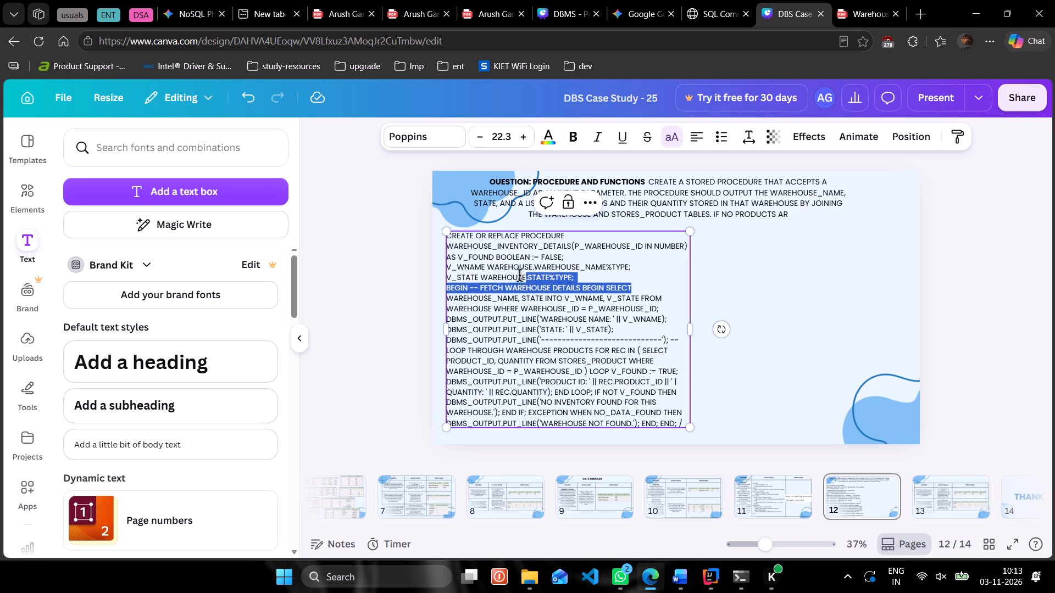
{"action": "left_click_drag", "start_coordinate": [520, 276], "coordinate": [467, 287]}
{"action": "key", "text": "BackSpace"}
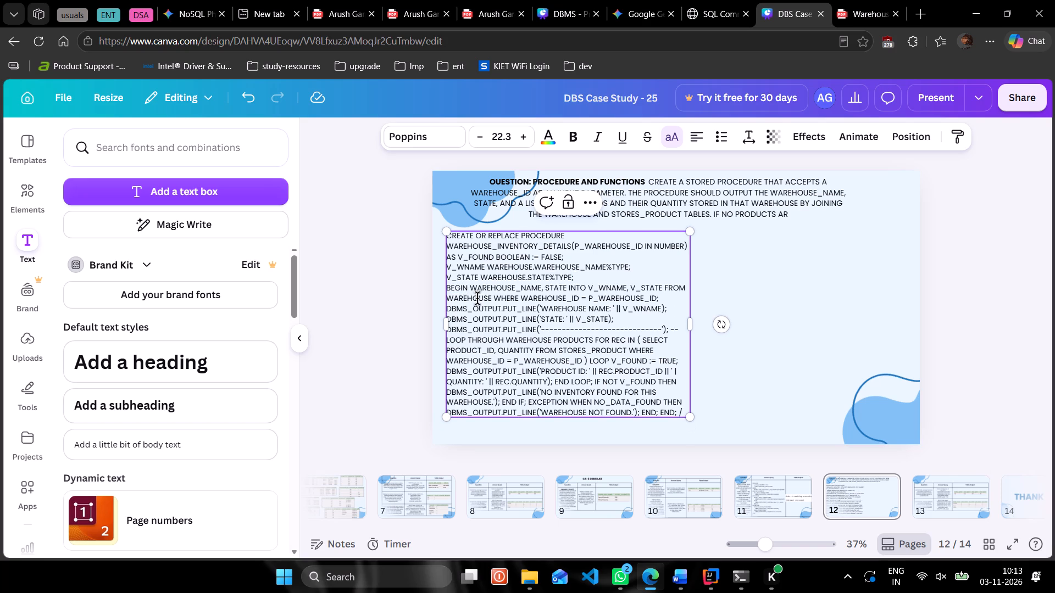
{"action": "key", "text": "Return"}
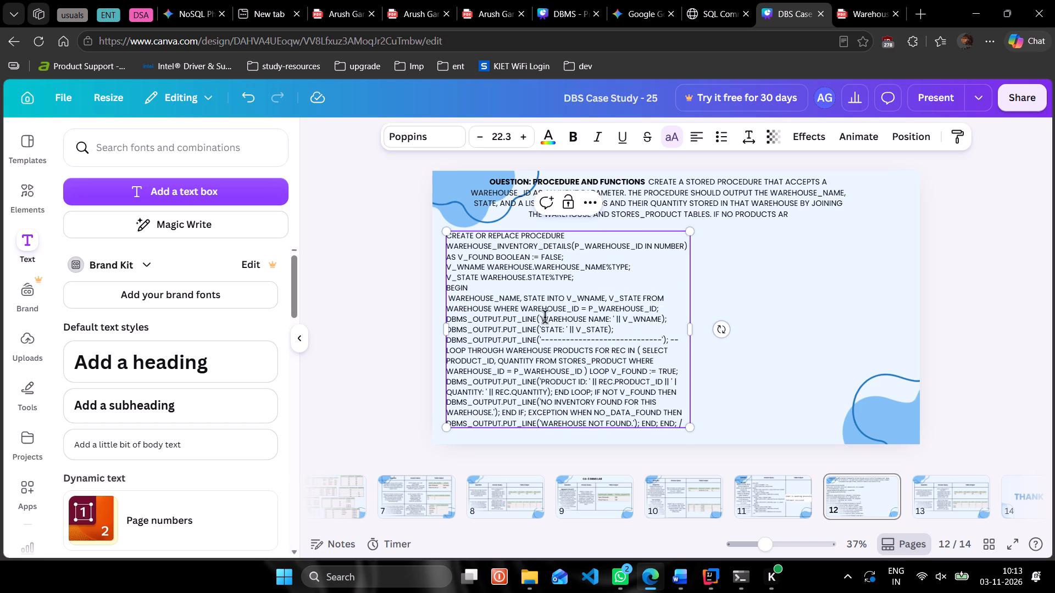
{"action": "key", "text": "Delete"}
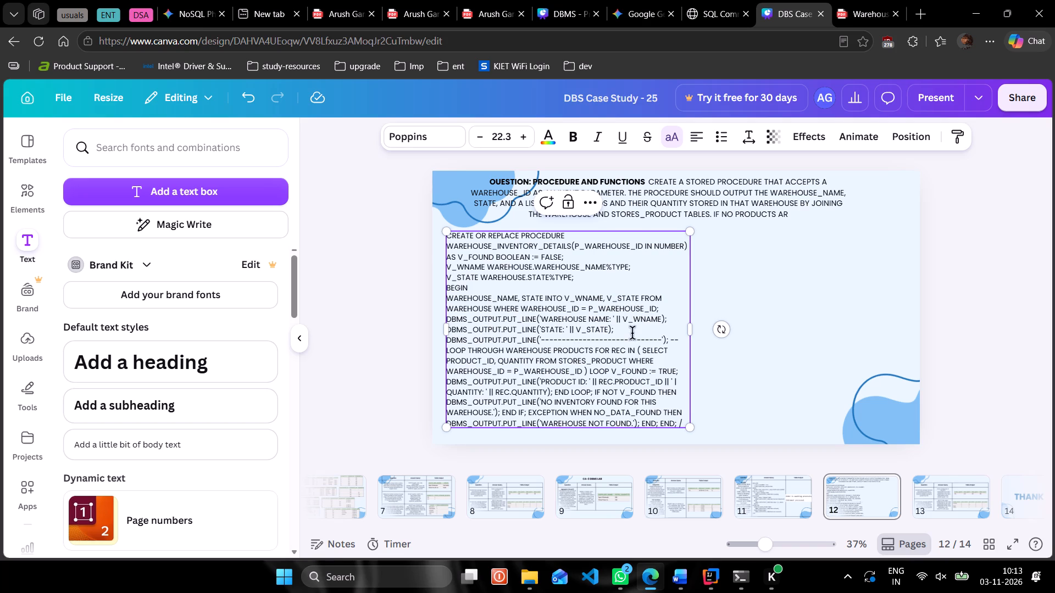
Shorten the dashed separator string in the third DBMS_OUTPUT.PUT_LINE call to about nine dashes.
{"action": "left_click_drag", "start_coordinate": [653, 339], "coordinate": [570, 343]}
{"action": "key", "text": "BackSpace"}
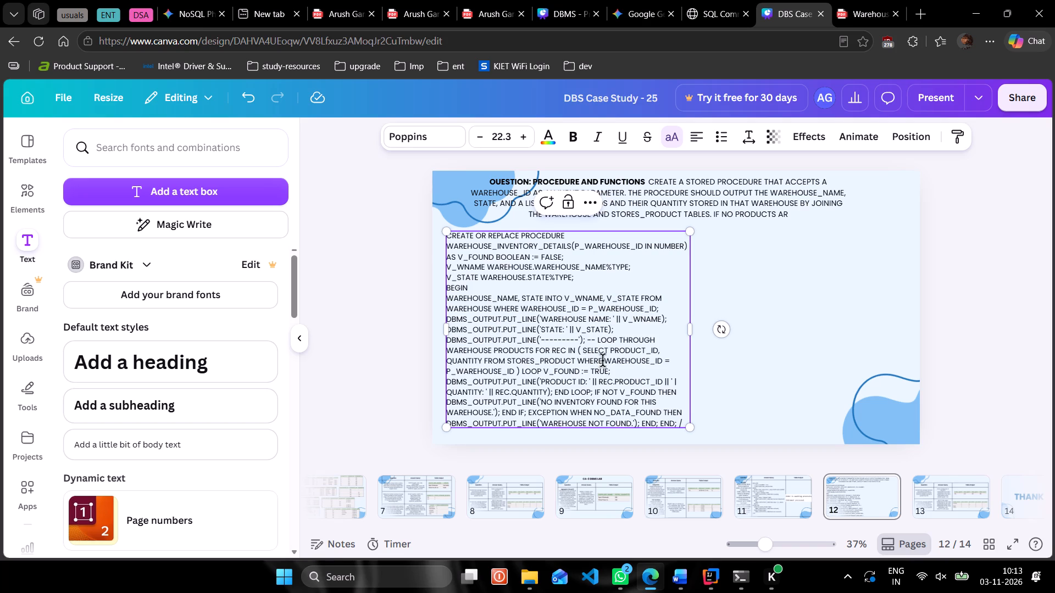
Delete the comment "-- LOOP THROUGH WAREHOUSE PRODUCTS" and start "FOR REC IN" on its own line without a leading space.
{"action": "left_click_drag", "start_coordinate": [586, 342], "coordinate": [682, 341]}
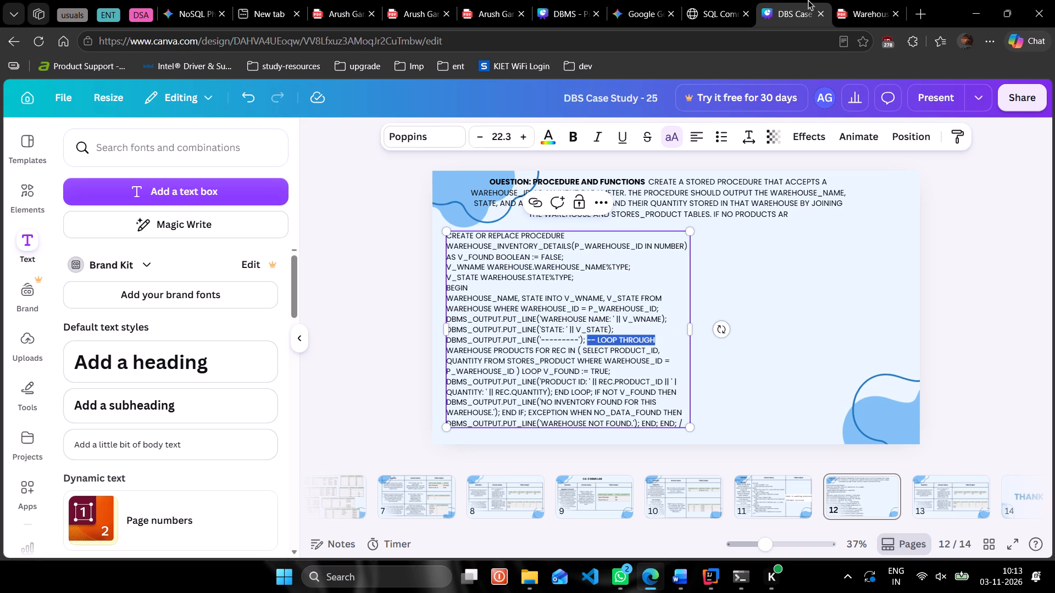
{"action": "left_click", "coordinate": [836, 0]}
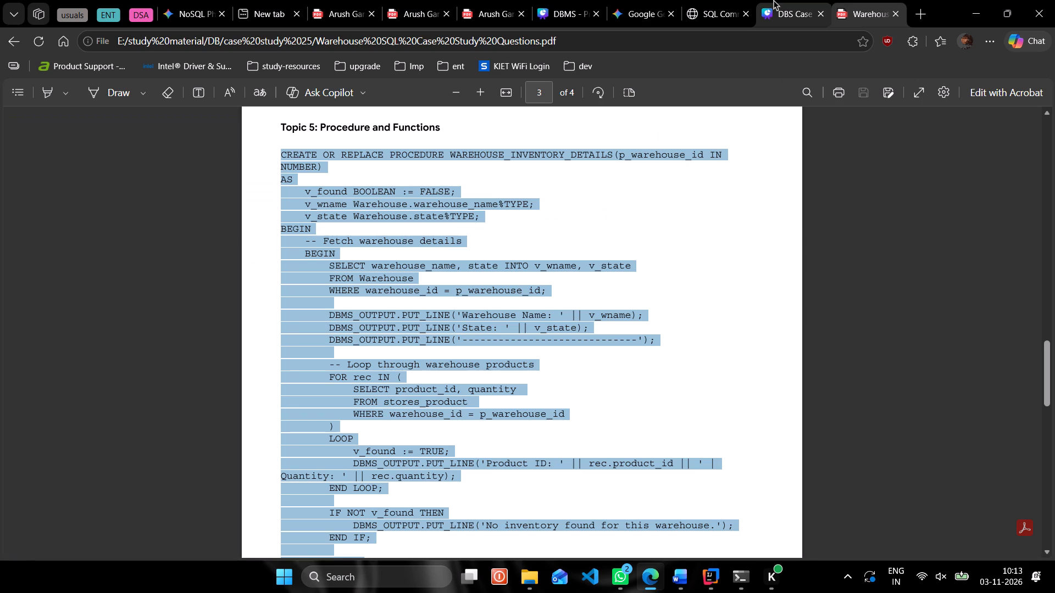
{"action": "left_click", "coordinate": [774, 0]}
{"action": "key", "text": "BackSpace"}
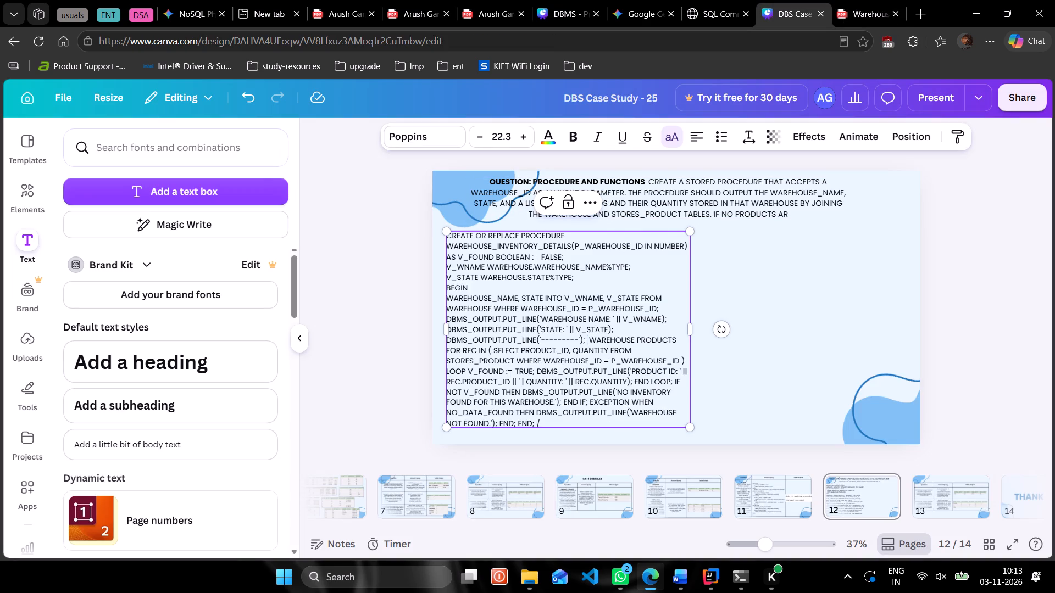
{"action": "left_click_drag", "start_coordinate": [678, 338], "coordinate": [595, 339]}
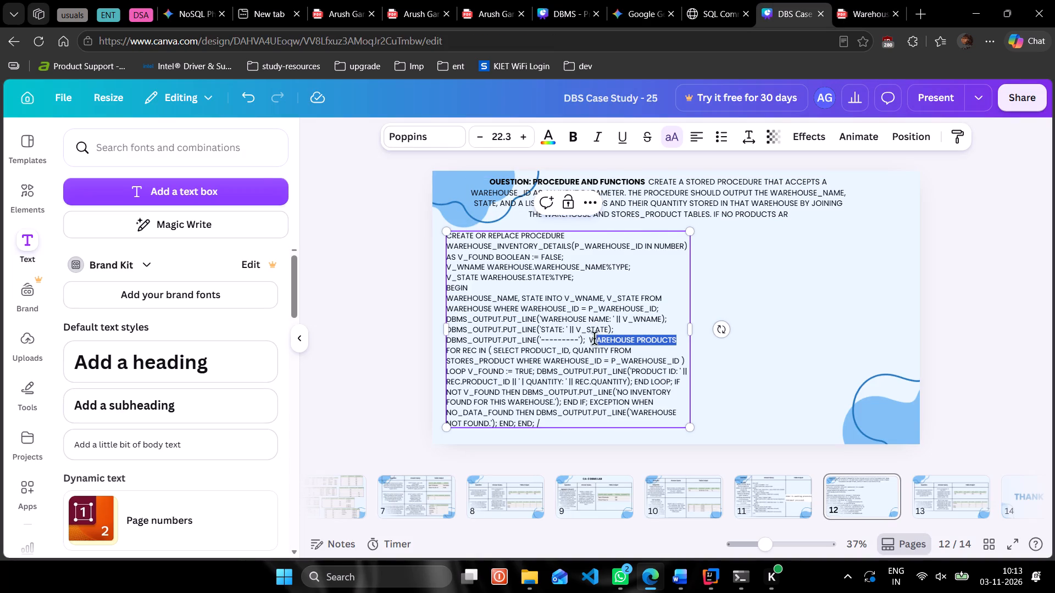
{"action": "left_click_drag", "start_coordinate": [595, 339], "coordinate": [589, 338]}
{"action": "key", "text": "BackSpace"}
{"action": "key", "text": "Return"}
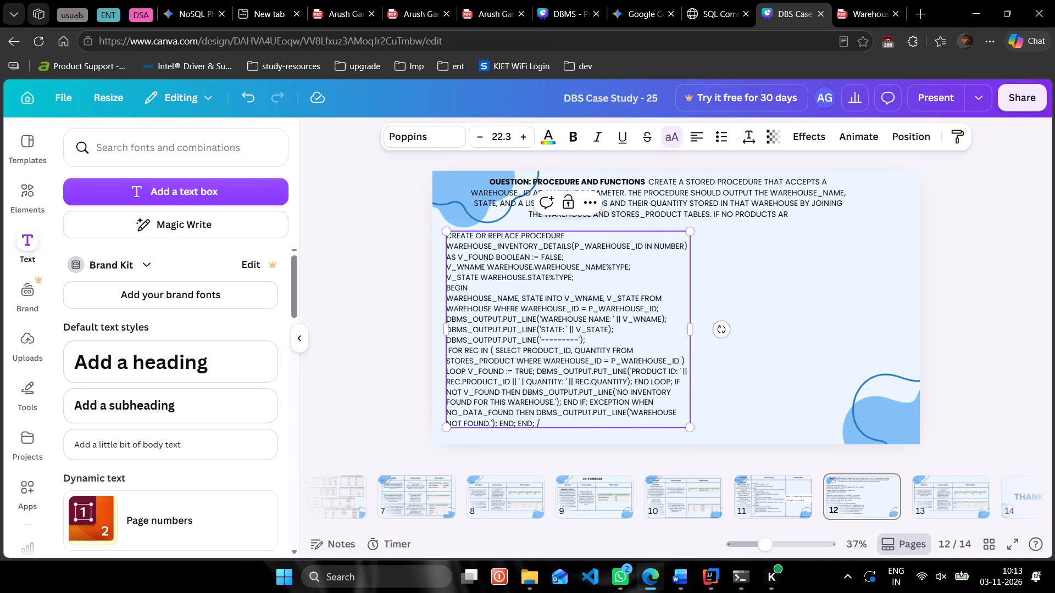
{"action": "key", "text": "BackSpace"}
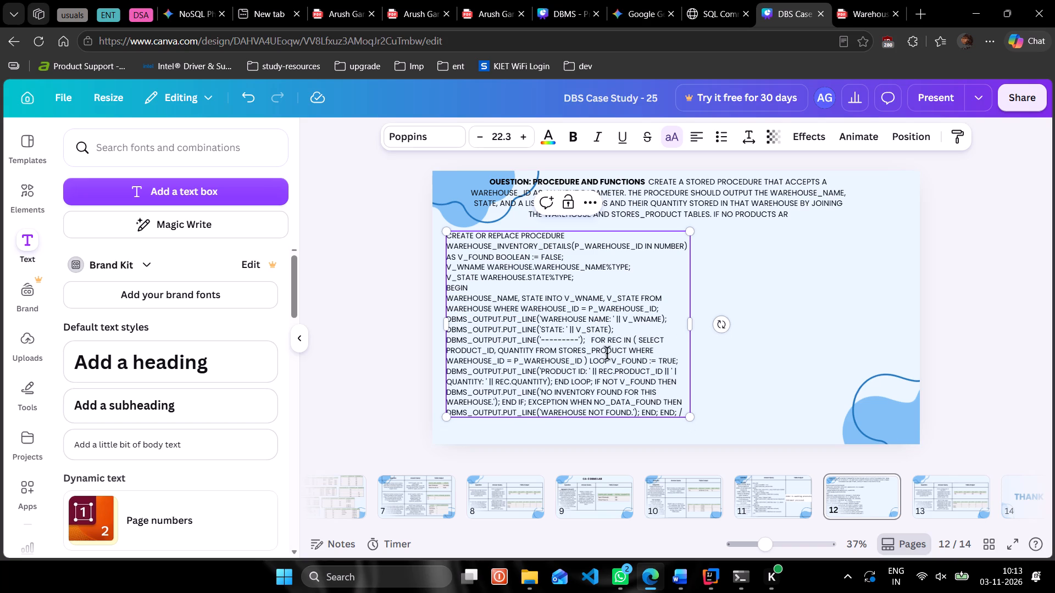
{"action": "key", "text": "Return"}
{"action": "key", "text": "Delete"}
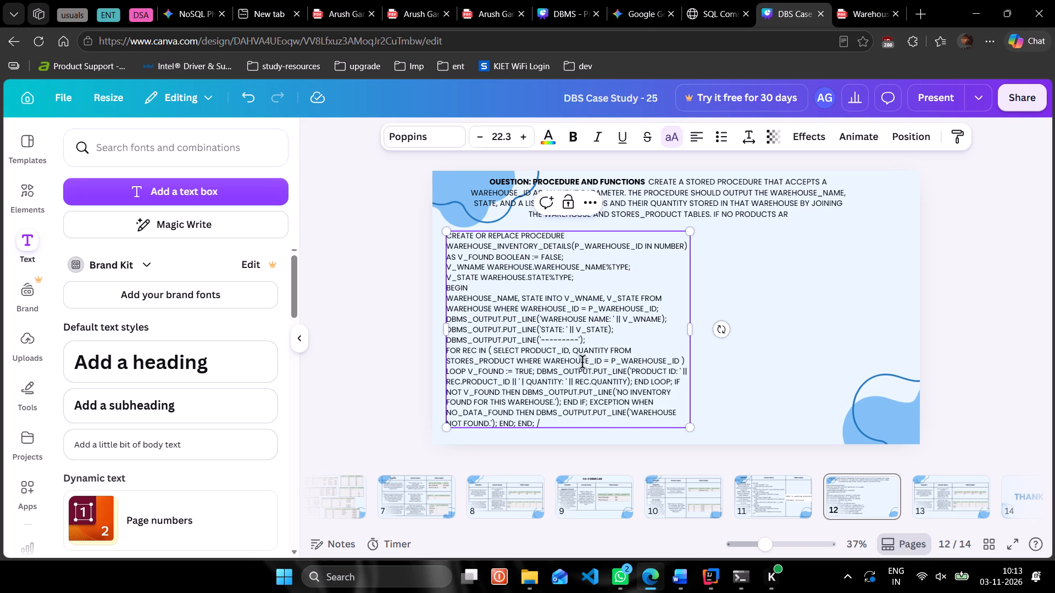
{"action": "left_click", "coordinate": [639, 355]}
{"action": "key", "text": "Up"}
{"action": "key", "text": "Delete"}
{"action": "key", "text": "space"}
Following the PDF's code layout, insert line breaks after LOOP, V_FOUND := TRUE;, the product output statement, END LOOP; and IF NOT V_FOUND THEN.
{"action": "left_click", "coordinate": [850, 0]}
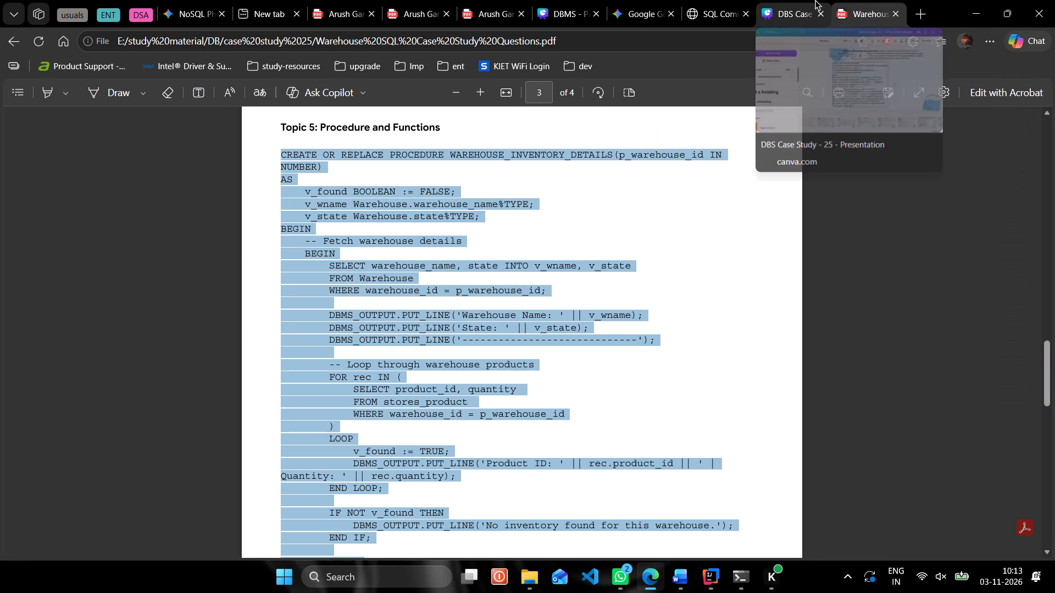
{"action": "left_click", "coordinate": [815, 0]}
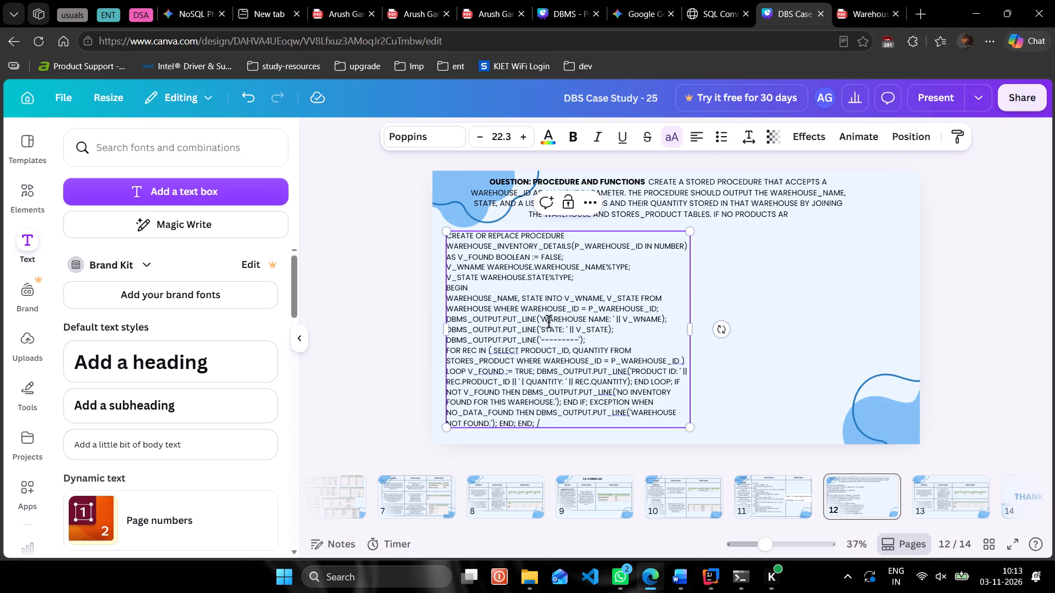
{"action": "left_click", "coordinate": [469, 372]}
{"action": "key", "text": "Return"}
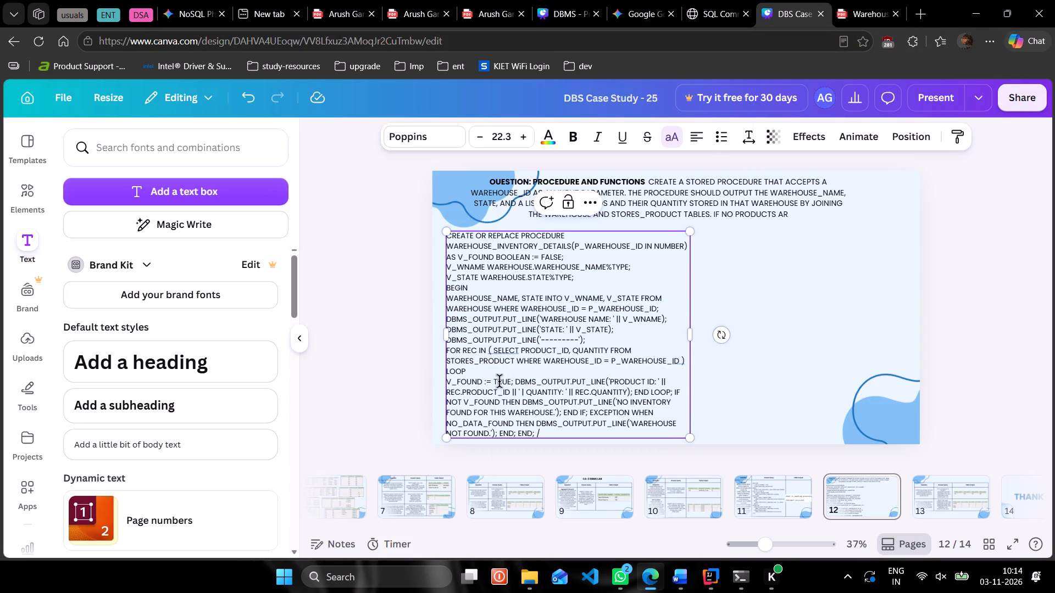
{"action": "left_click", "coordinate": [515, 383]}
{"action": "key", "text": "Return"}
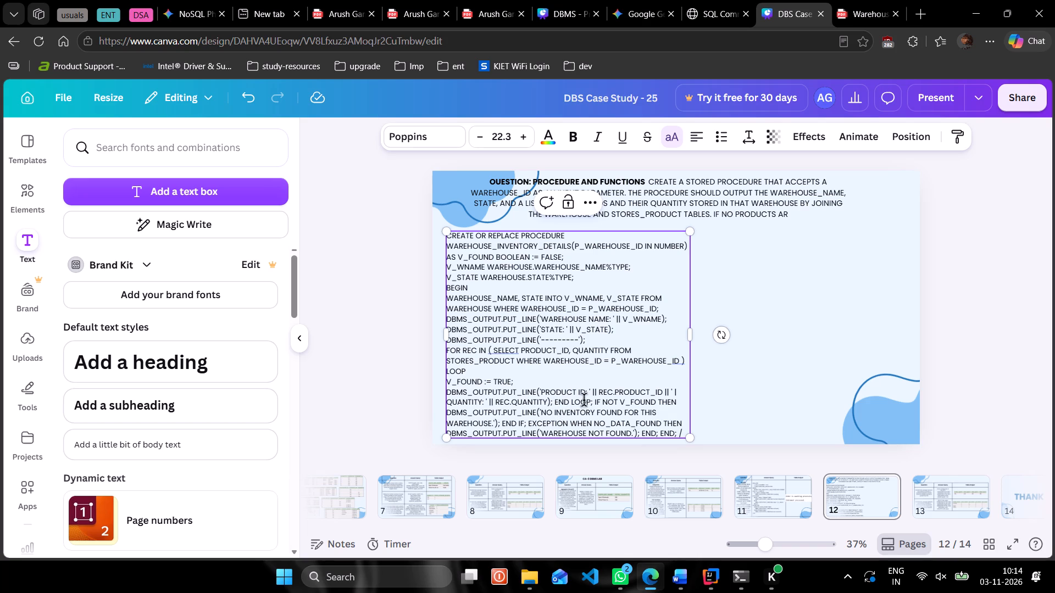
{"action": "left_click", "coordinate": [556, 400]}
{"action": "key", "text": "Return"}
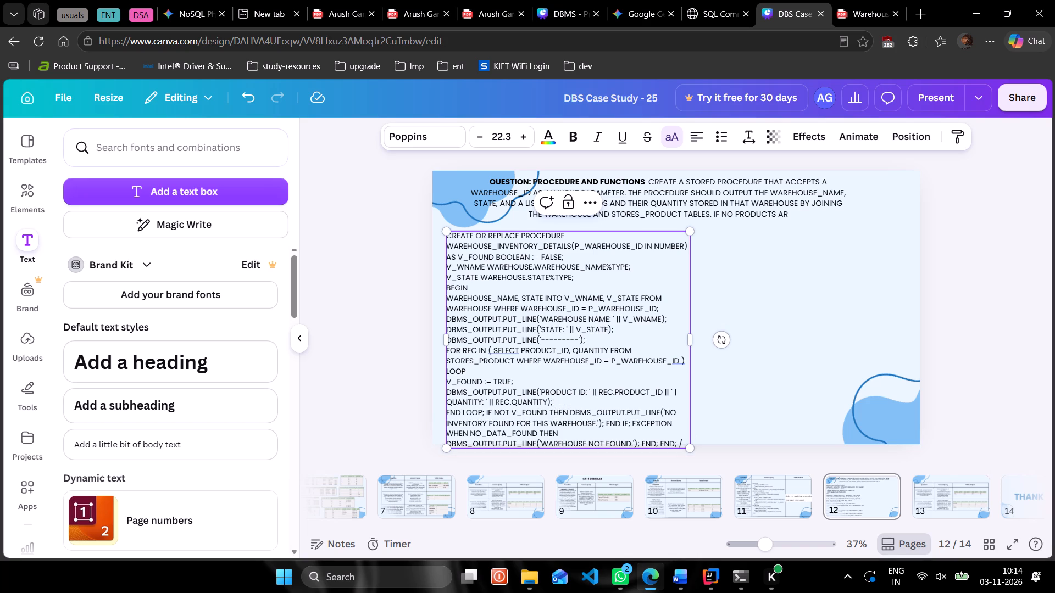
{"action": "key", "text": "ctrl+Right"}
{"action": "key", "text": "ctrl+Right"}
{"action": "key", "text": "Right"}
{"action": "key", "text": "Return"}
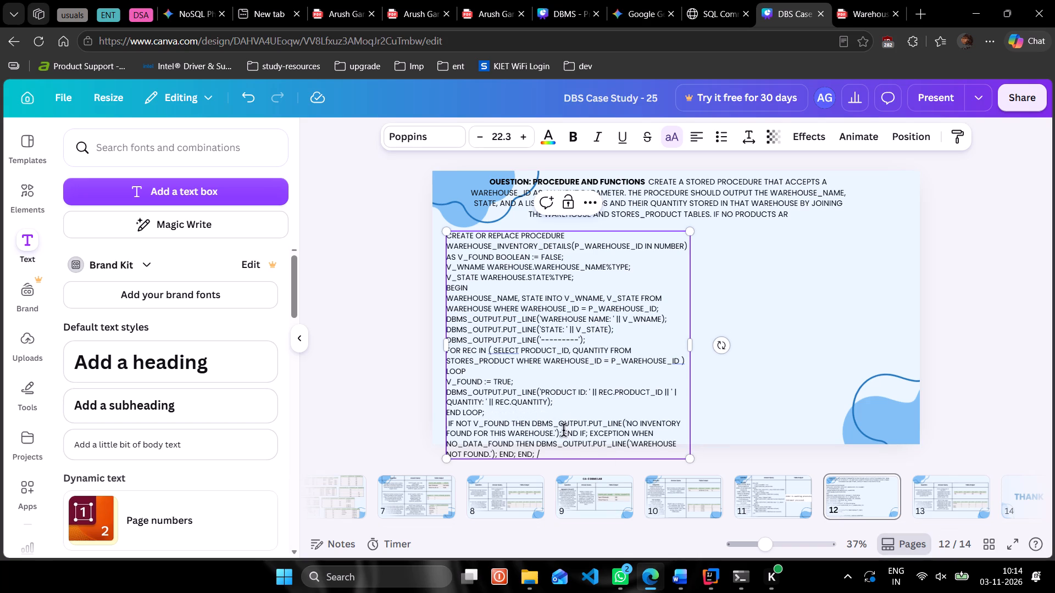
{"action": "left_click", "coordinate": [534, 423]}
{"action": "key", "text": "Return"}
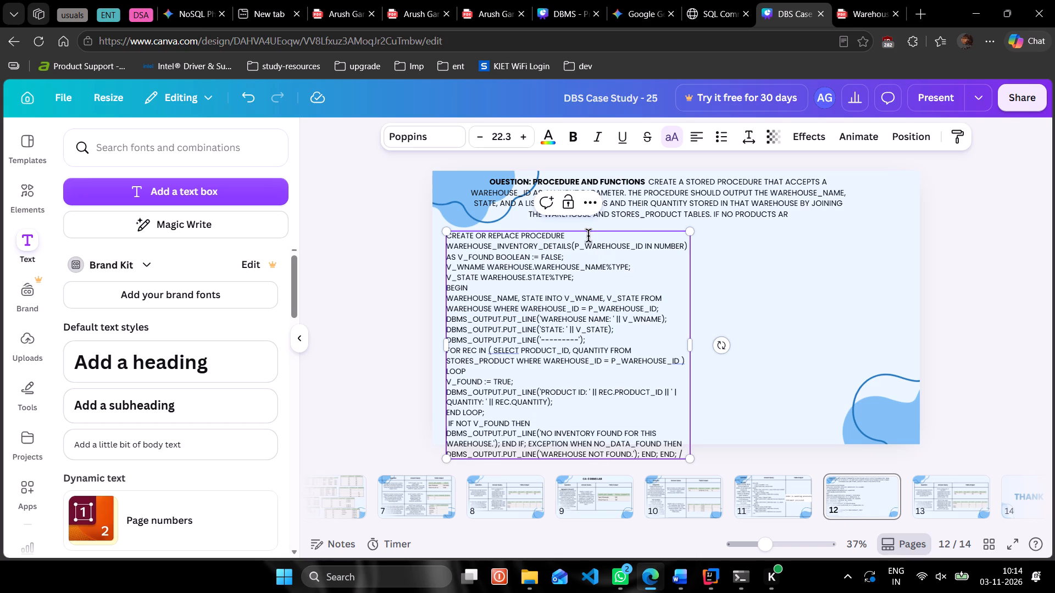
Move the code text box up and slightly left, directly under the question text, so its last line fits on the slide.
{"action": "left_click", "coordinate": [776, 272]}
{"action": "left_click_drag", "start_coordinate": [658, 297], "coordinate": [643, 276]}
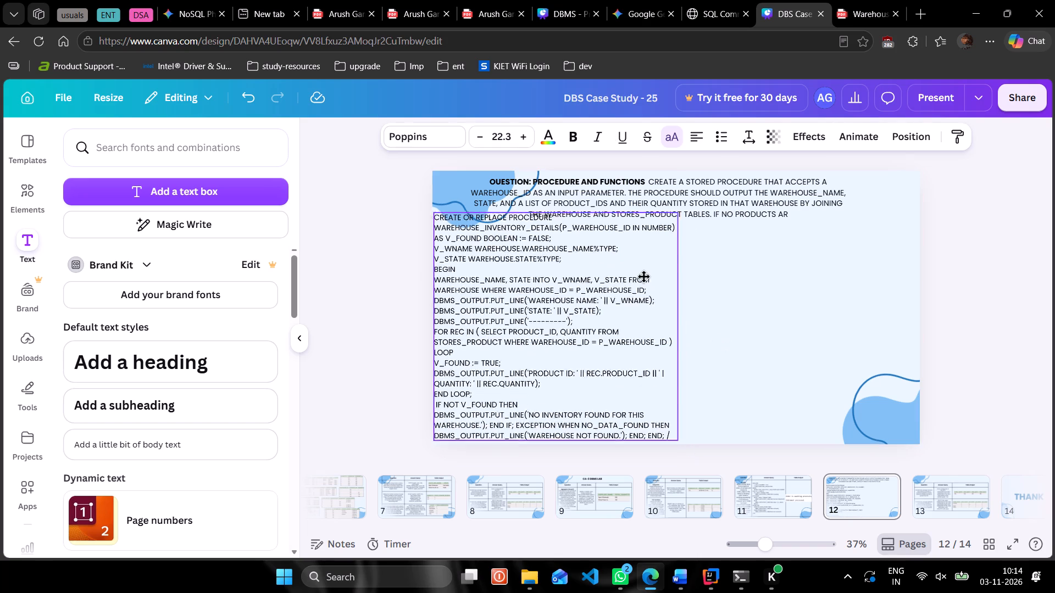
{"action": "left_click_drag", "start_coordinate": [643, 276], "coordinate": [649, 284]}
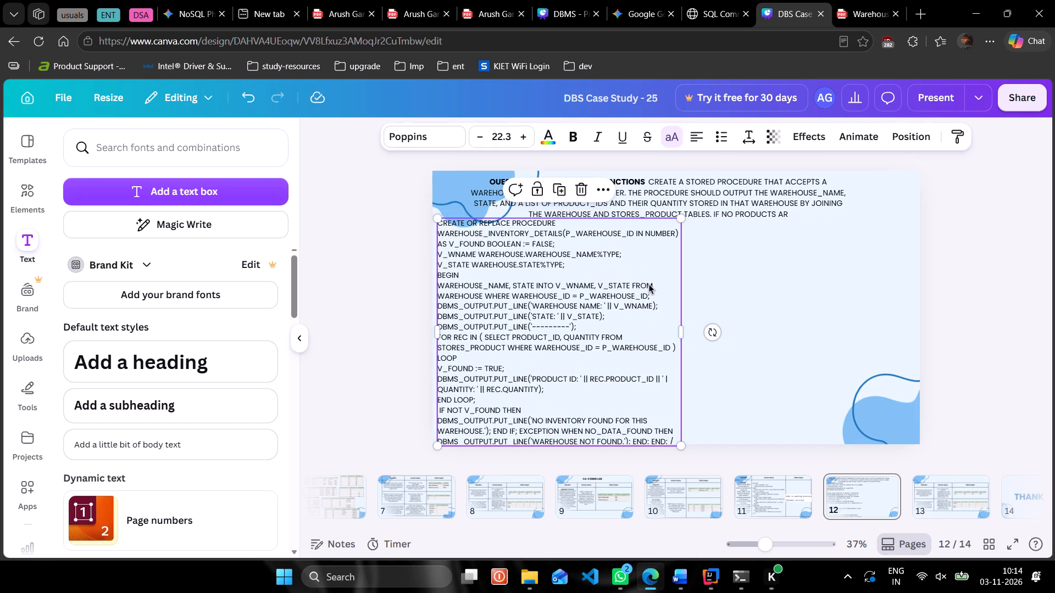
After checking the PDF, join WAREHOUSE_INVENTORY_DETAILS to the CREATE OR REPLACE PROCEDURE line with a single space.
{"action": "left_click", "coordinate": [881, 0]}
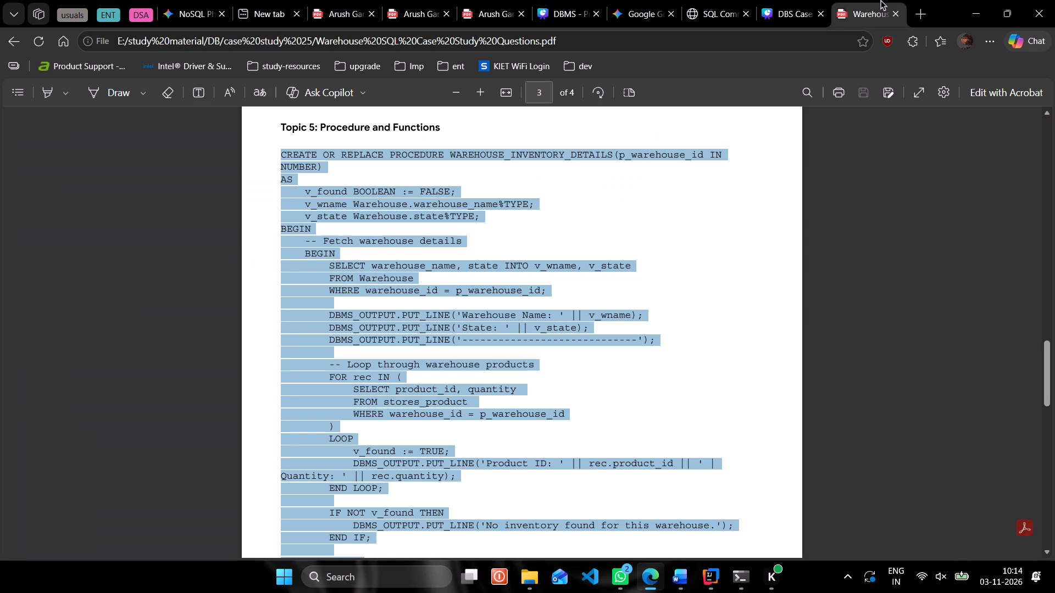
{"action": "left_click", "coordinate": [798, 1]}
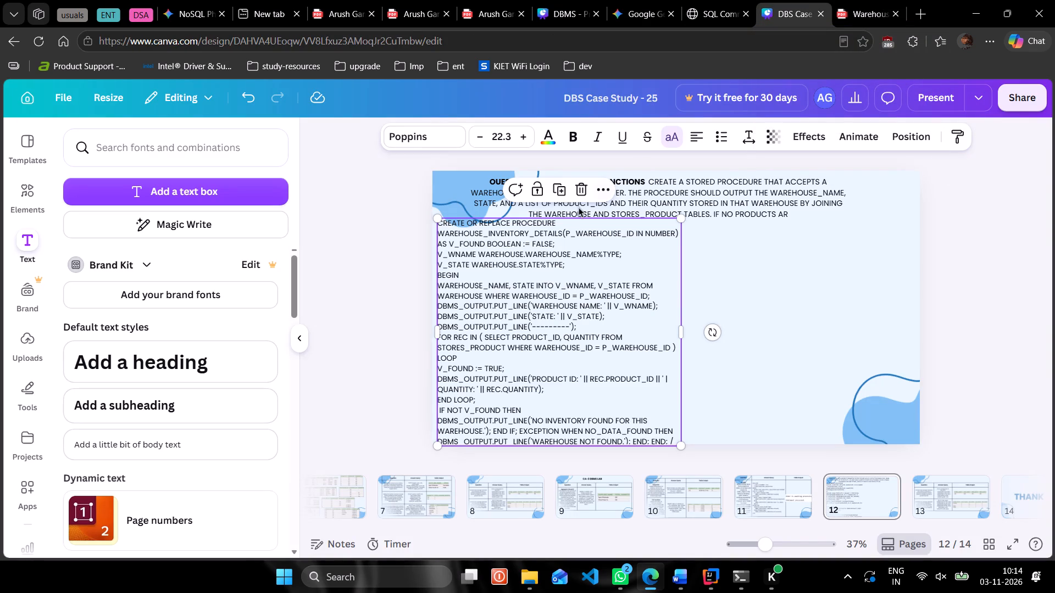
{"action": "left_click", "coordinate": [564, 220]}
{"action": "key", "text": "Delete"}
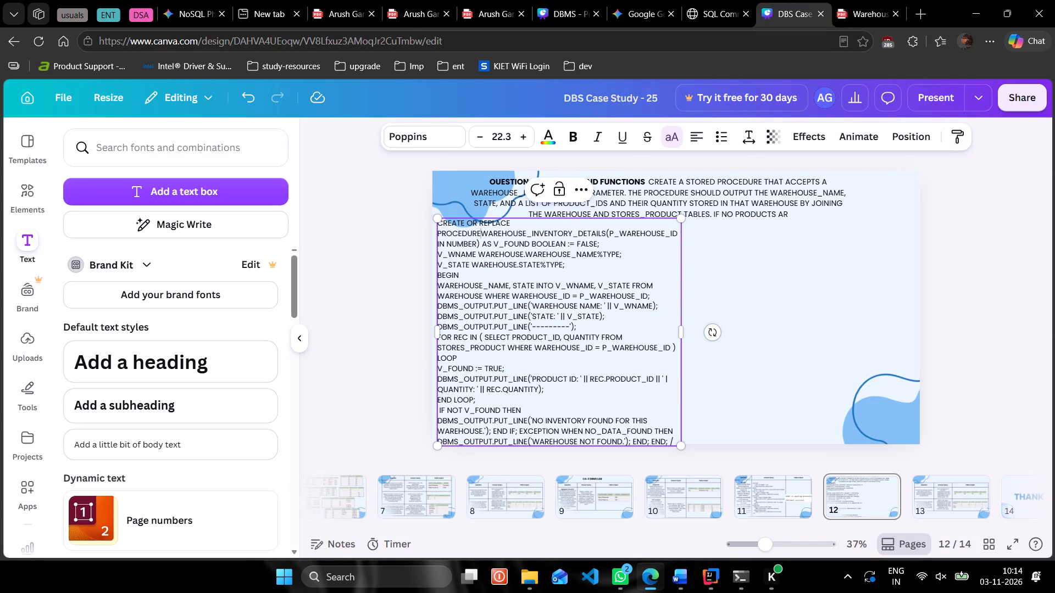
{"action": "key", "text": "space"}
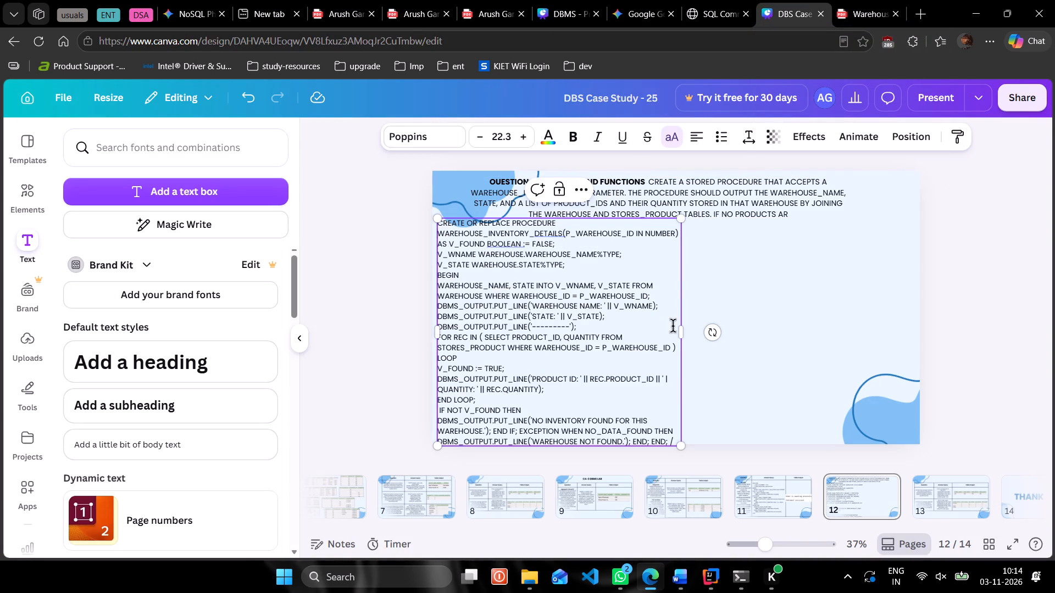
Widen the code text box until the full procedure header fits on one line, and move it down below the question text.
{"action": "left_click_drag", "start_coordinate": [684, 335], "coordinate": [792, 318]}
{"action": "left_click", "coordinate": [857, 294]}
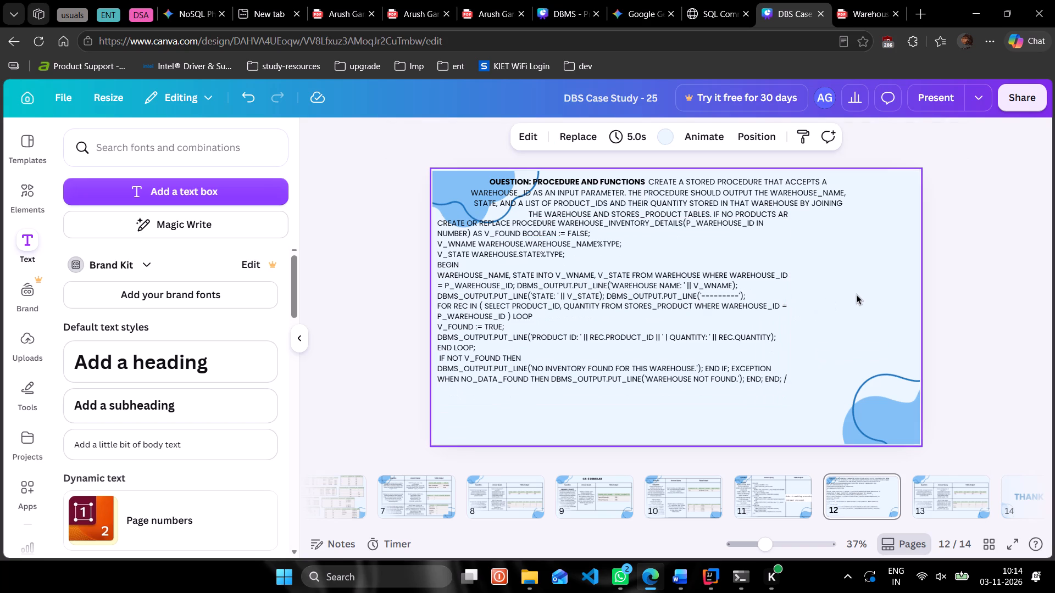
{"action": "left_click_drag", "start_coordinate": [700, 309], "coordinate": [701, 331]}
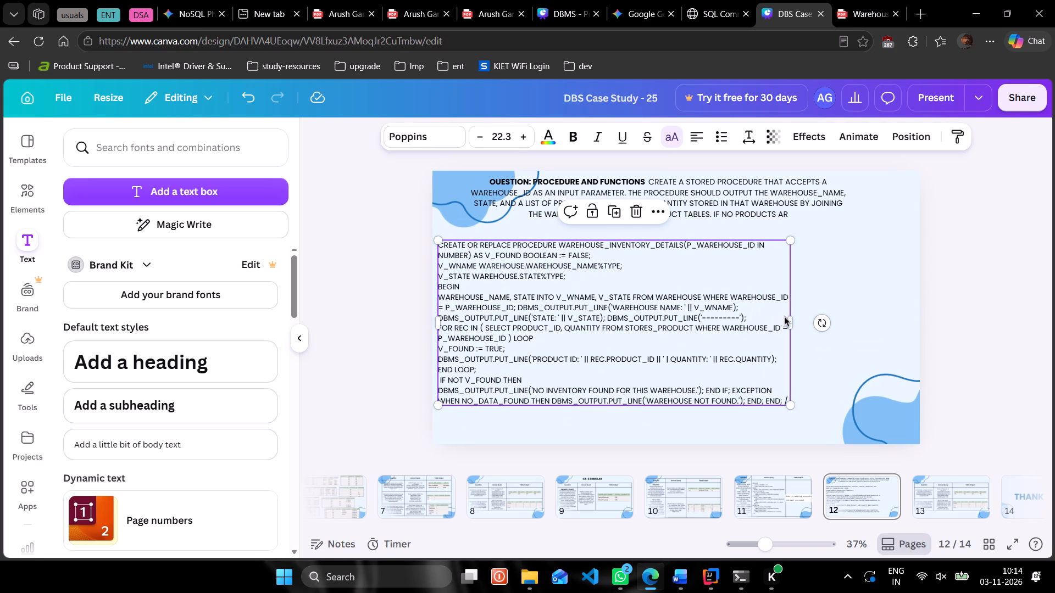
{"action": "left_click_drag", "start_coordinate": [795, 316], "coordinate": [804, 314]}
Start the warehouse name output, the dashed separator output and LOOP each on a new line without leading spaces.
{"action": "left_click", "coordinate": [509, 305]}
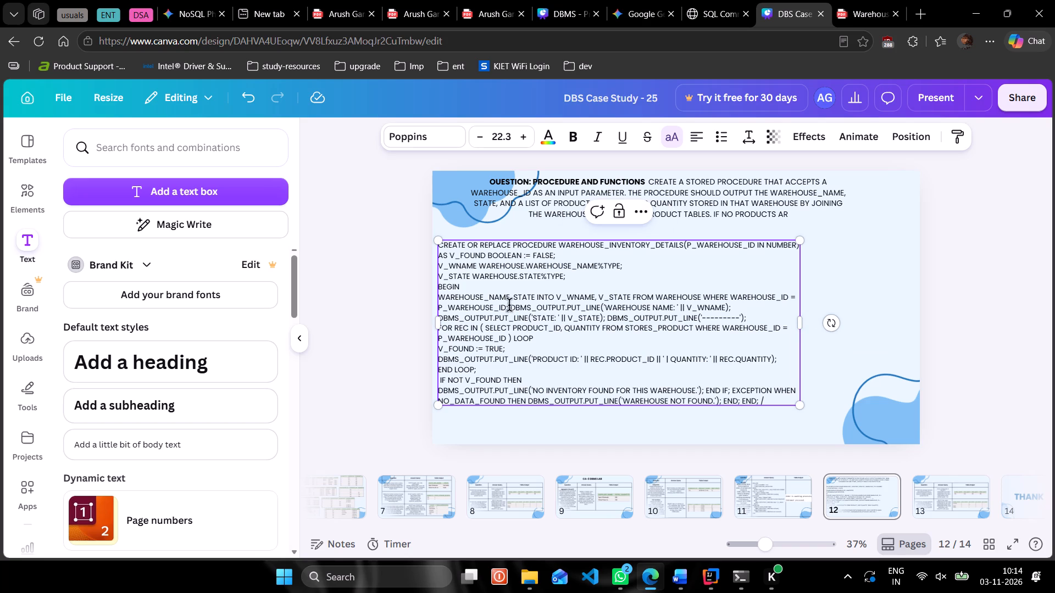
{"action": "key", "text": "Return"}
{"action": "key", "text": "BackSpace"}
{"action": "key", "text": "Return"}
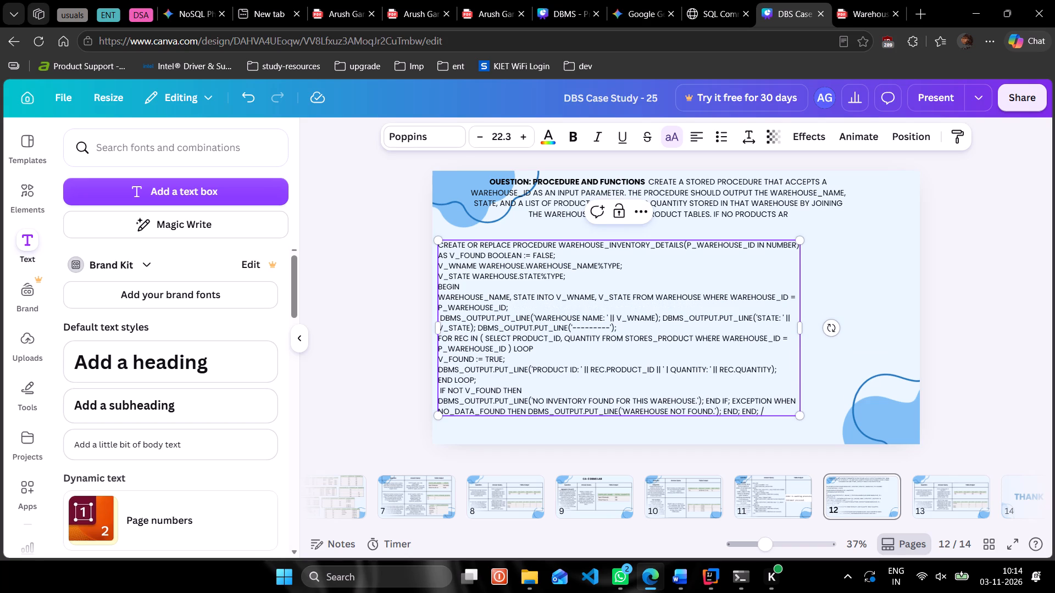
{"action": "key", "text": "Delete"}
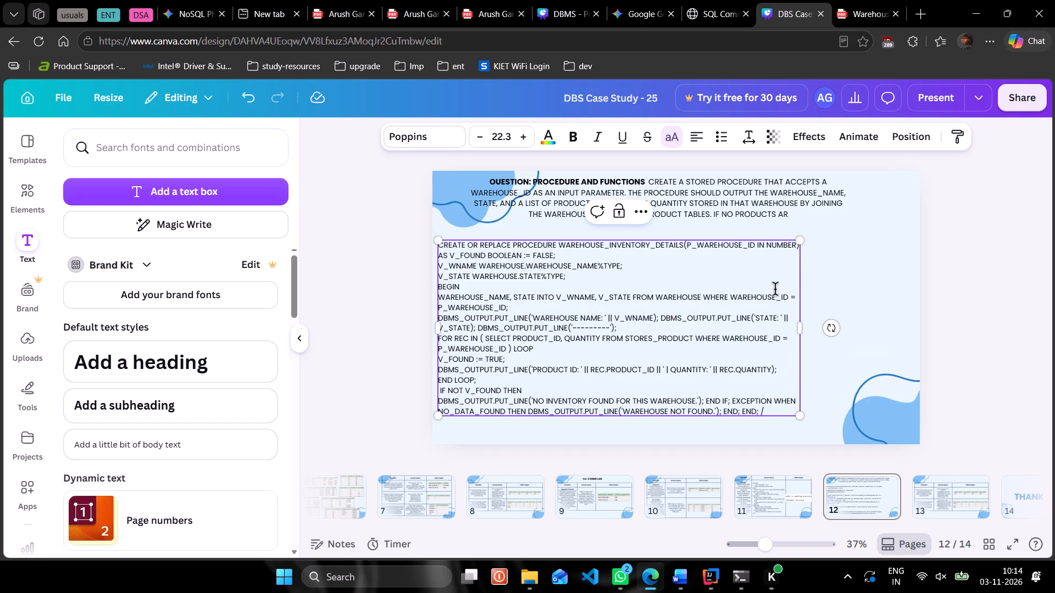
{"action": "left_click", "coordinate": [846, 286]}
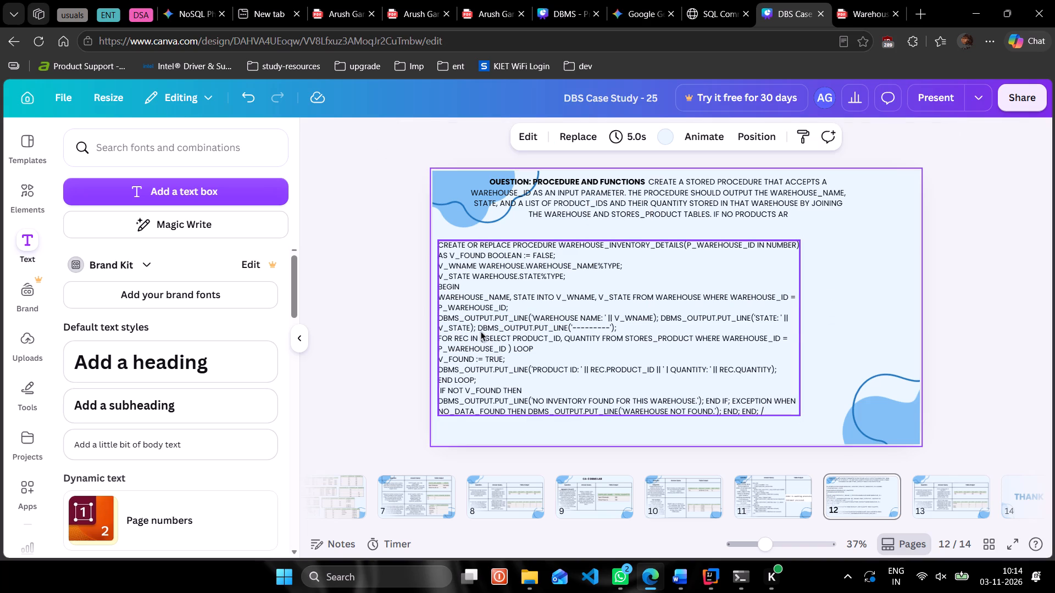
{"action": "left_click", "coordinate": [481, 329]}
{"action": "left_click", "coordinate": [481, 329]}
{"action": "key", "text": "Left"}
{"action": "key", "text": "Return"}
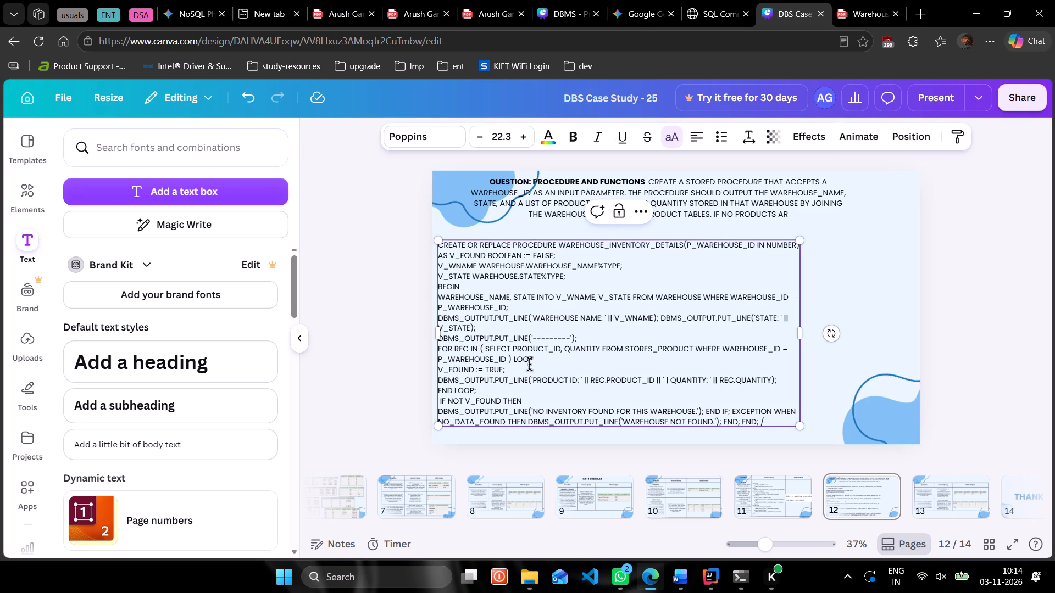
{"action": "left_click", "coordinate": [513, 360]}
{"action": "key", "text": "Left"}
{"action": "key", "text": "Return"}
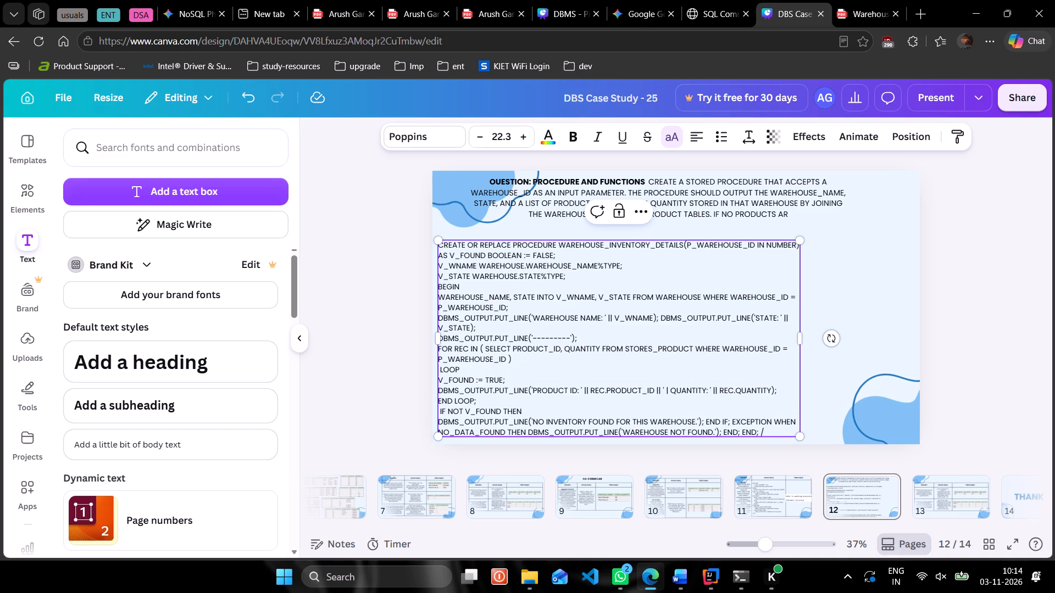
{"action": "key", "text": "Delete"}
Check the end of the procedure in the PDF and remove the leading space before IF NOT V_FOUND THEN in the slide's code.
{"action": "left_click", "coordinate": [868, 0]}
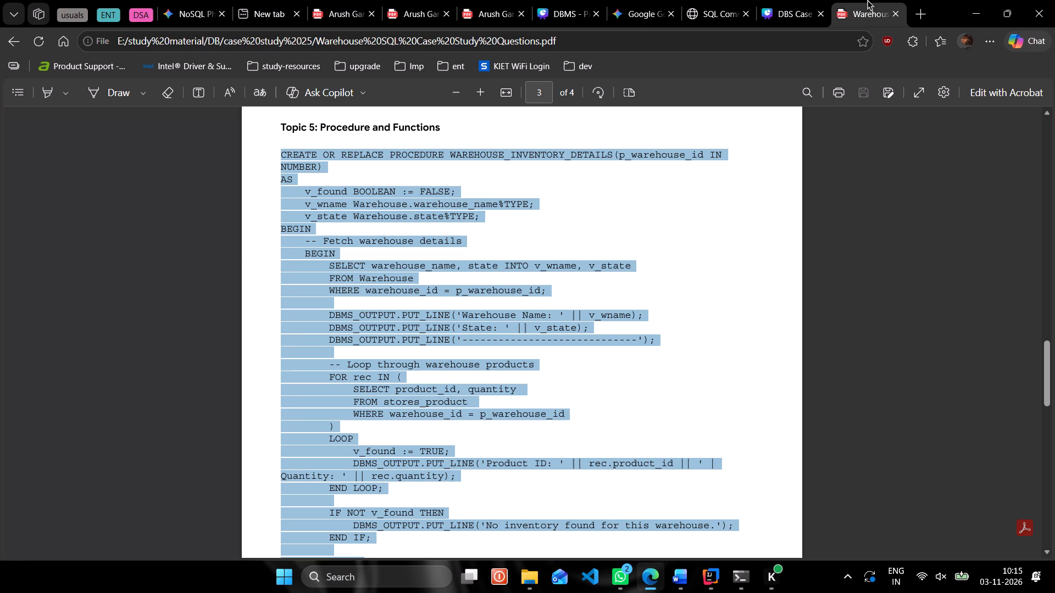
{"action": "left_click", "coordinate": [721, 278]}
{"action": "scroll", "coordinate": [721, 278], "scroll_direction": "down", "scroll_amount": 1}
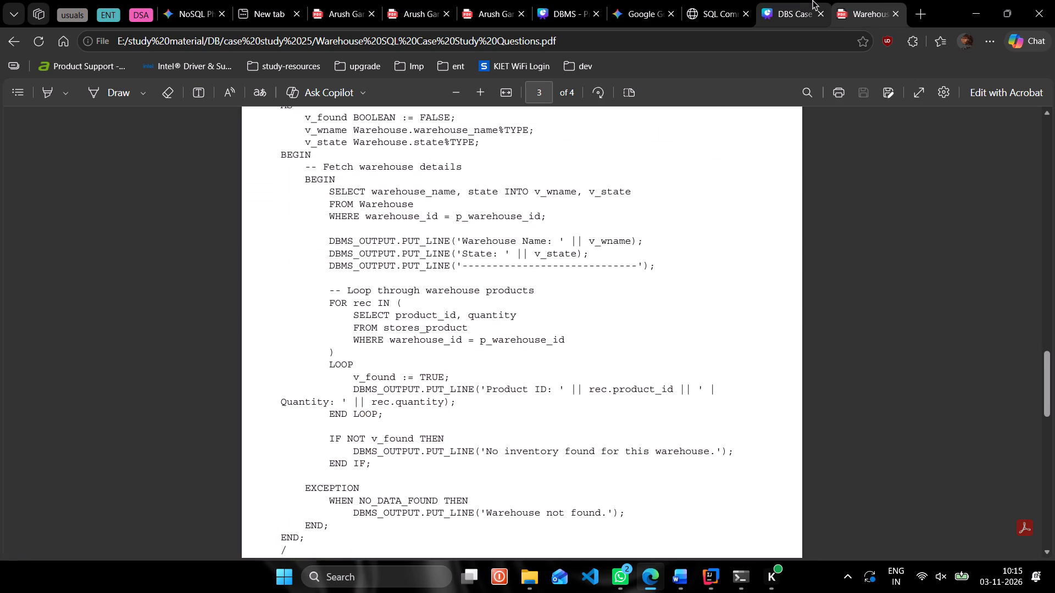
{"action": "left_click", "coordinate": [807, 0]}
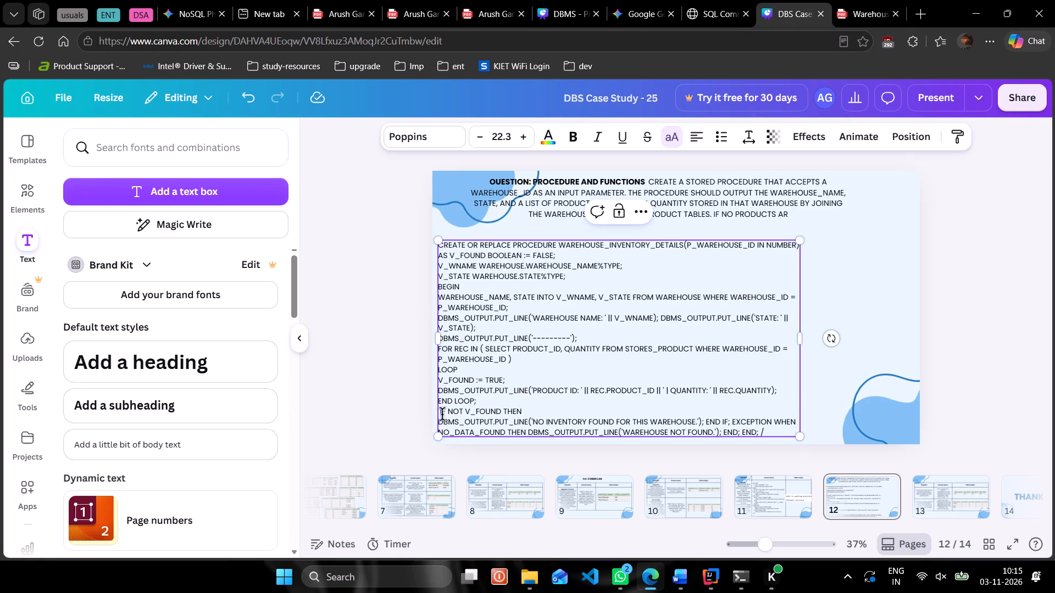
{"action": "left_click", "coordinate": [441, 413]}
{"action": "key", "text": "BackSpace"}
Insert line breaks so that END IF;, EXCEPTION and WHEN NO_DATA_FOUND THEN each start on their own line.
{"action": "scroll", "coordinate": [468, 424], "scroll_direction": "down", "scroll_amount": 1}
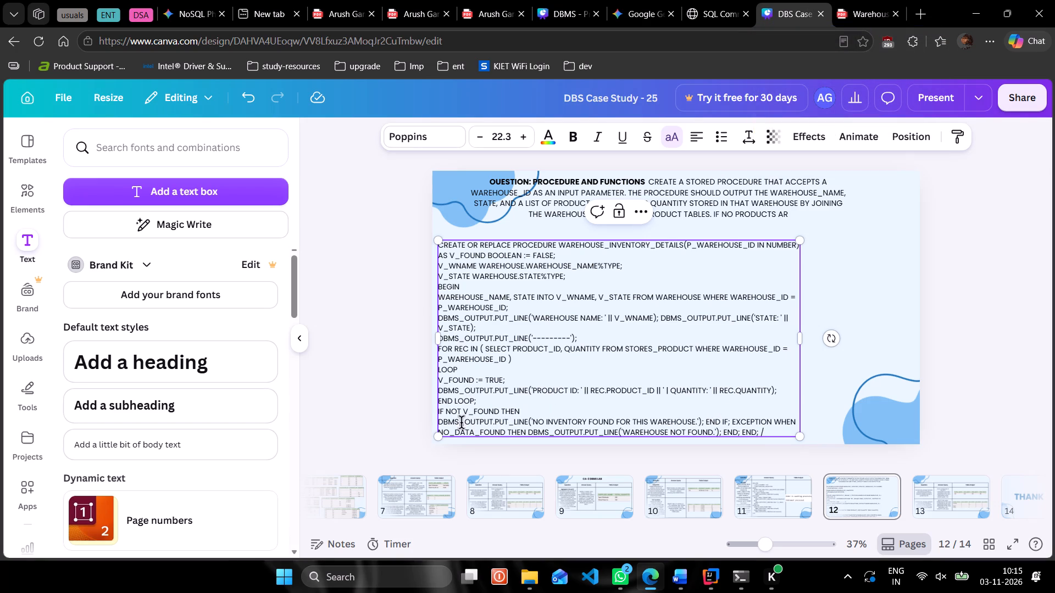
{"action": "left_click", "coordinate": [710, 423]}
{"action": "key", "text": "Left"}
{"action": "key", "text": "Return"}
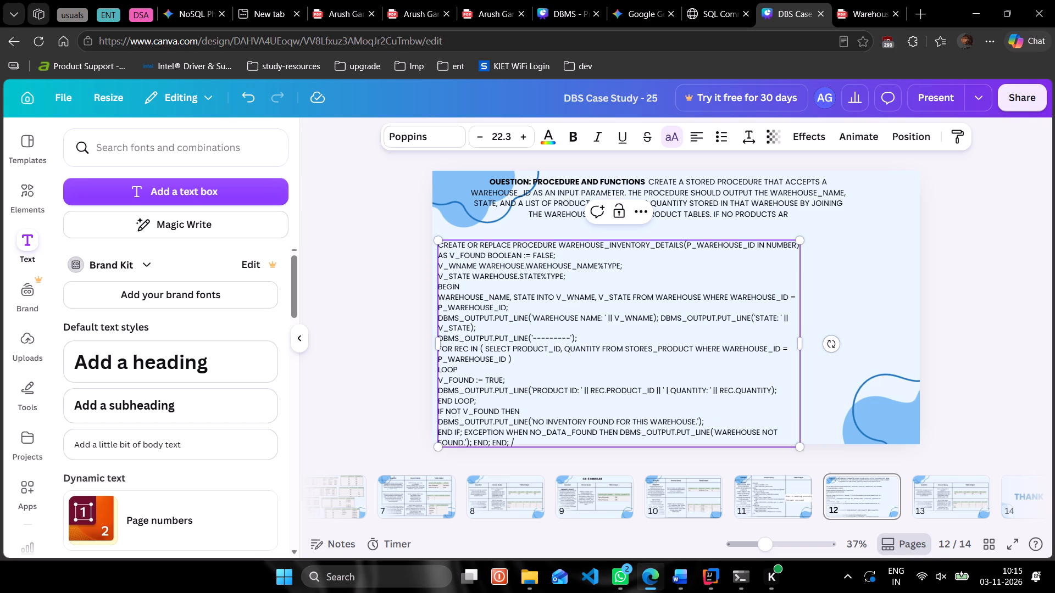
{"action": "left_click", "coordinate": [463, 438]}
{"action": "key", "text": "Up"}
{"action": "key", "text": "Right"}
{"action": "key", "text": "Left"}
{"action": "key", "text": "Return"}
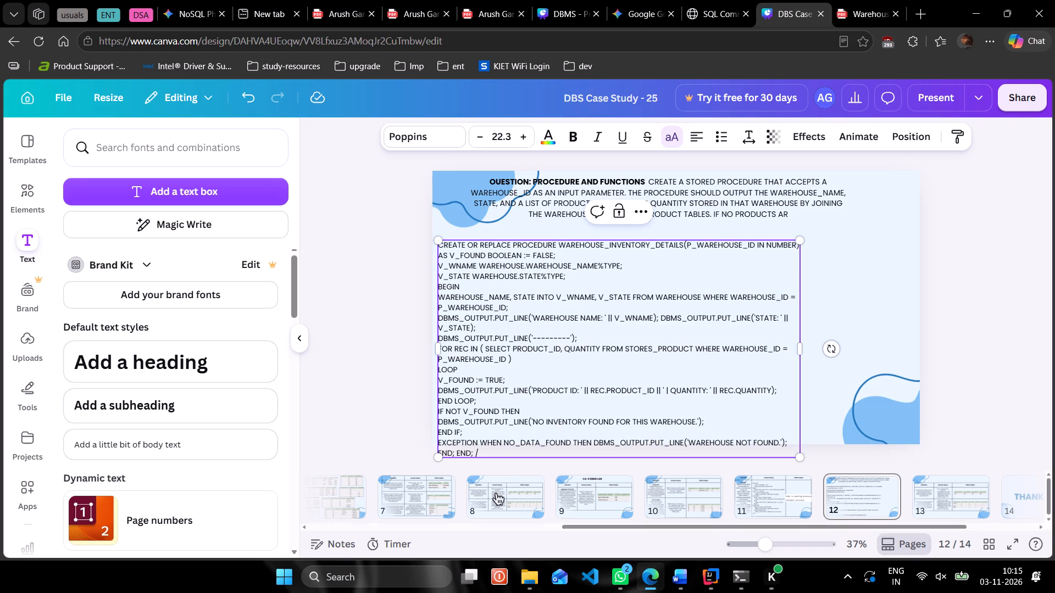
{"action": "left_click", "coordinate": [481, 444]}
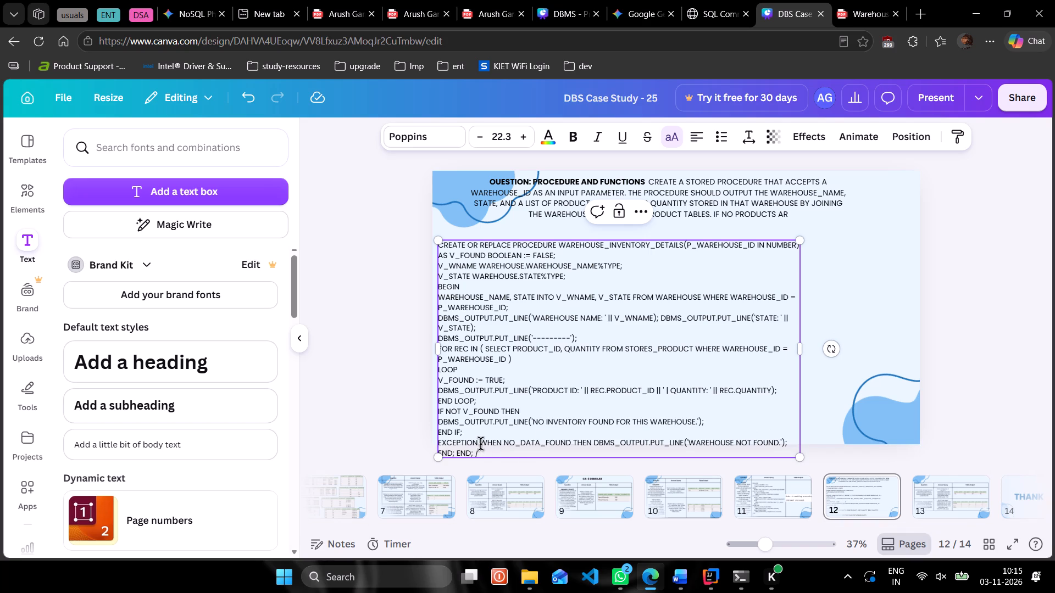
{"action": "key", "text": "Return"}
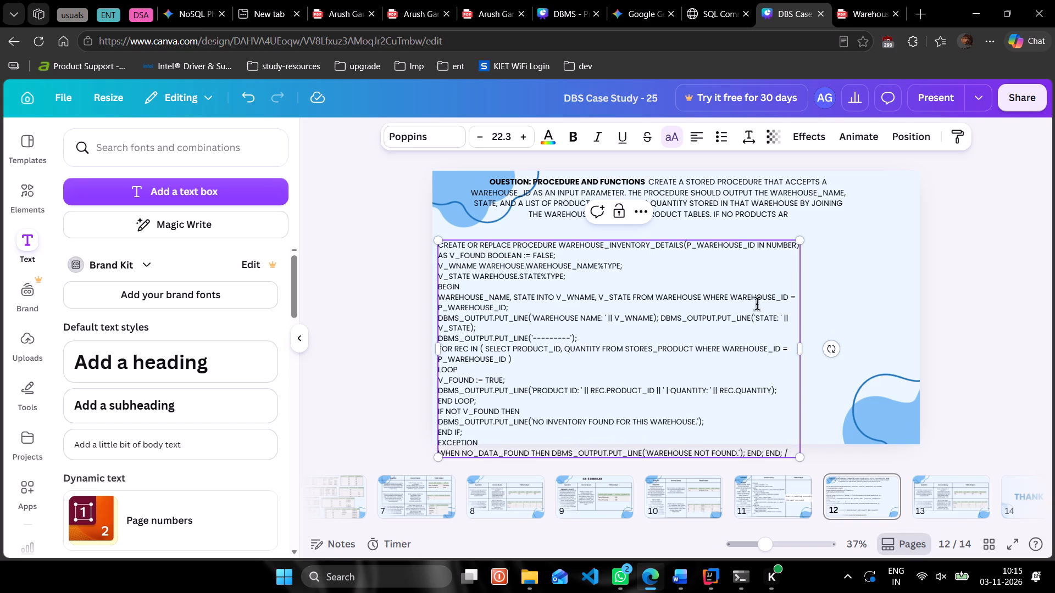
Move the code text box up directly under the question text and against the slide's left edge.
{"action": "left_click_drag", "start_coordinate": [726, 269], "coordinate": [738, 243]}
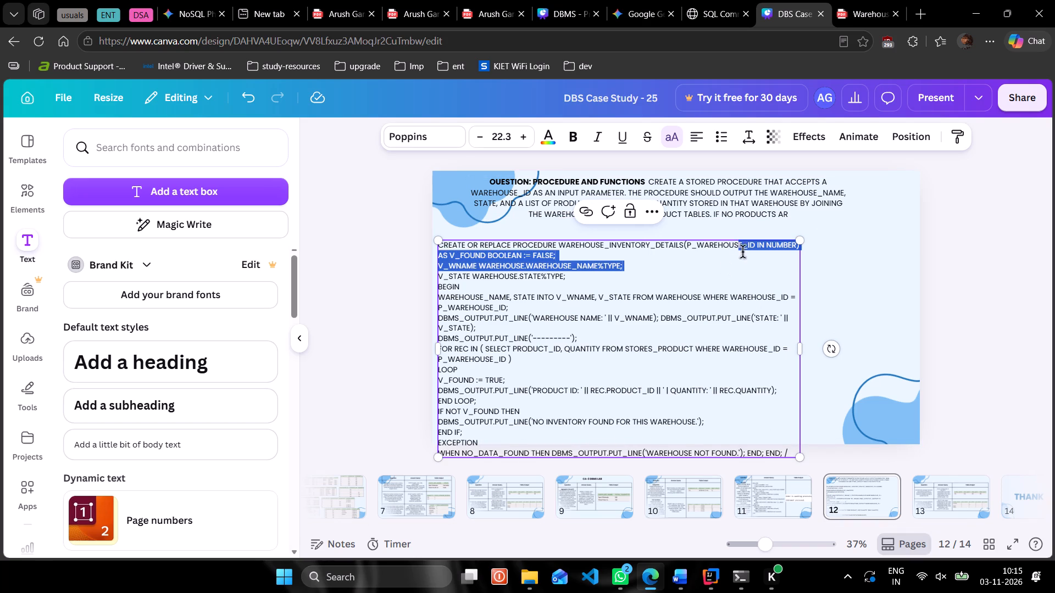
{"action": "left_click", "coordinate": [865, 283]}
{"action": "left_click_drag", "start_coordinate": [736, 317], "coordinate": [736, 303]}
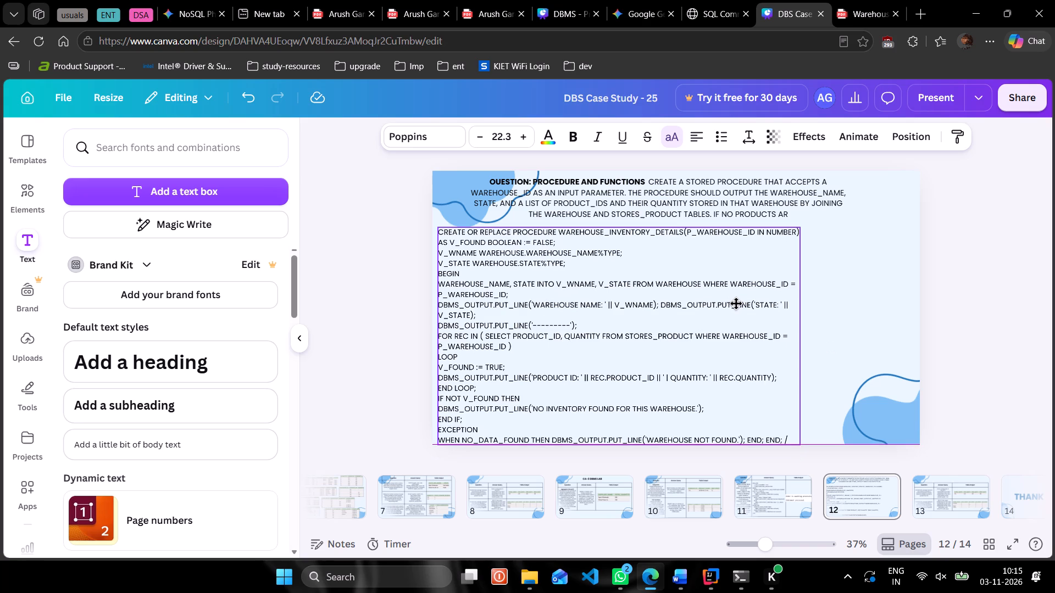
{"action": "left_click_drag", "start_coordinate": [736, 303], "coordinate": [734, 295]}
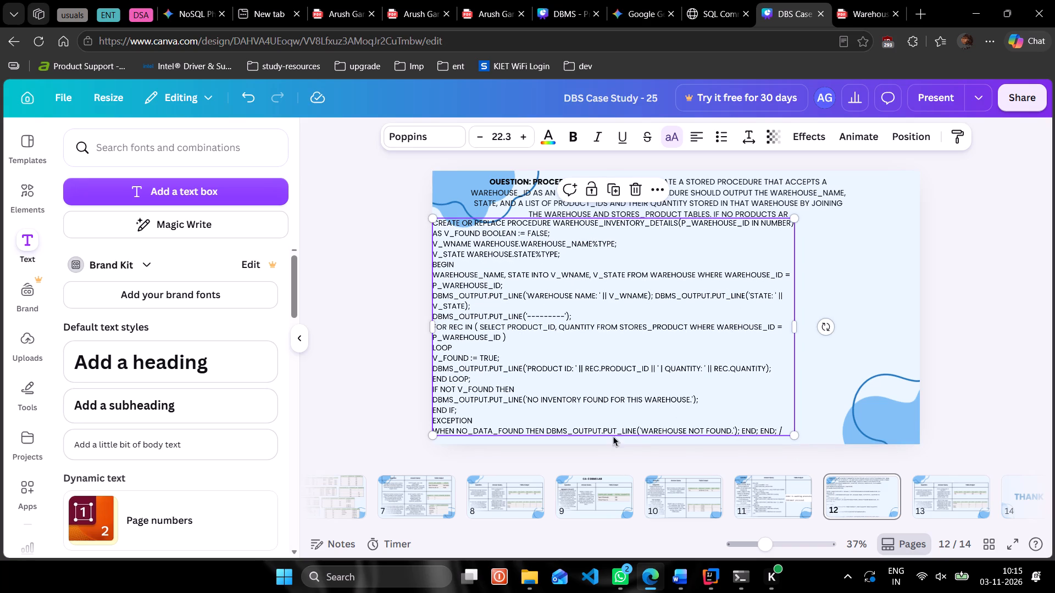
Put both closing END; statements and the final slash on separate lines after the WAREHOUSE NOT FOUND output.
{"action": "left_click", "coordinate": [743, 432]}
{"action": "left_click", "coordinate": [743, 432]}
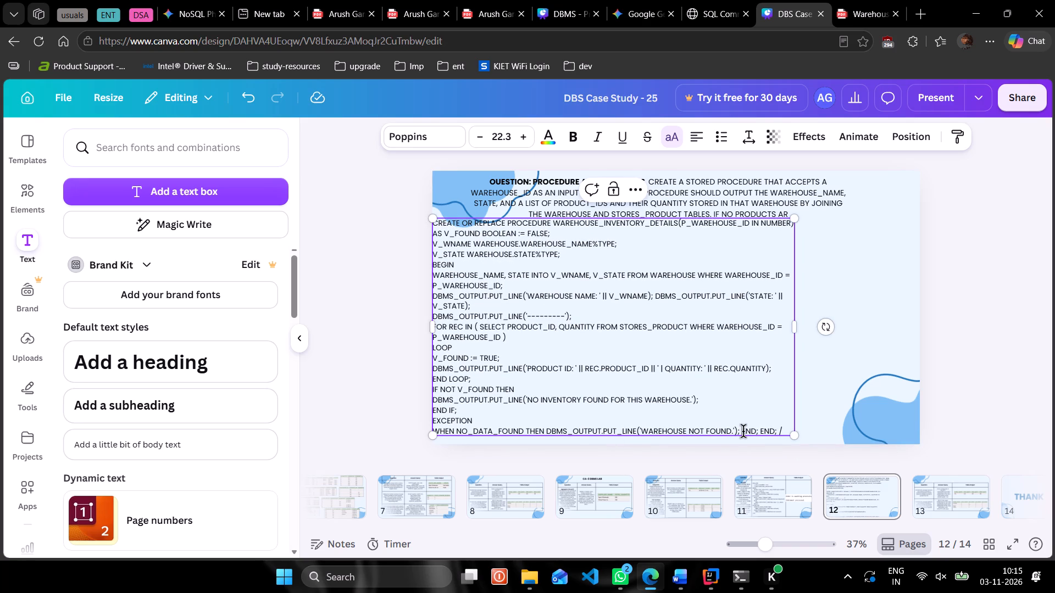
{"action": "key", "text": "Return"}
{"action": "key", "text": "Right"}
{"action": "key", "text": "Right"}
{"action": "key", "text": "Right"}
{"action": "key", "text": "Right"}
{"action": "key", "text": "Right"}
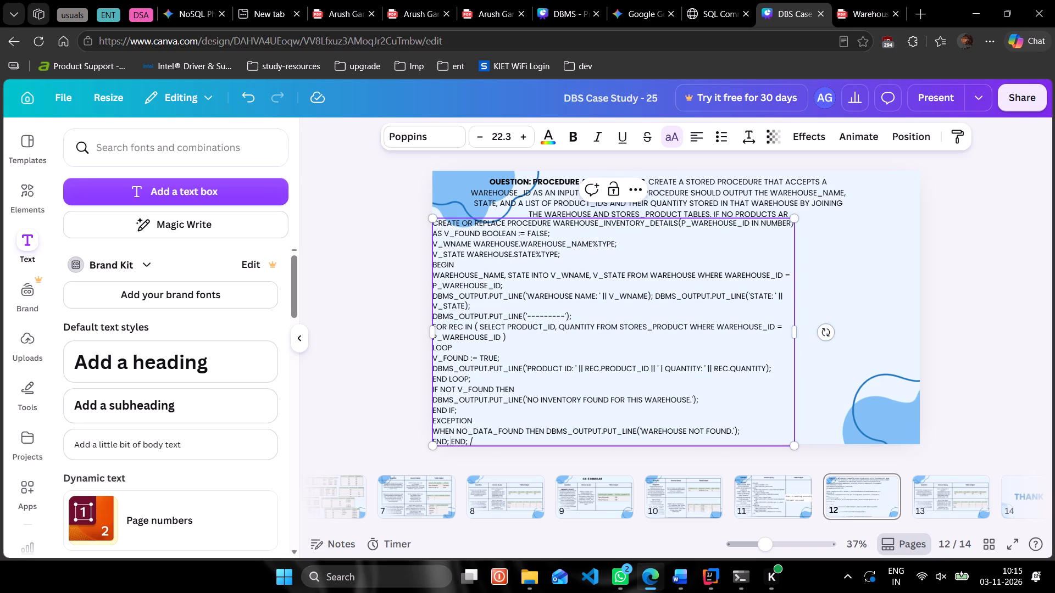
{"action": "key", "text": "Return"}
{"action": "key", "text": "Right"}
{"action": "key", "text": "Right"}
{"action": "key", "text": "Right"}
{"action": "key", "text": "Right"}
{"action": "key", "text": "Return"}
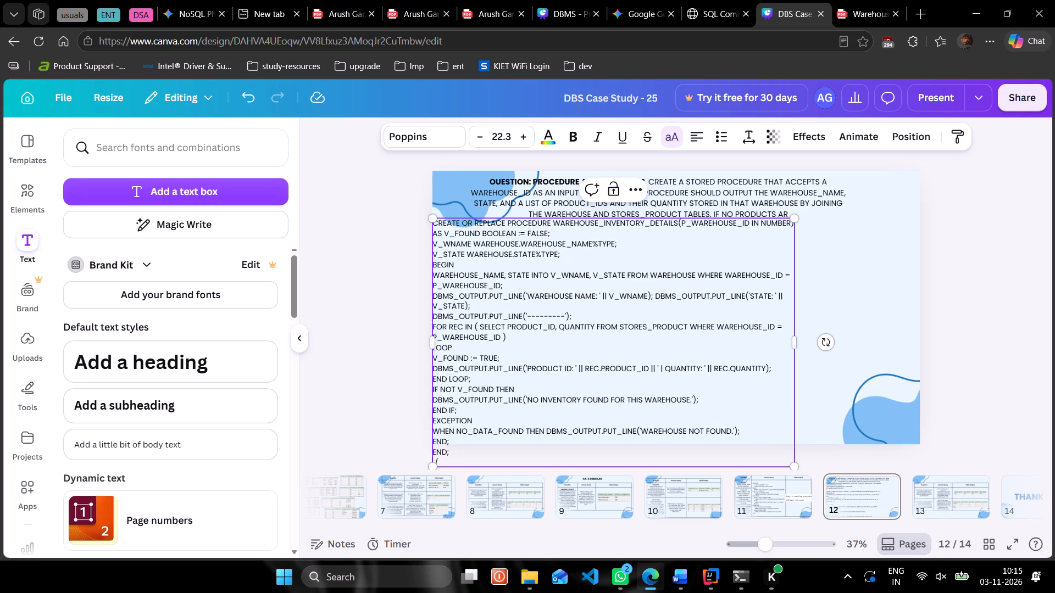
{"action": "left_click", "coordinate": [373, 373]}
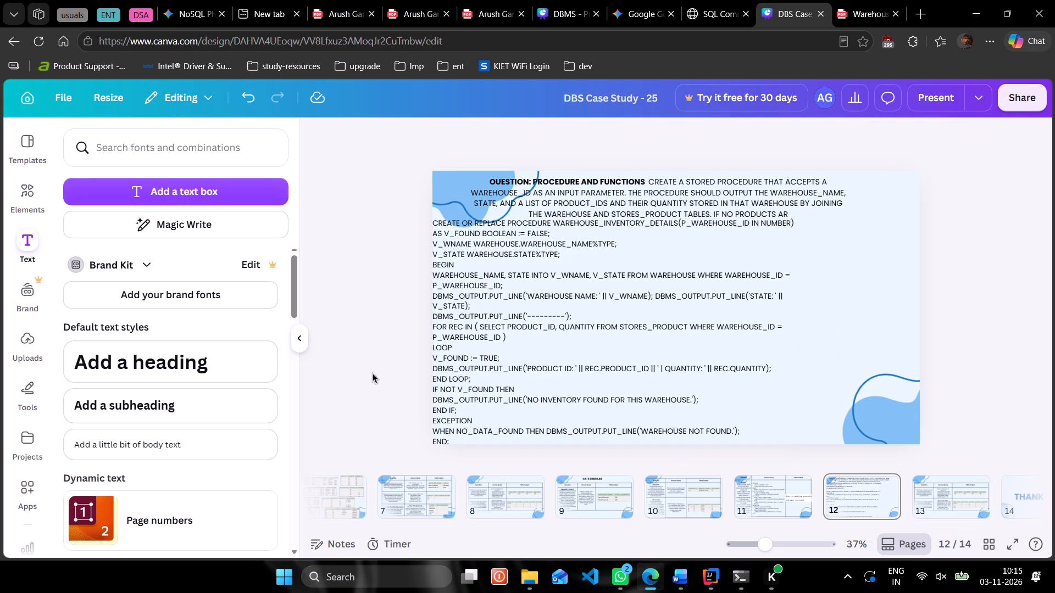
Widen the code text box to the slide's right edge so that all code lines fit on the slide.
{"action": "left_click", "coordinate": [481, 366]}
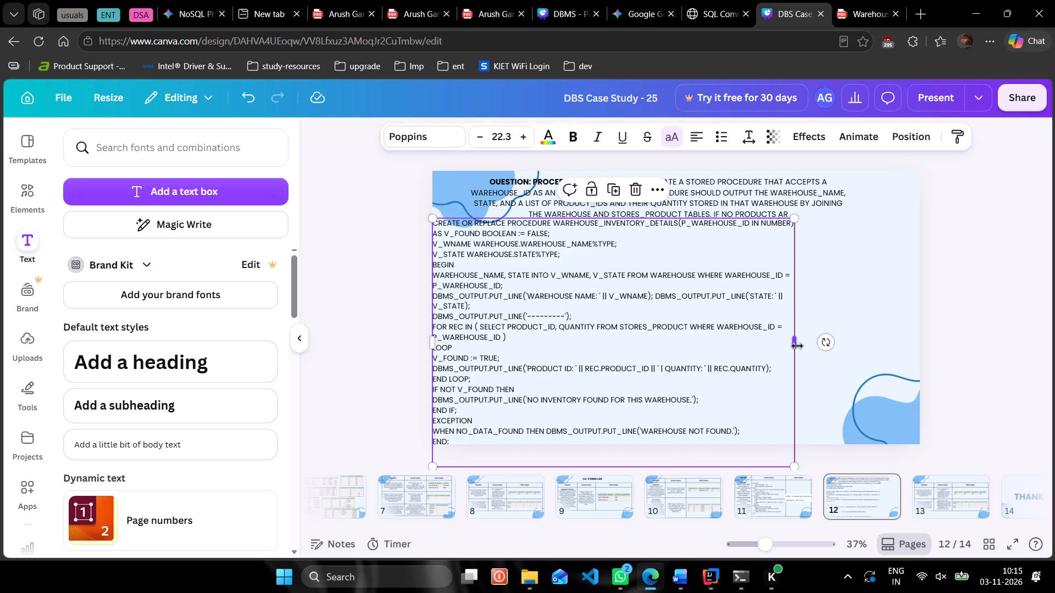
{"action": "left_click_drag", "start_coordinate": [797, 346], "coordinate": [921, 335]}
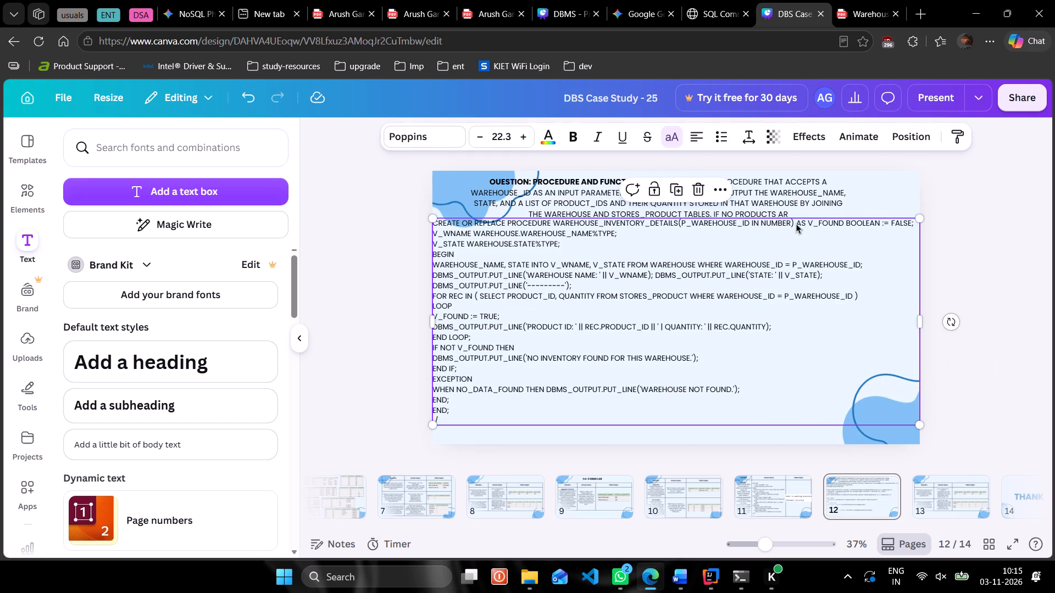
Break the procedure header so that AS and V_FOUND BOOLEAN := FALSE; each start on their own line.
{"action": "double_click", "coordinate": [796, 223]}
{"action": "left_click", "coordinate": [796, 223]}
{"action": "key", "text": "Return"}
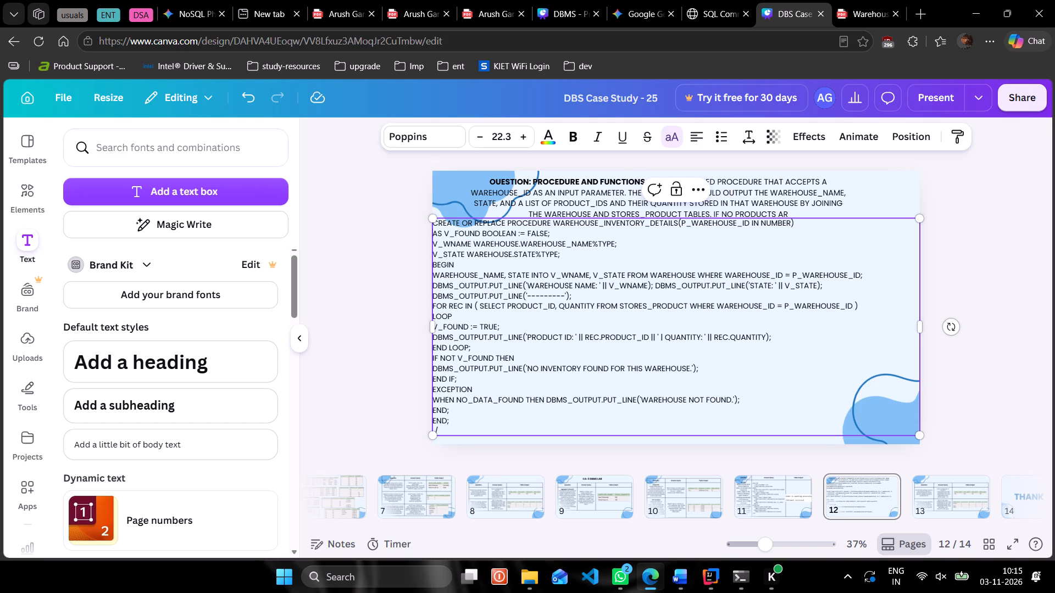
{"action": "key", "text": "Right"}
{"action": "key", "text": "Right"}
{"action": "key", "text": "Right"}
{"action": "key", "text": "Right"}
{"action": "key", "text": "Left"}
{"action": "left_click", "coordinate": [840, 0]}
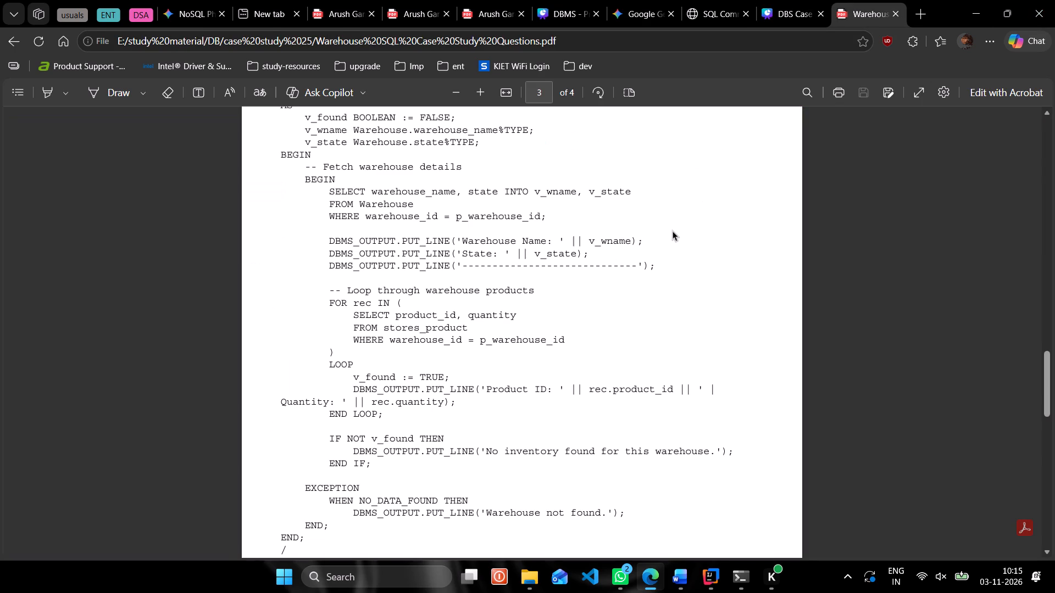
{"action": "scroll", "coordinate": [673, 231], "scroll_direction": "up", "scroll_amount": 1}
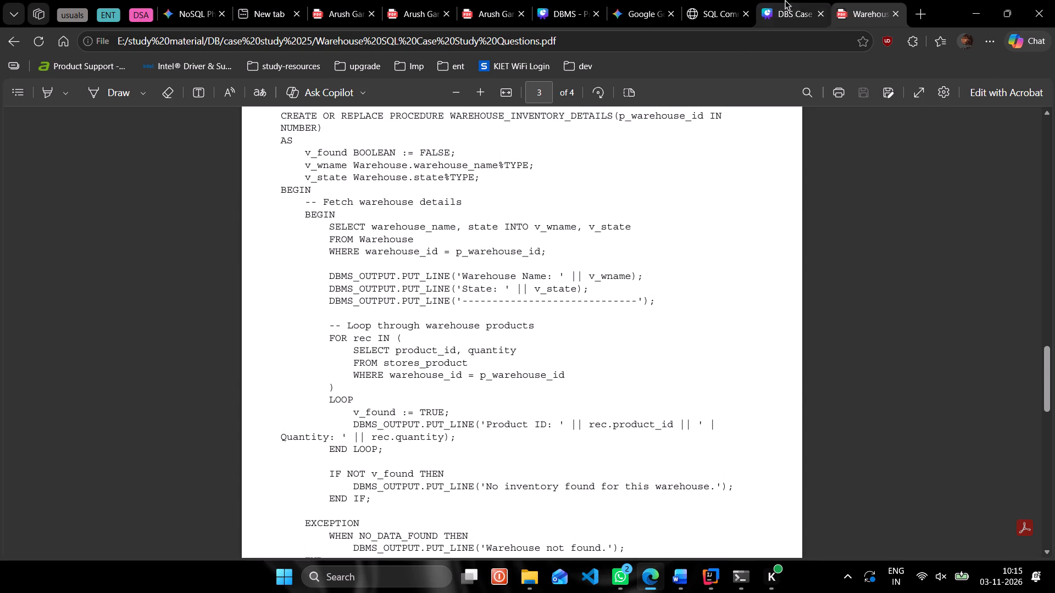
{"action": "left_click", "coordinate": [829, 0]}
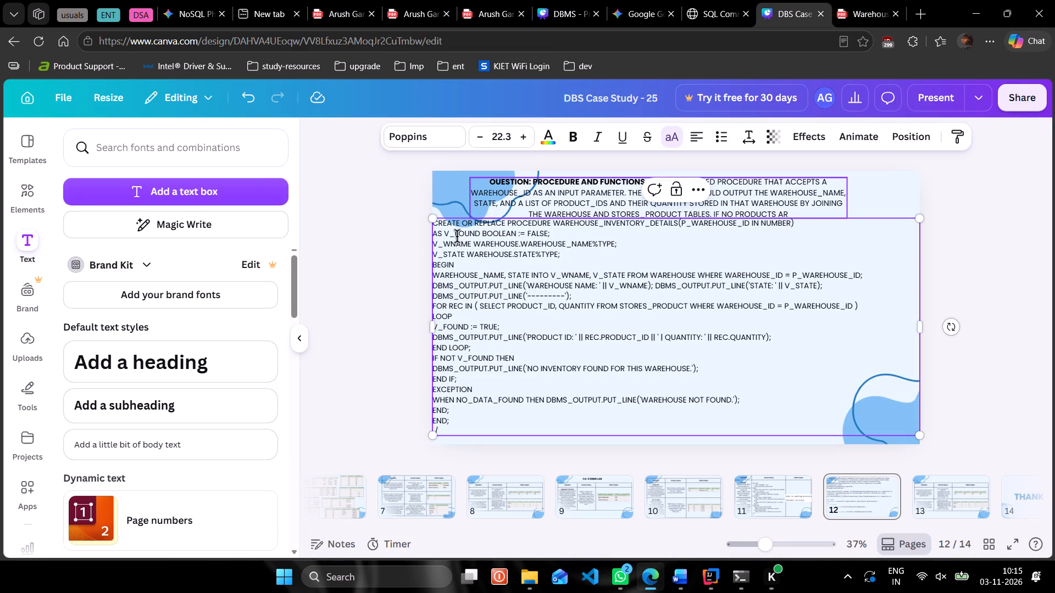
{"action": "key", "text": "Return"}
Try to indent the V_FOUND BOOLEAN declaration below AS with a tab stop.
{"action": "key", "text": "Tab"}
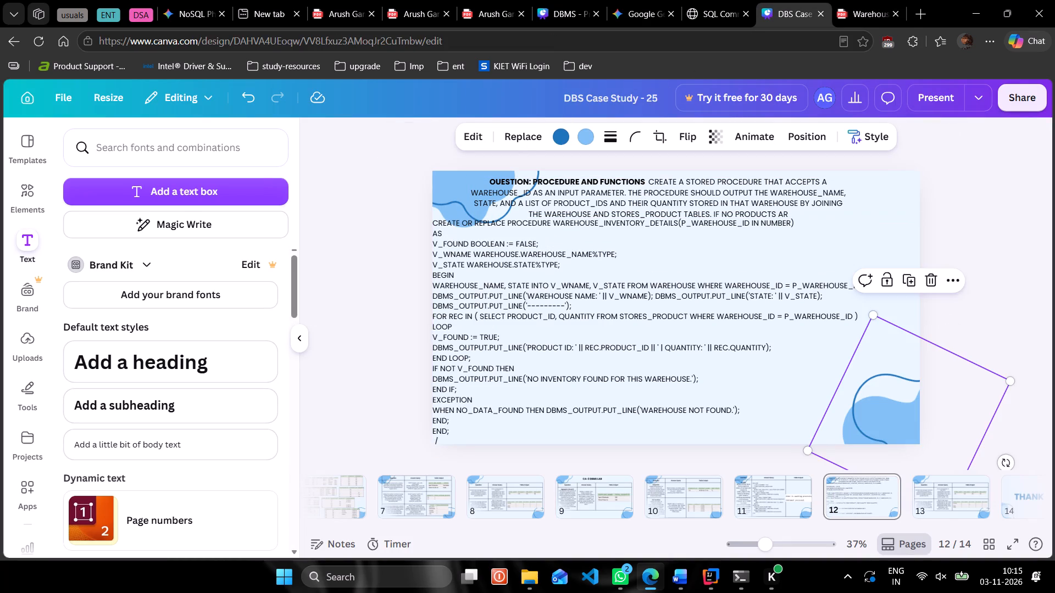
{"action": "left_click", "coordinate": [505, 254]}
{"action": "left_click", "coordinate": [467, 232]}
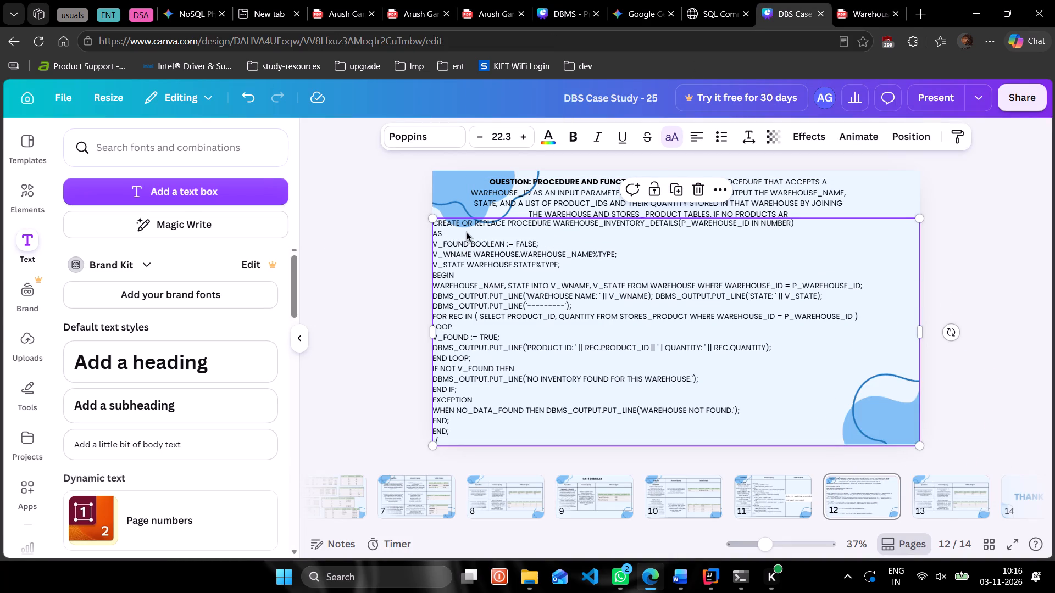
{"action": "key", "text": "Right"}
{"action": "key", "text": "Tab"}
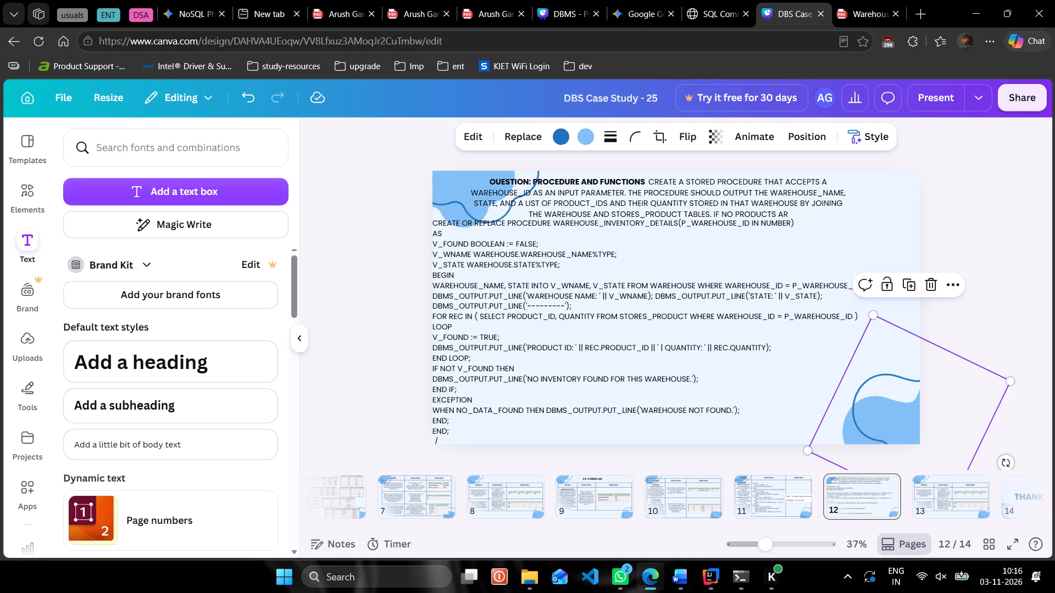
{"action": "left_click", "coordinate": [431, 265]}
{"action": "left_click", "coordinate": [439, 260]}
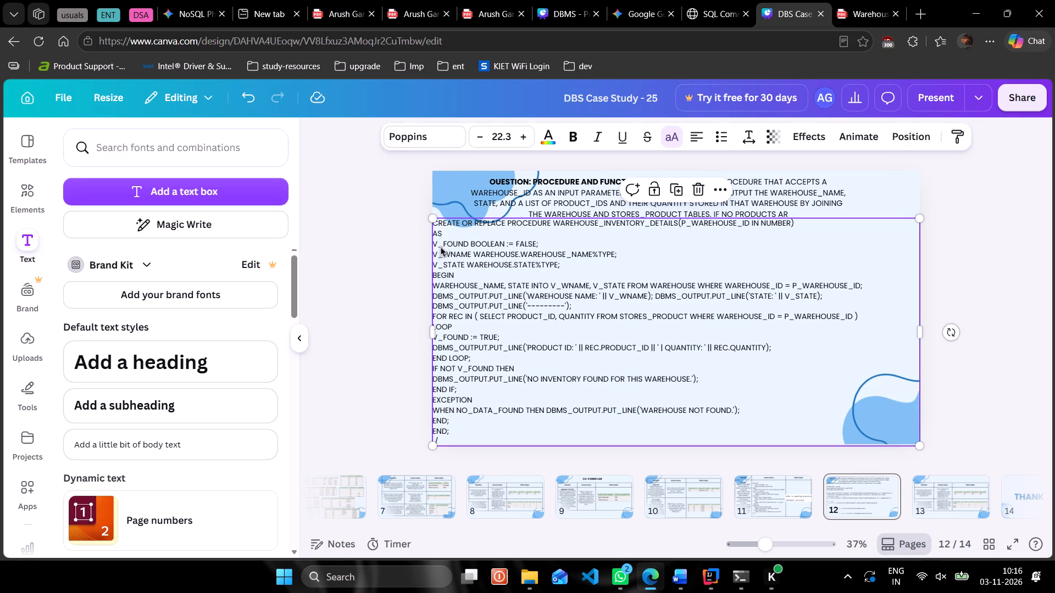
Indent the V_FOUND, V_WNAME and V_STATE declaration lines below AS by four spaces each.
{"action": "left_click", "coordinate": [449, 232]}
{"action": "key", "text": "Right"}
{"action": "key", "text": "space"}
{"action": "key", "text": "space"}
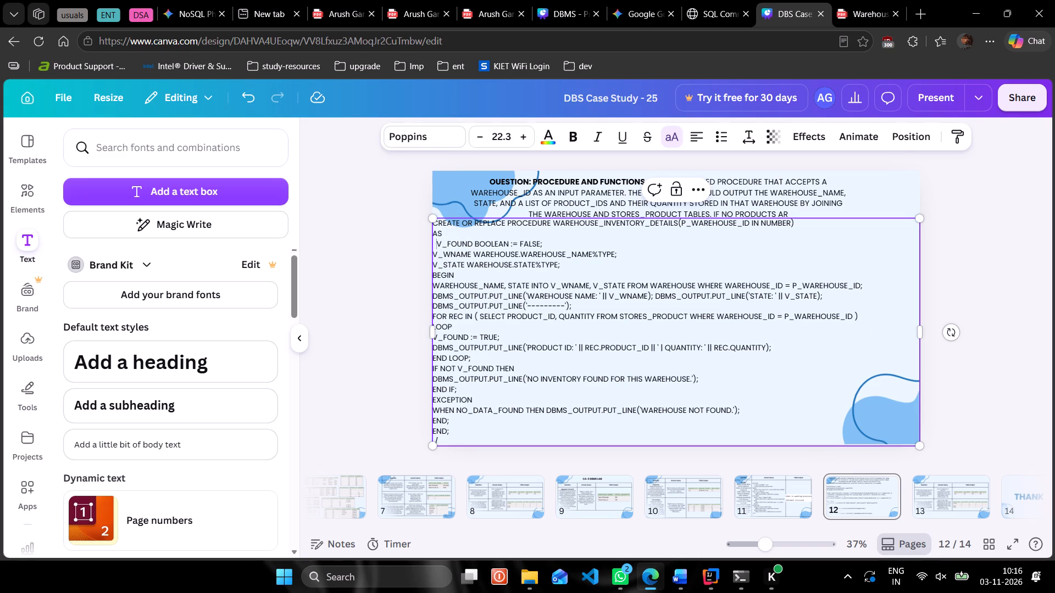
{"action": "key", "text": "space"}
{"action": "key", "text": "space"}
{"action": "key", "text": "Down"}
{"action": "key", "text": "Left"}
{"action": "key", "text": "Left"}
{"action": "key", "text": "Left"}
{"action": "key", "text": "Right"}
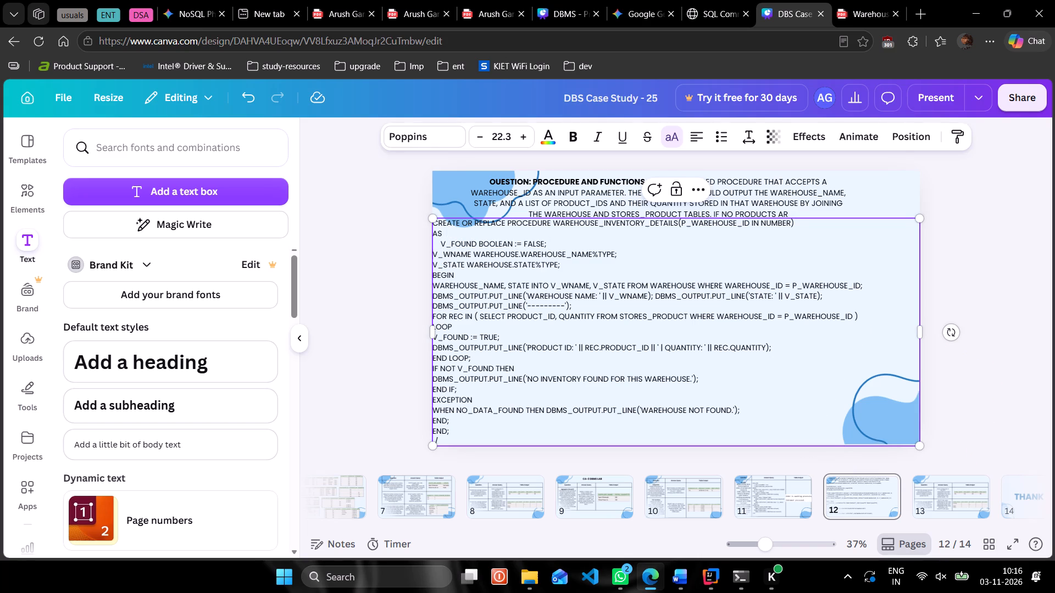
{"action": "key", "text": "space"}
{"action": "key", "text": "space"}
{"action": "key", "text": "space"}
{"action": "key", "text": "space"}
{"action": "key", "text": "Down"}
{"action": "key", "text": "Left"}
{"action": "key", "text": "Left"}
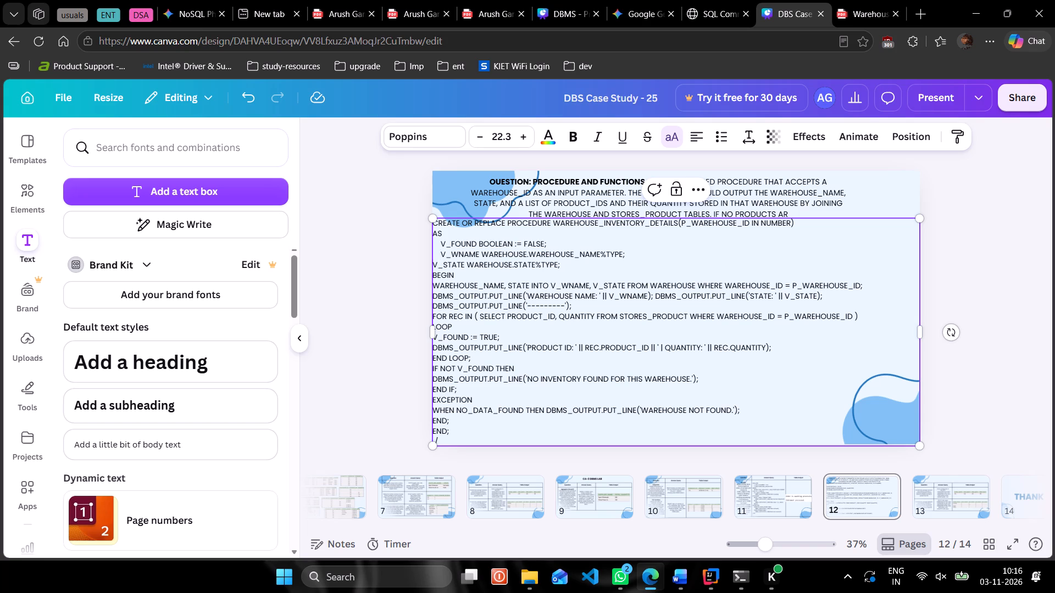
{"action": "key", "text": "space"}
{"action": "key", "text": "space"}
{"action": "key", "text": "space"}
{"action": "key", "text": "space"}
Indent the WAREHOUSE_NAME query line and the two DBMS_OUTPUT lines below BEGIN by four spaces each.
{"action": "key", "text": "Down"}
{"action": "key", "text": "Down"}
{"action": "key", "text": "Left"}
{"action": "key", "text": "Left"}
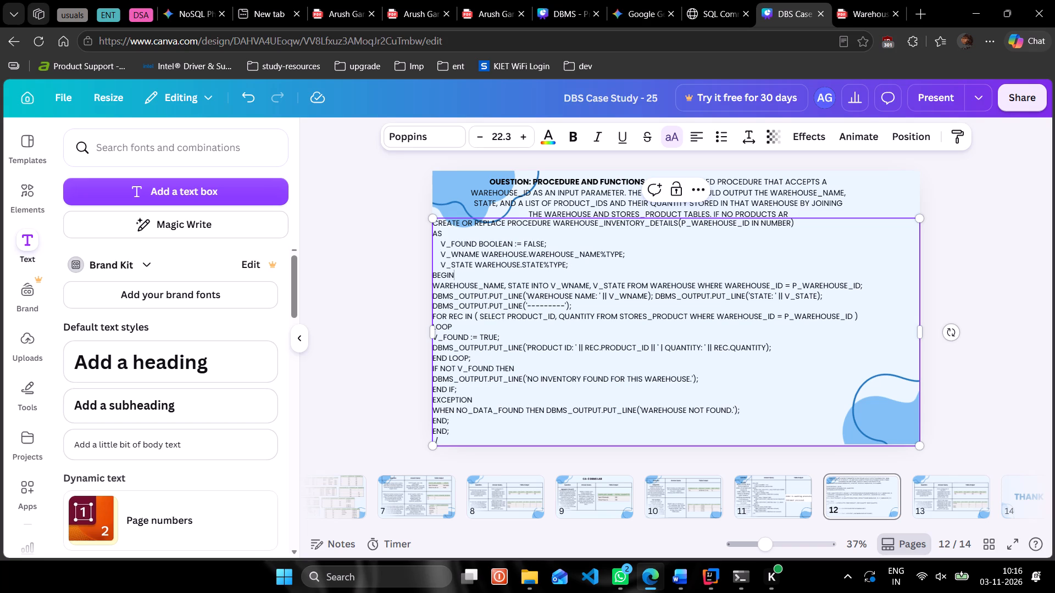
{"action": "key", "text": "space"}
{"action": "key", "text": "Right"}
{"action": "key", "text": "space"}
{"action": "key", "text": "space"}
{"action": "key", "text": "space"}
{"action": "key", "text": "space"}
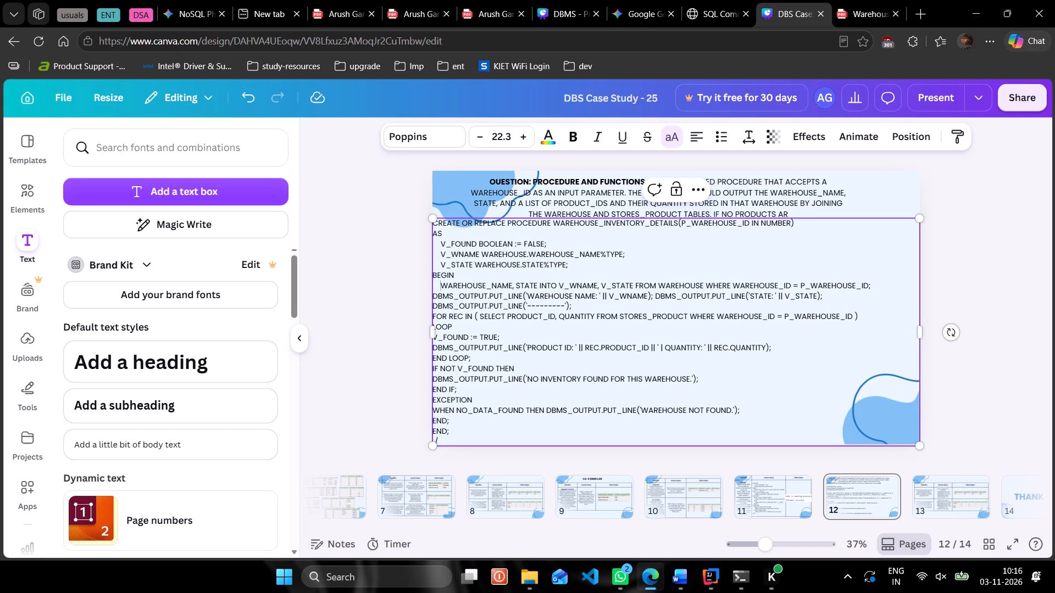
{"action": "key", "text": "Down"}
{"action": "key", "text": "Left"}
{"action": "key", "text": "Left"}
{"action": "key", "text": "space"}
{"action": "key", "text": "space"}
{"action": "key", "text": "space"}
{"action": "key", "text": "space"}
{"action": "key", "text": "Down"}
{"action": "key", "text": "Left"}
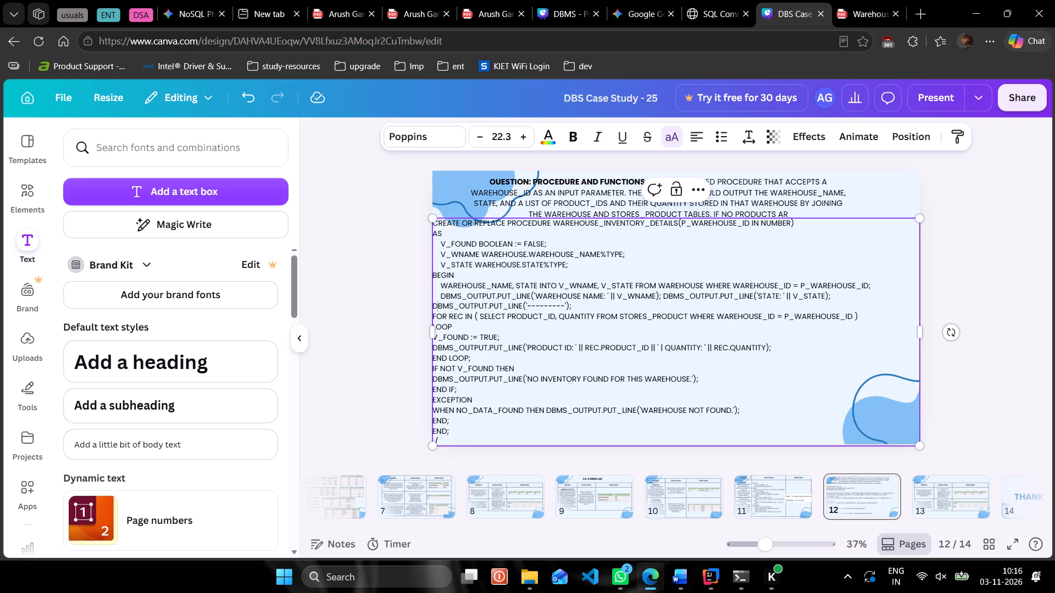
{"action": "key", "text": "Left"}
{"action": "key", "text": "space"}
{"action": "key", "text": "space"}
{"action": "key", "text": "space"}
{"action": "key", "text": "space"}
{"action": "key", "text": "Down"}
{"action": "key", "text": "Left"}
{"action": "key", "text": "Left"}
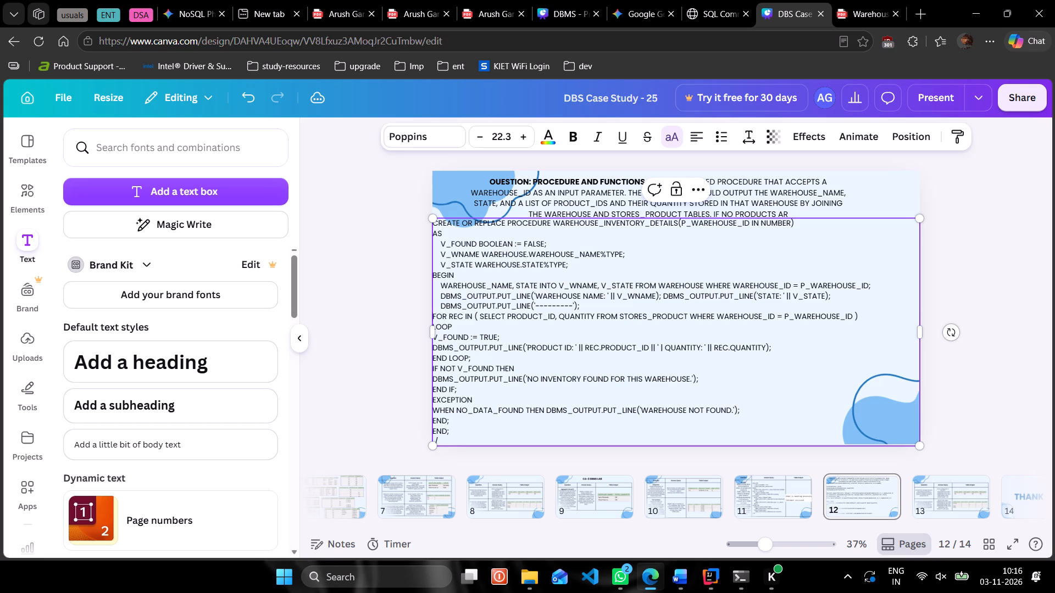
{"action": "key", "text": "Down"}
Check the code against the source PDF and remove the first of the two closing END; lines.
{"action": "left_click", "coordinate": [859, 0]}
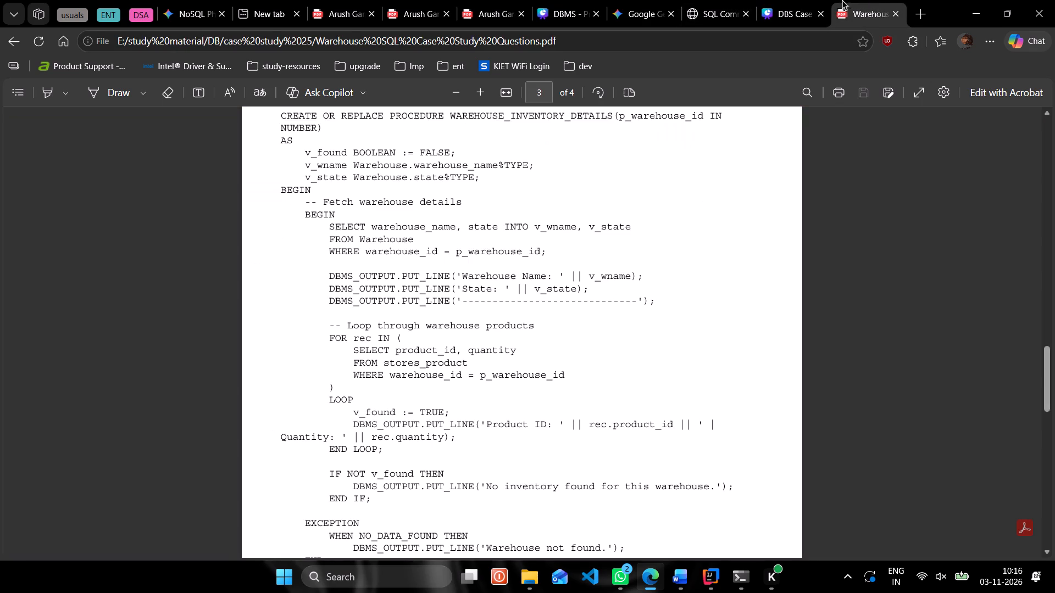
{"action": "left_click", "coordinate": [818, 0]}
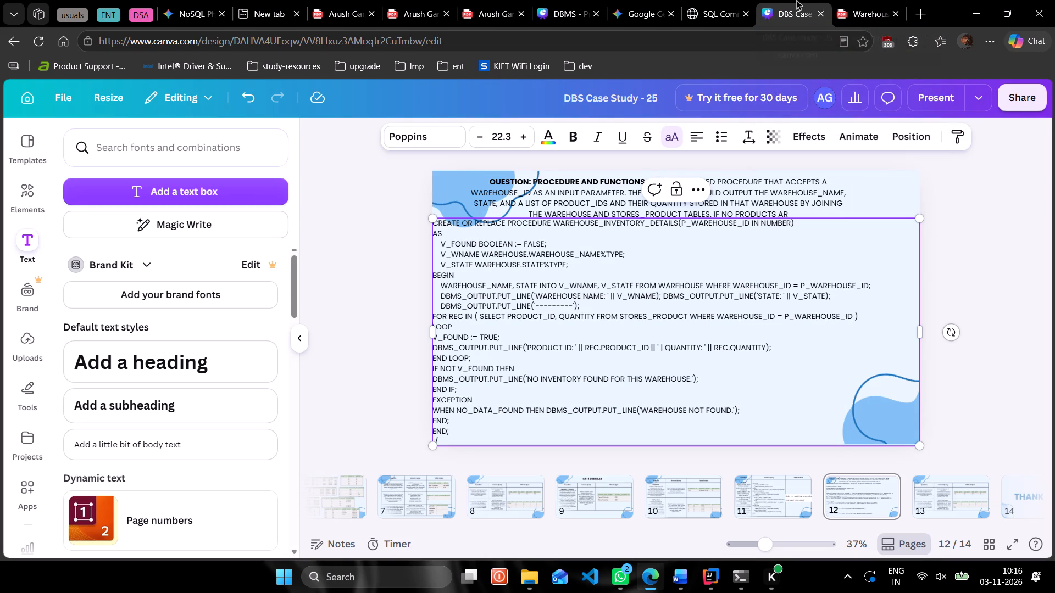
{"action": "left_click", "coordinate": [848, 0]}
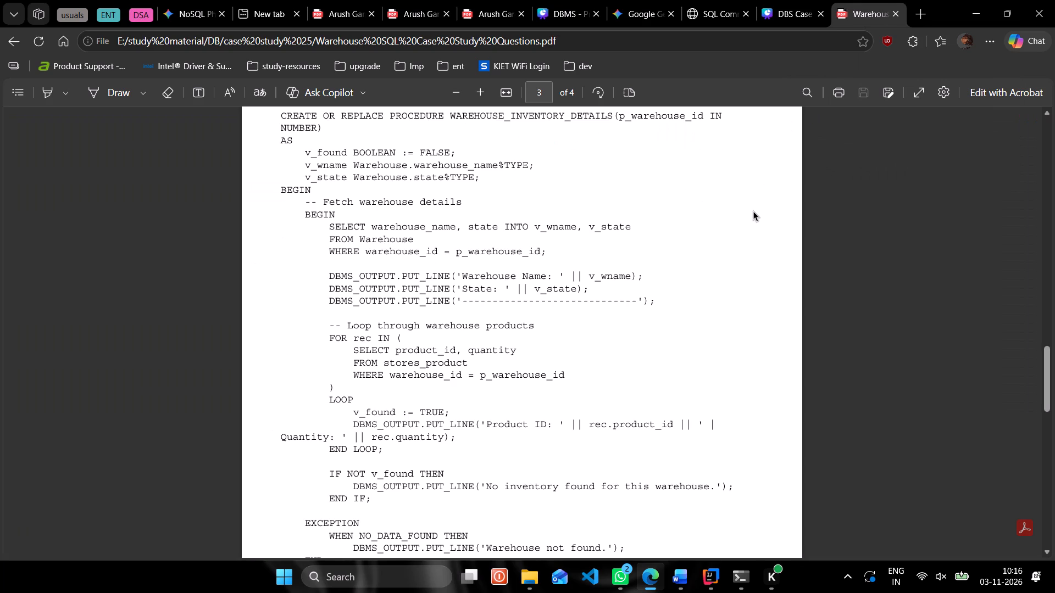
{"action": "scroll", "coordinate": [753, 211], "scroll_direction": "down", "scroll_amount": 1}
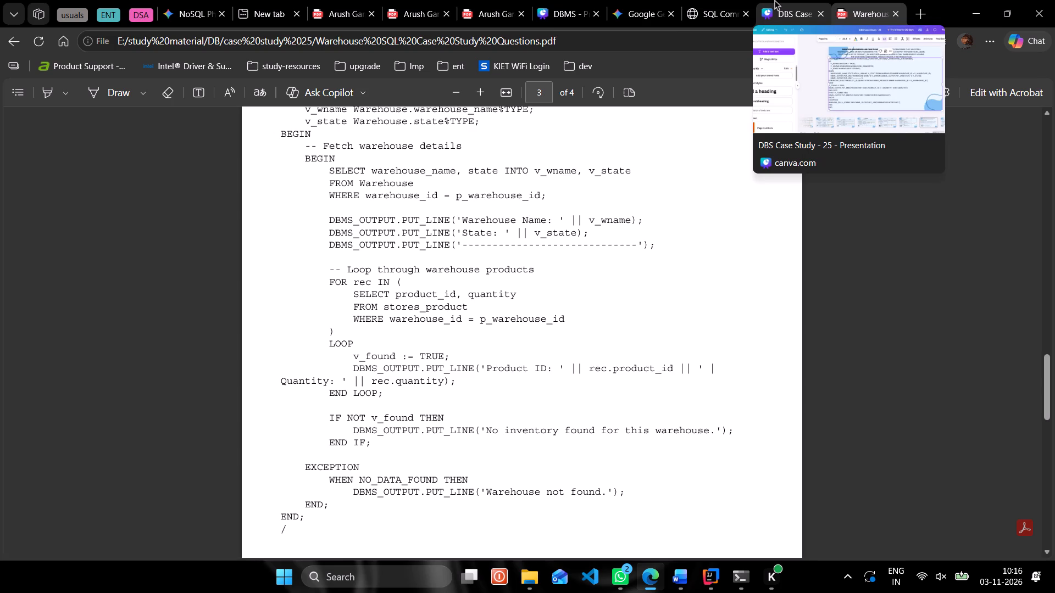
{"action": "left_click", "coordinate": [775, 0]}
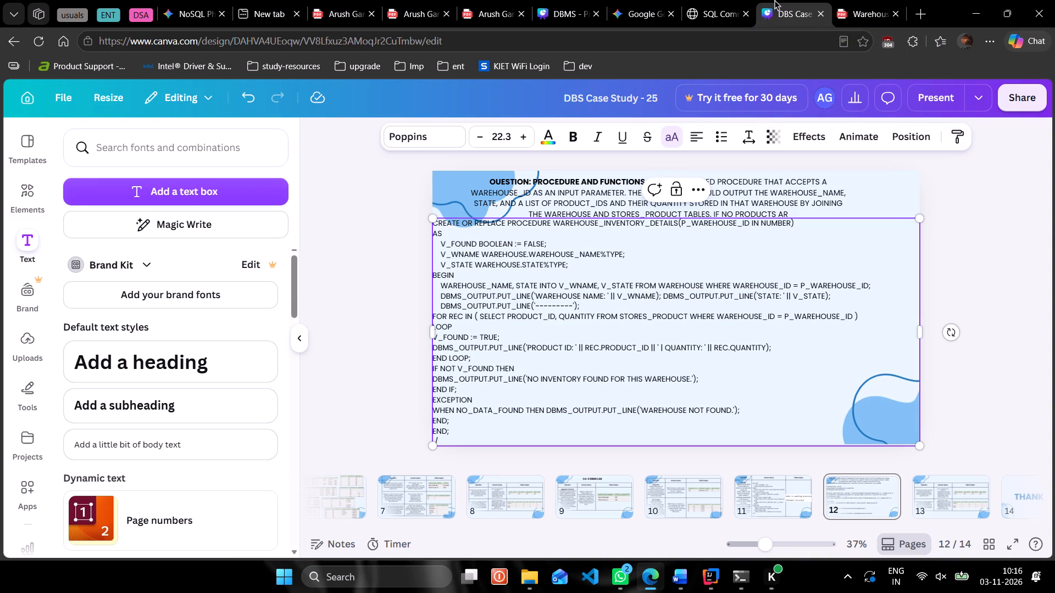
{"action": "left_click", "coordinate": [510, 356]}
{"action": "left_click_drag", "start_coordinate": [458, 420], "coordinate": [427, 420]}
{"action": "key", "text": "Right"}
{"action": "key", "text": "BackSpace"}
{"action": "key", "text": "BackSpace"}
{"action": "key", "text": "BackSpace"}
{"action": "key", "text": "BackSpace"}
{"action": "key", "text": "BackSpace"}
{"action": "key", "text": "BackSpace"}
{"action": "scroll", "coordinate": [427, 420], "scroll_direction": "right", "scroll_amount": 1}
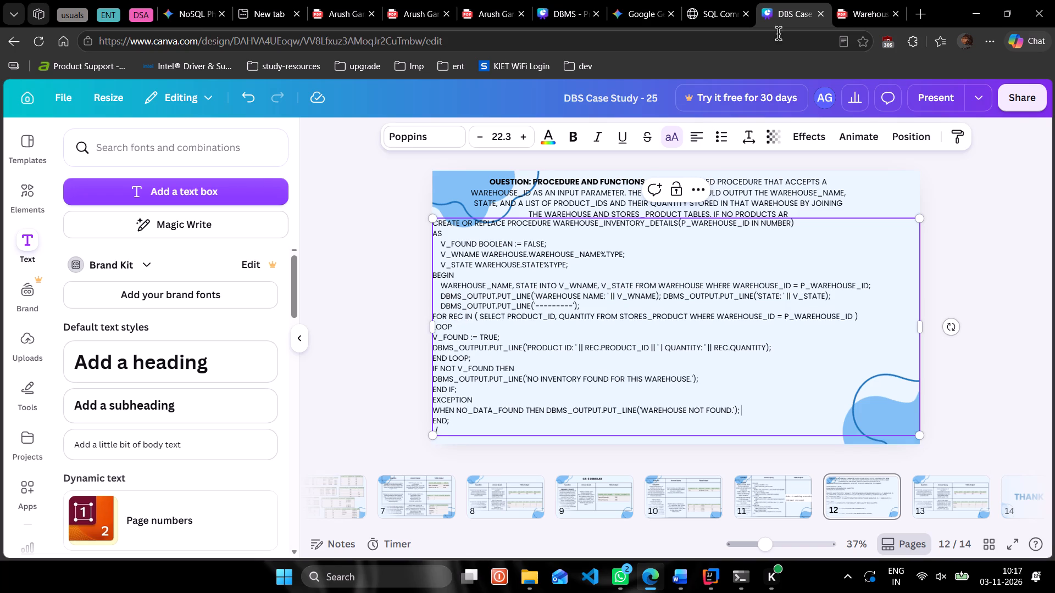
Recheck the PDF's procedure and indent the V_FOUND := TRUE; and PRODUCT ID output lines inside the LOOP by four spaces each.
{"action": "left_click", "coordinate": [846, 0]}
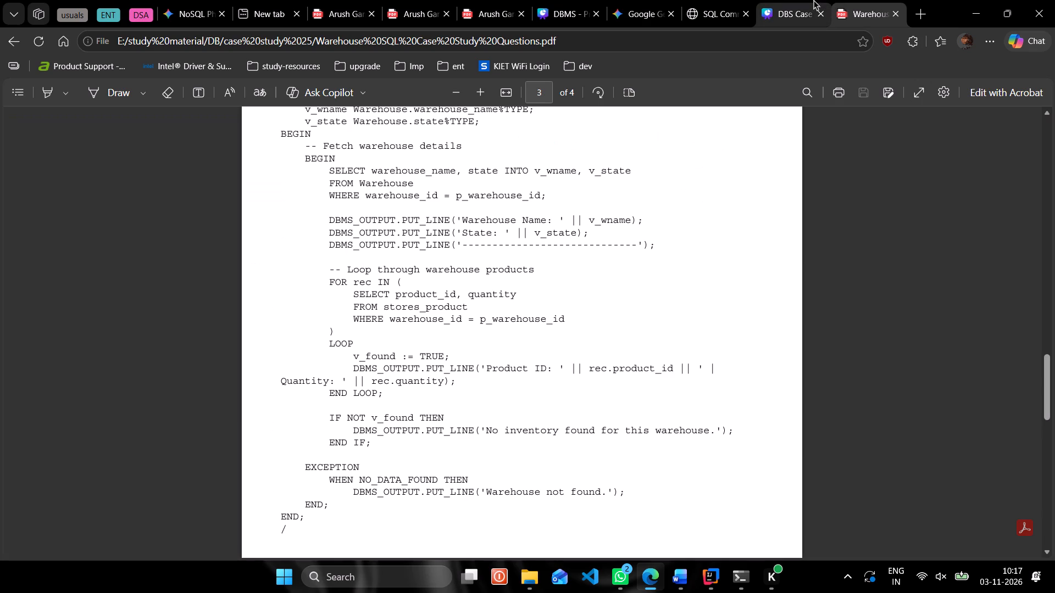
{"action": "scroll", "coordinate": [680, 193], "scroll_direction": "up", "scroll_amount": 3}
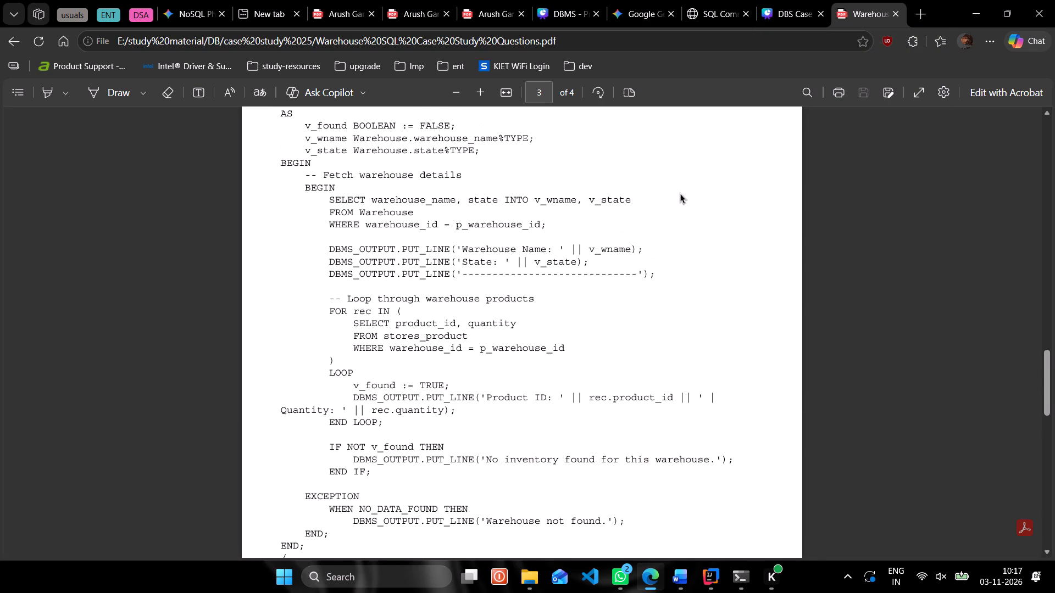
{"action": "scroll", "coordinate": [680, 193], "scroll_direction": "up", "scroll_amount": 1}
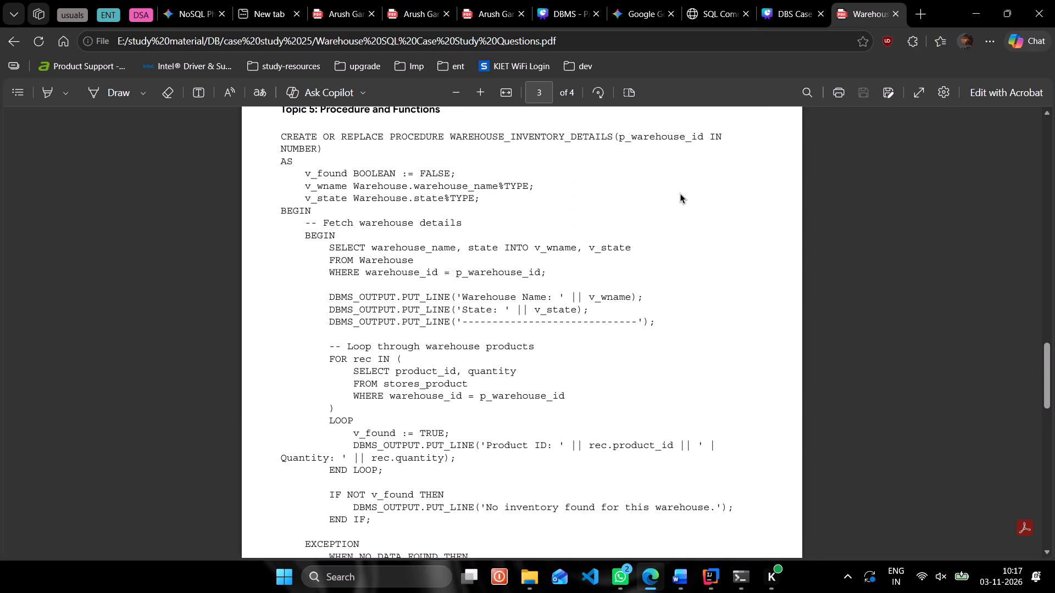
{"action": "left_click", "coordinate": [779, 0]}
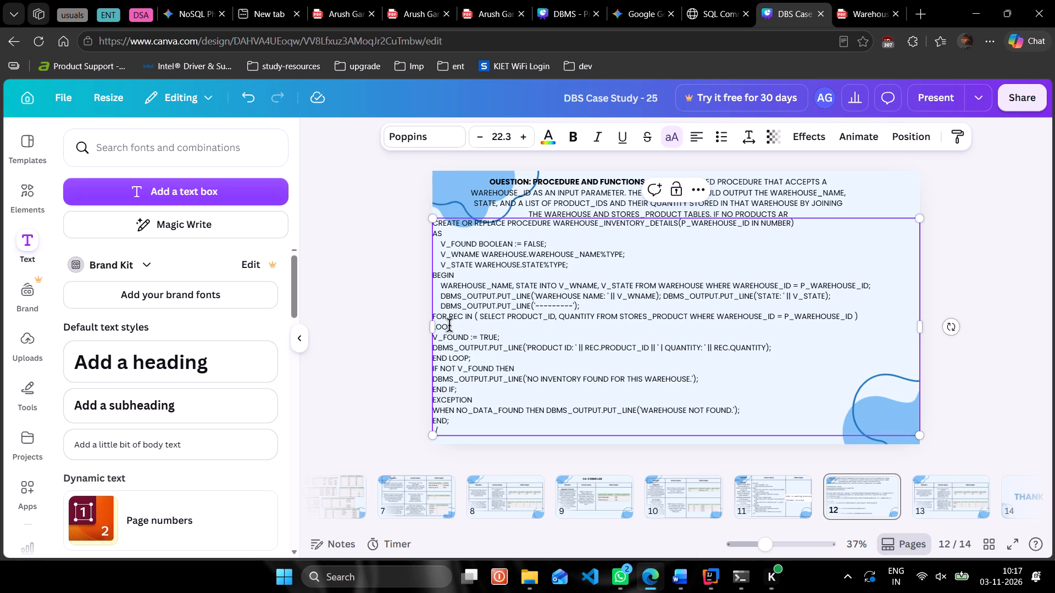
{"action": "left_click", "coordinate": [433, 350]}
{"action": "left_click", "coordinate": [433, 350]}
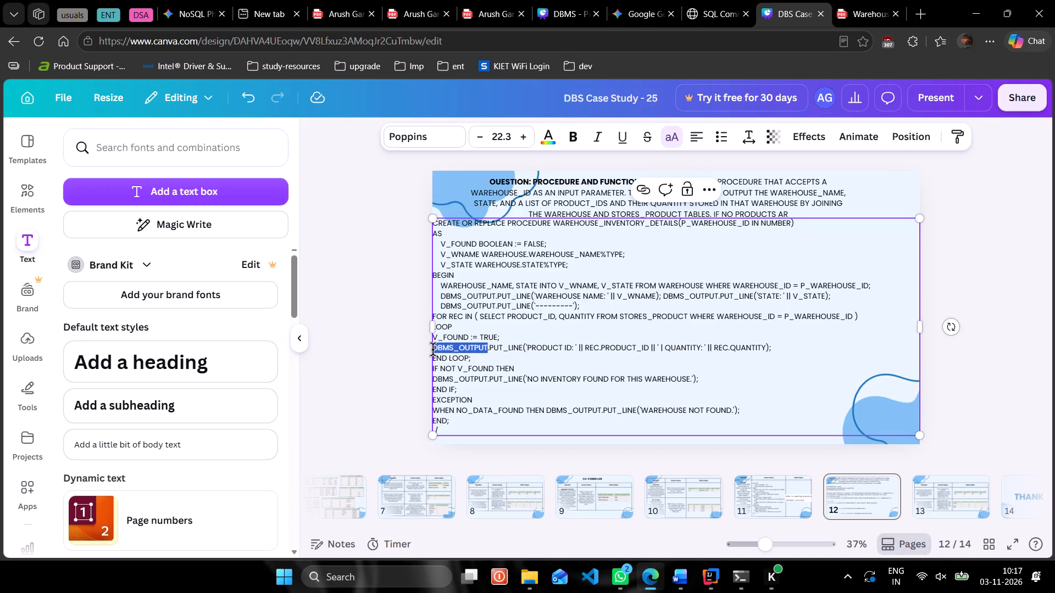
{"action": "key", "text": "Left"}
{"action": "key", "text": "space"}
{"action": "key", "text": "space"}
{"action": "key", "text": "space"}
{"action": "key", "text": "space"}
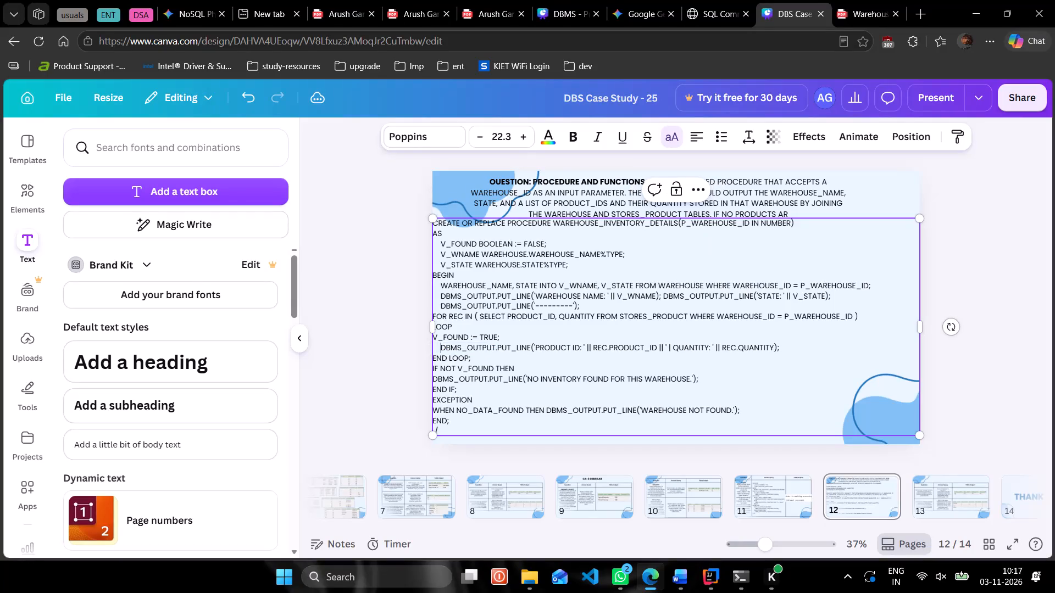
{"action": "key", "text": "Up"}
{"action": "key", "text": "Left"}
{"action": "key", "text": "Left"}
{"action": "key", "text": "space"}
{"action": "key", "text": "space"}
{"action": "key", "text": "space"}
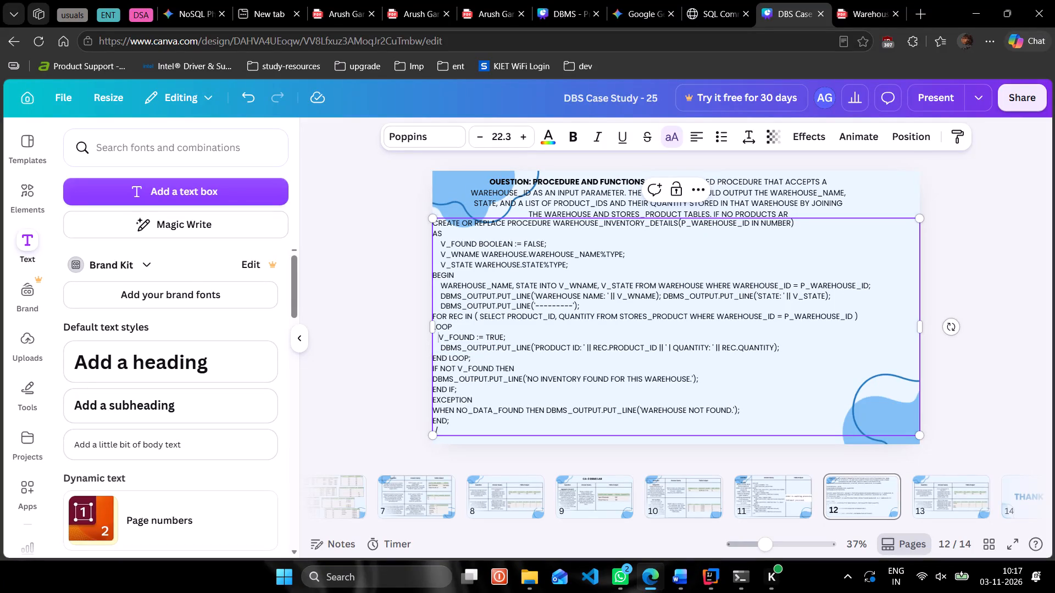
{"action": "key", "text": "space"}
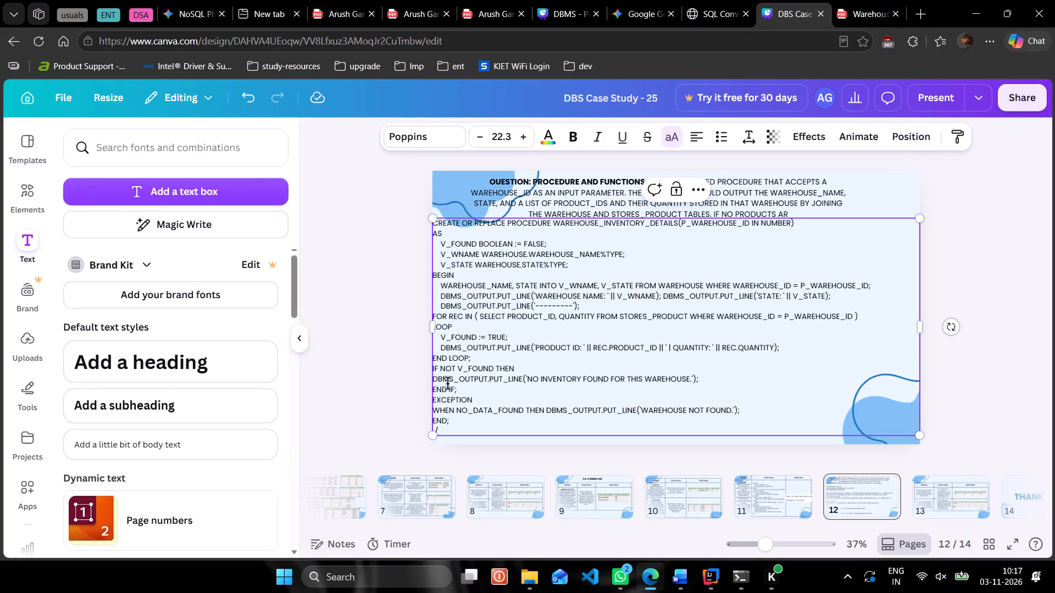
Indent the NO INVENTORY FOUND output line inside the IF block by four spaces.
{"action": "left_click", "coordinate": [437, 381]}
{"action": "key", "text": "Left"}
{"action": "key", "text": "space"}
{"action": "key", "text": "space"}
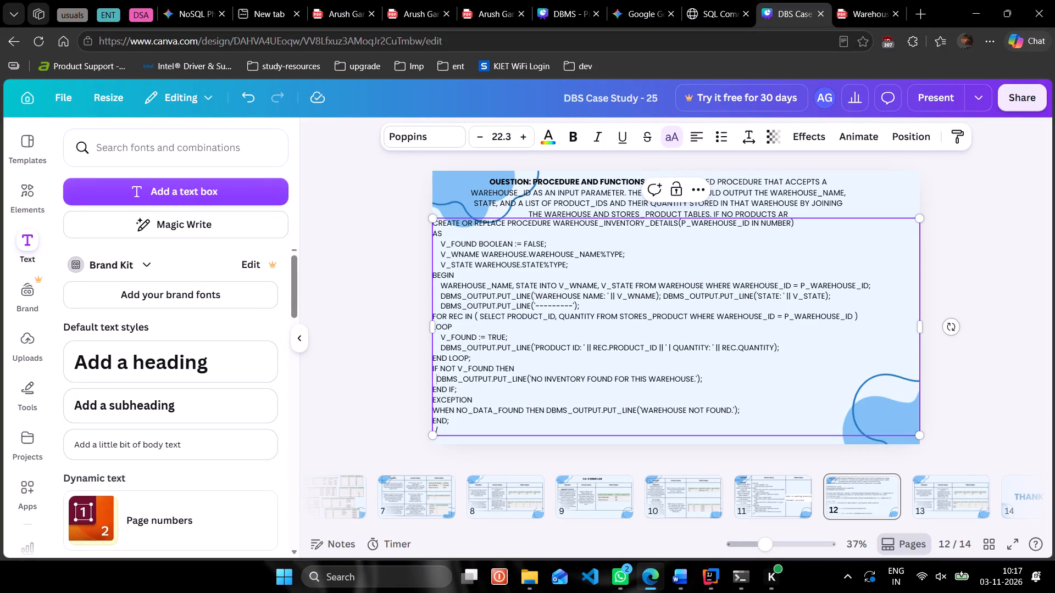
{"action": "key", "text": "space"}
{"action": "key", "text": "space"}
Indent the WHEN NO_DATA_FOUND line below EXCEPTION by four spaces and leave text editing.
{"action": "key", "text": "Down"}
{"action": "key", "text": "Down"}
{"action": "key", "text": "Left"}
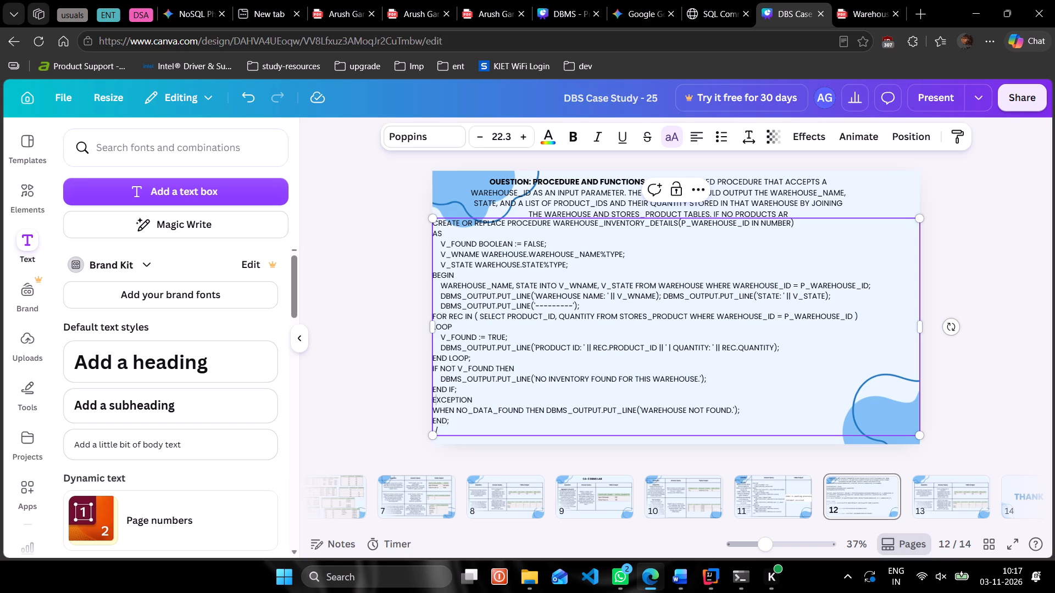
{"action": "key", "text": "Left"}
{"action": "key", "text": "Down"}
{"action": "key", "text": "space"}
{"action": "key", "text": "space"}
{"action": "key", "text": "space"}
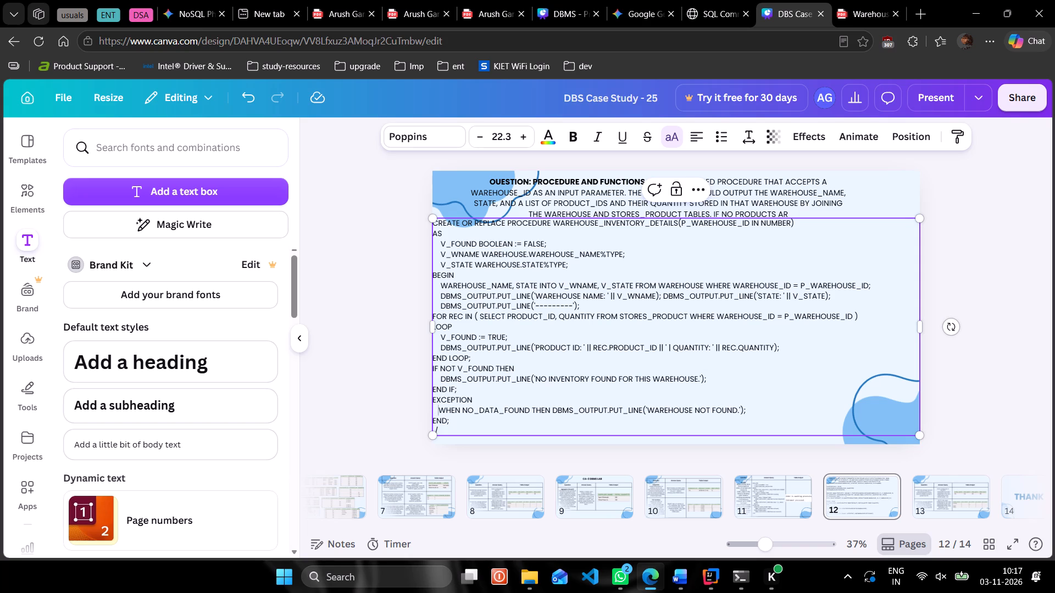
{"action": "key", "text": "space"}
{"action": "left_click", "coordinate": [401, 388]}
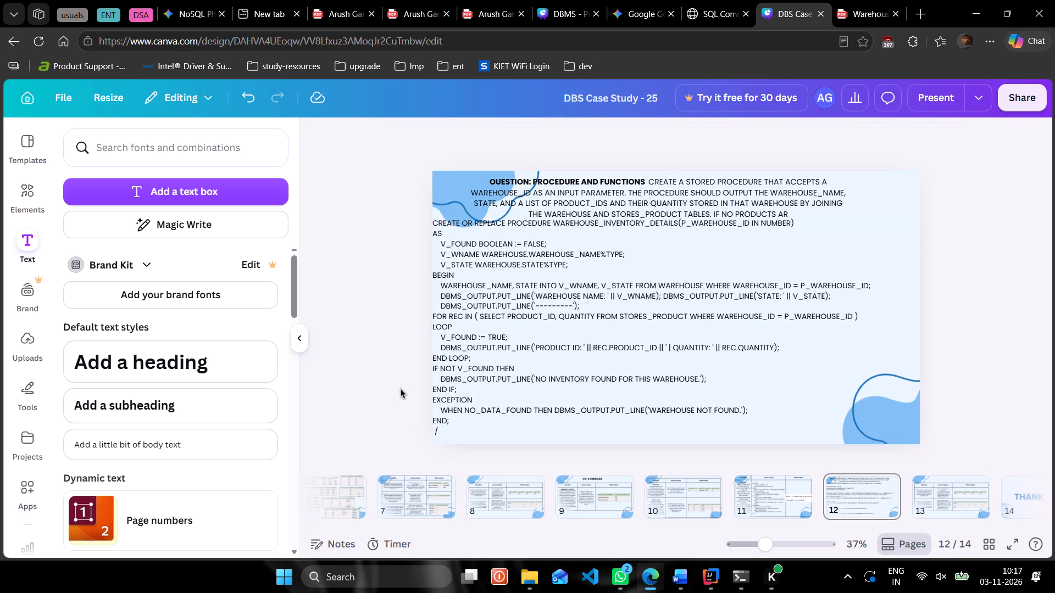
Move the code text box slightly down and to the right, away from the question text and slide edge.
{"action": "left_click", "coordinate": [529, 346]}
{"action": "left_click_drag", "start_coordinate": [529, 346], "coordinate": [536, 351]}
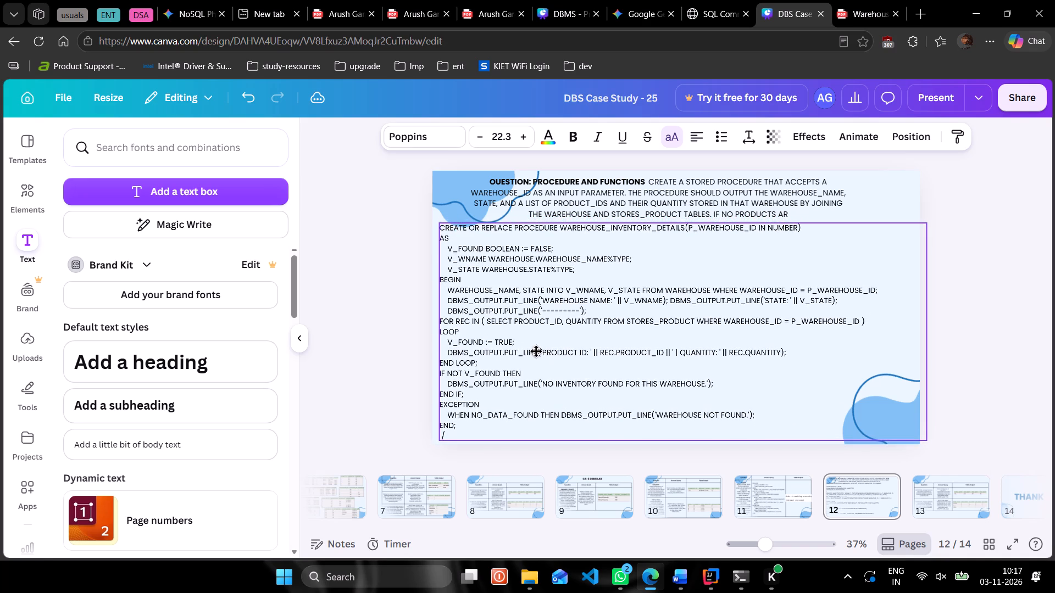
{"action": "left_click_drag", "start_coordinate": [536, 351], "coordinate": [536, 350]}
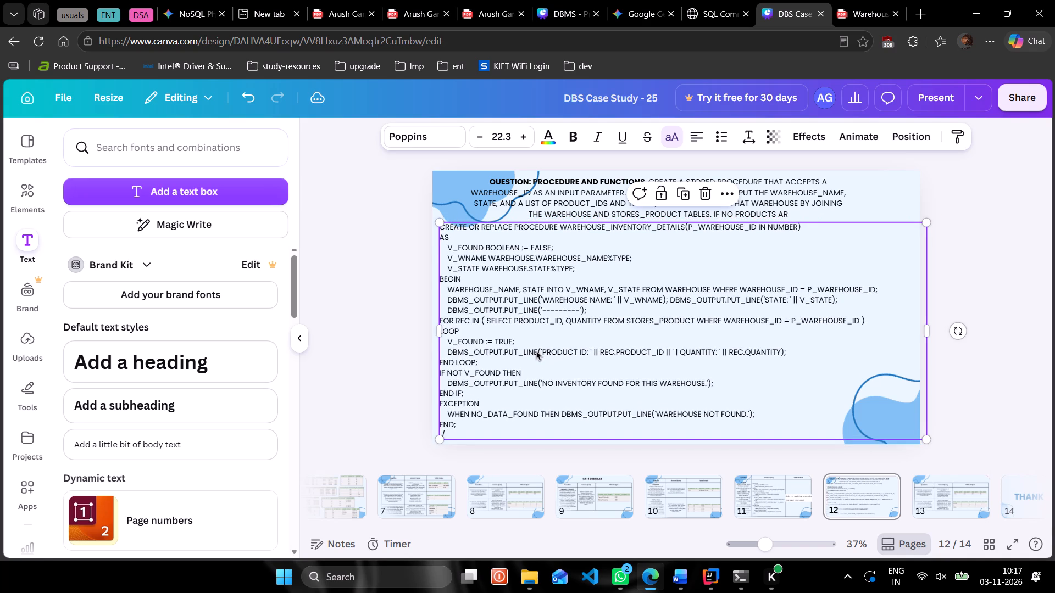
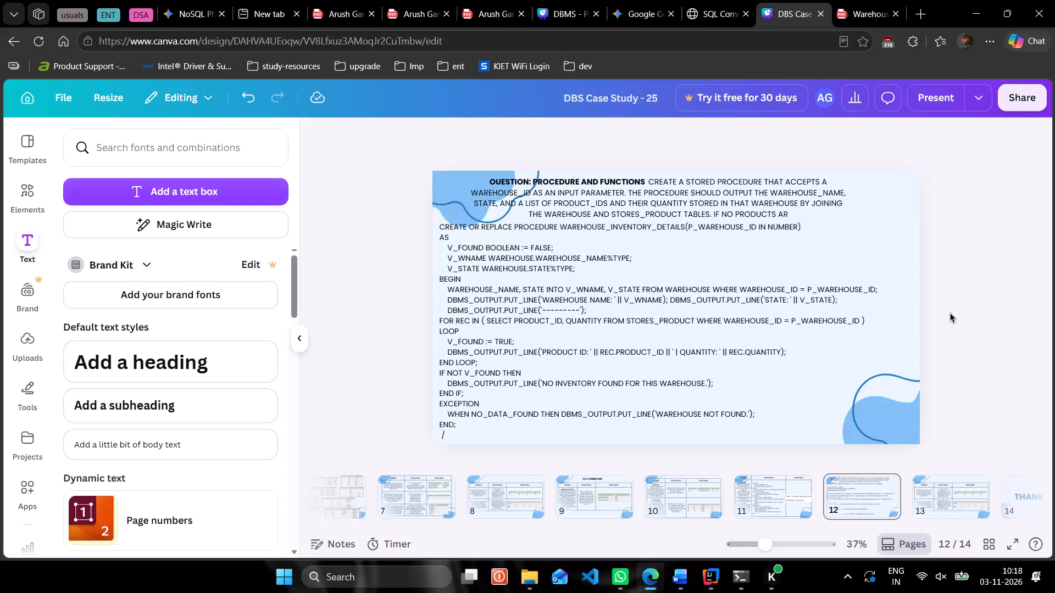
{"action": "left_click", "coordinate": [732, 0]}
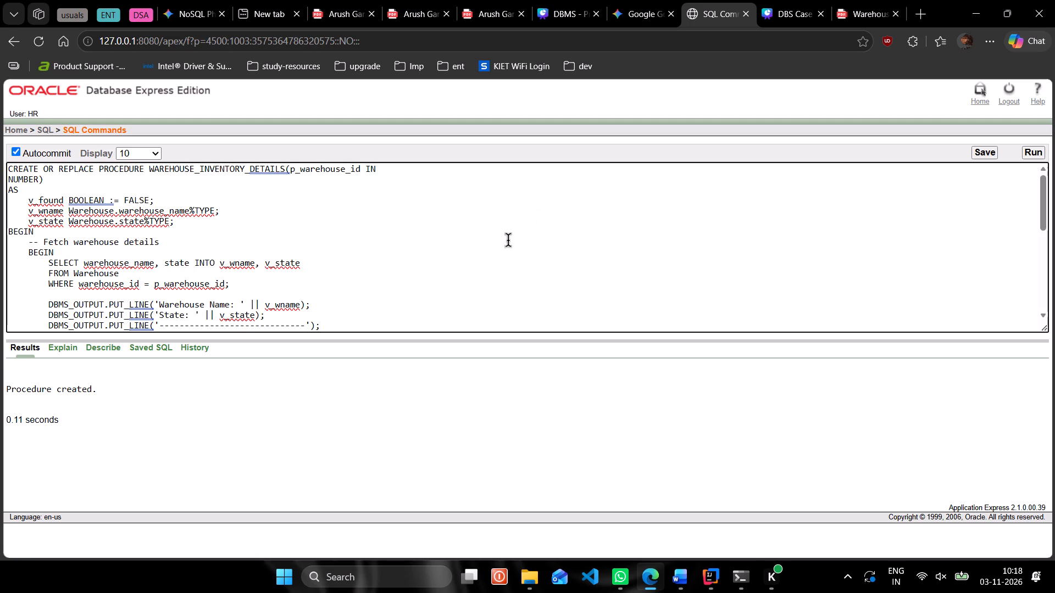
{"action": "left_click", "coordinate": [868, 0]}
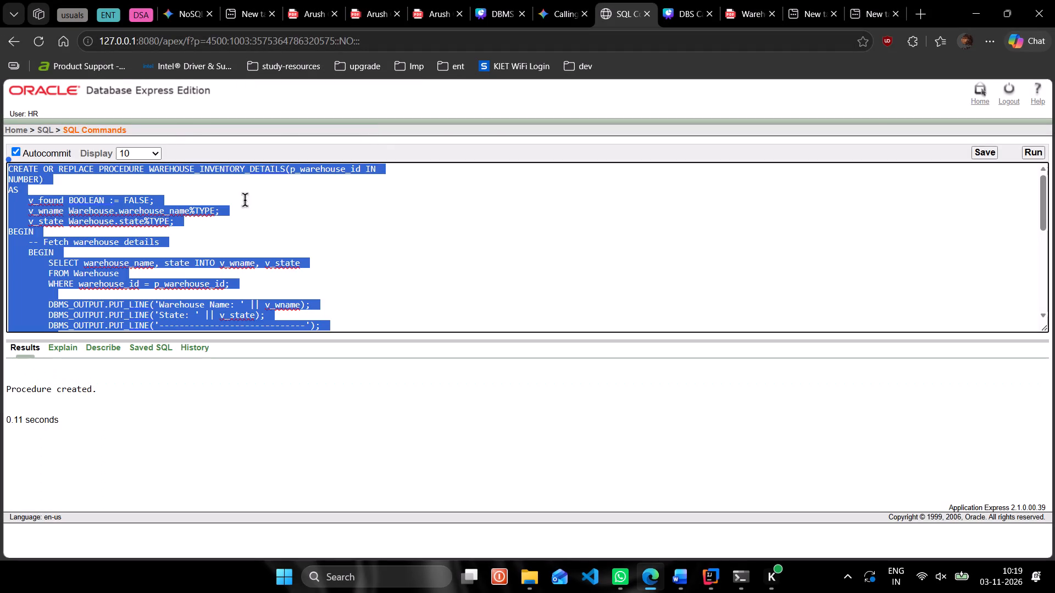
{"action": "left_click", "coordinate": [769, 0]}
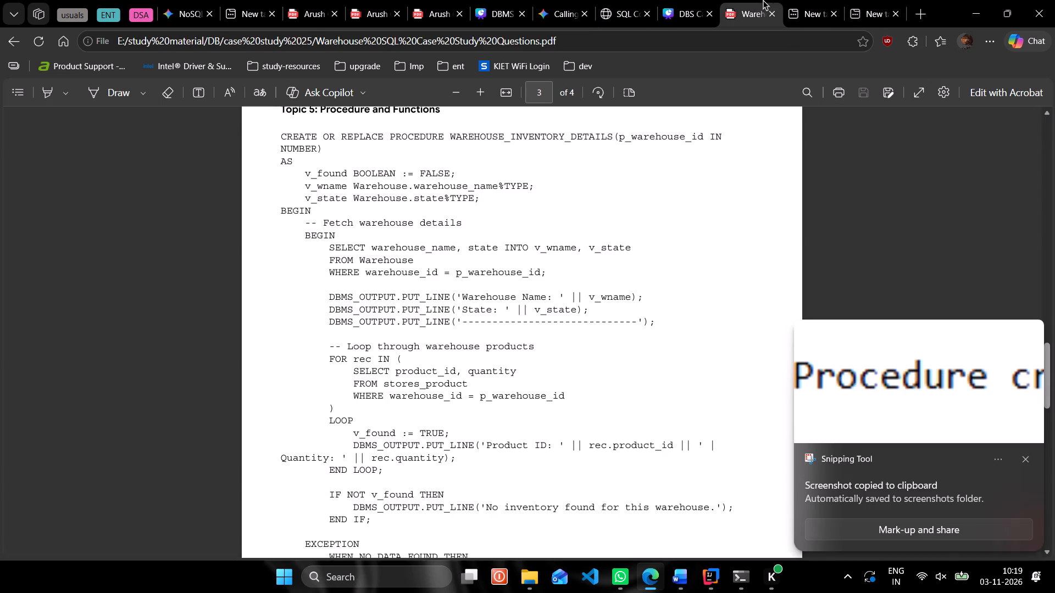
{"action": "left_click", "coordinate": [694, 0]}
{"action": "left_click", "coordinate": [864, 247]}
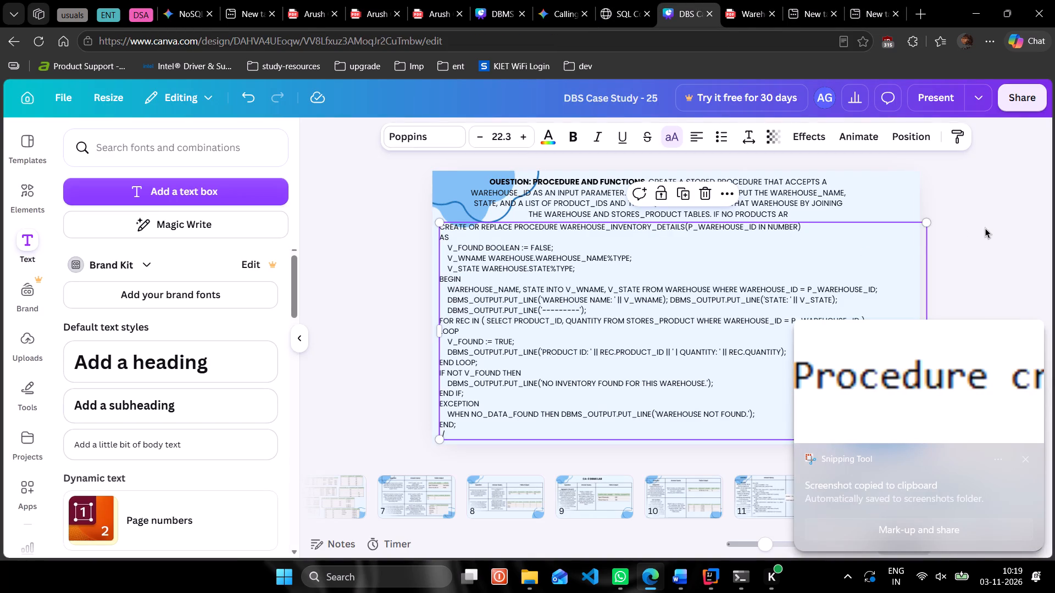
{"action": "left_click", "coordinate": [985, 228]}
{"action": "key", "text": "ctrl+v"}
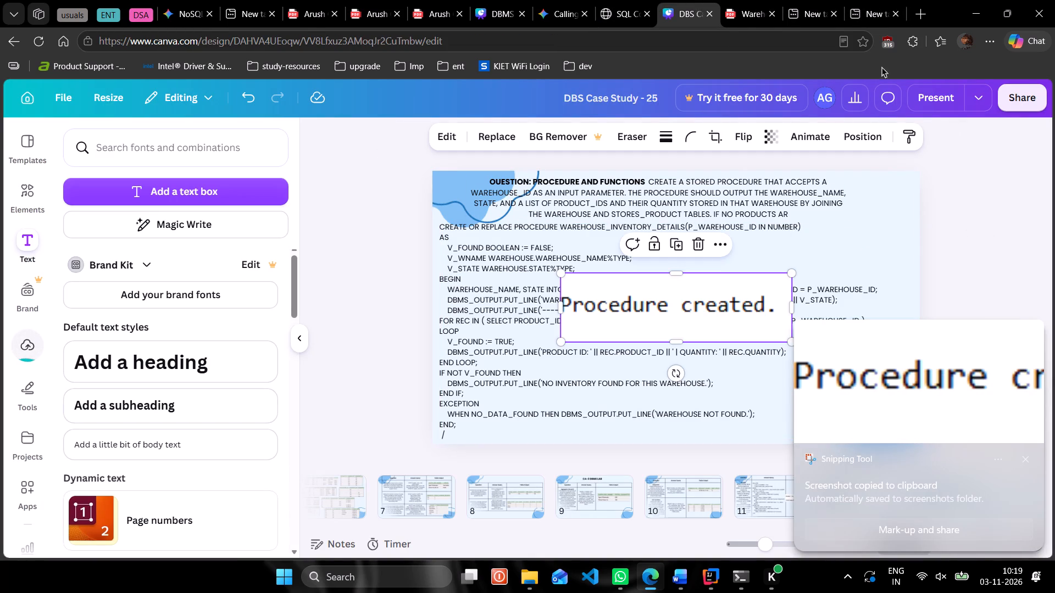
Copy the parked EXEC WAREHOUSE_INVENTORY_DETAILS(101); statement, replace the code in Oracle SQL Commands with it and try to run it.
{"action": "left_click", "coordinate": [870, 0]}
{"action": "key", "text": "ctrl+a"}
{"action": "key", "text": "ctrl+c"}
{"action": "key", "text": "ctrl+c"}
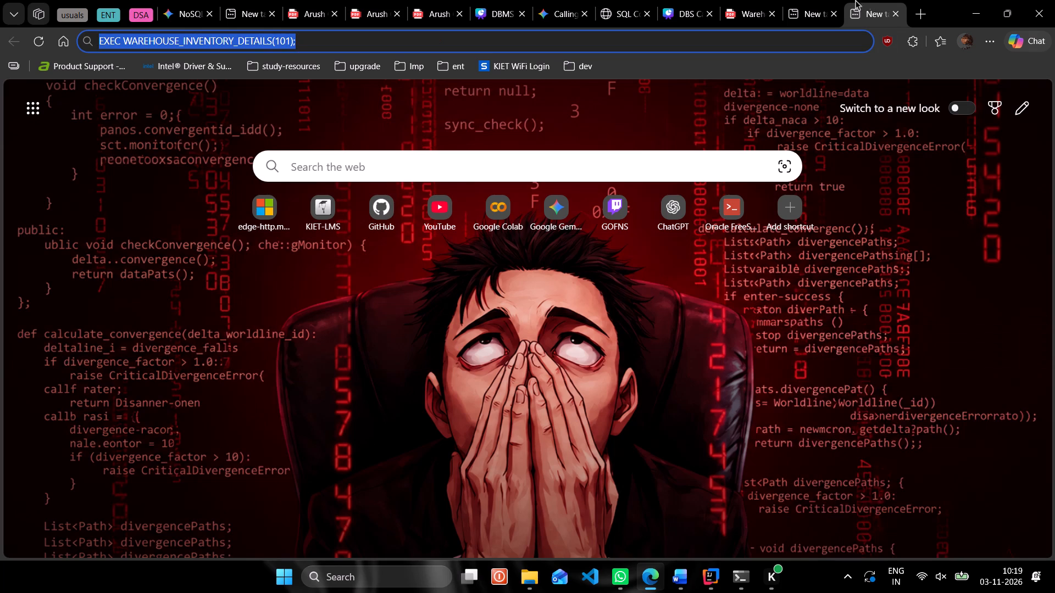
{"action": "left_click", "coordinate": [624, 0]}
{"action": "key", "text": "ctrl+v"}
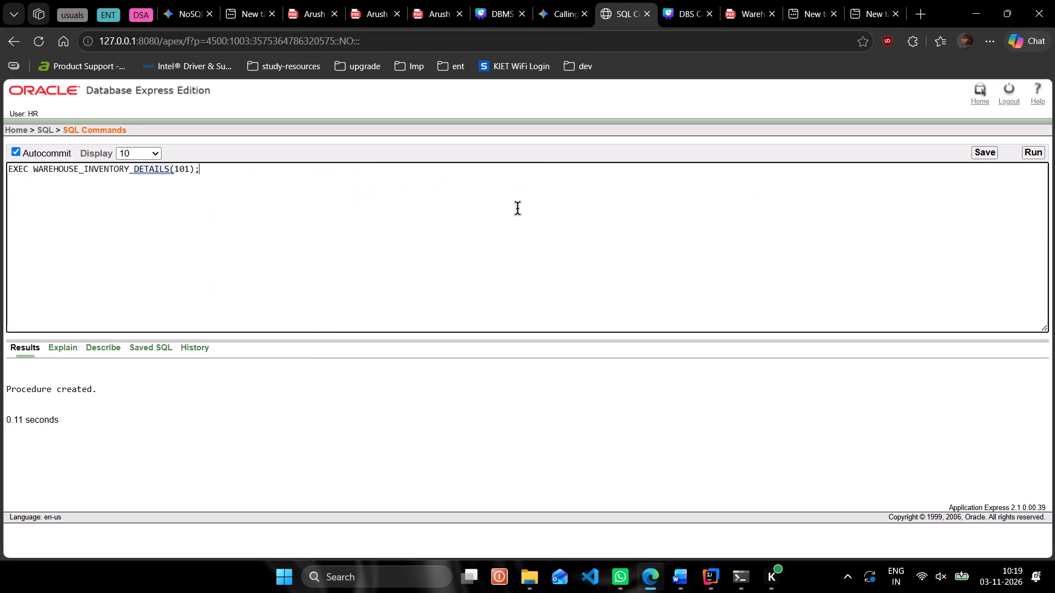
{"action": "left_click", "coordinate": [1037, 156]}
{"action": "left_click", "coordinate": [601, 245]}
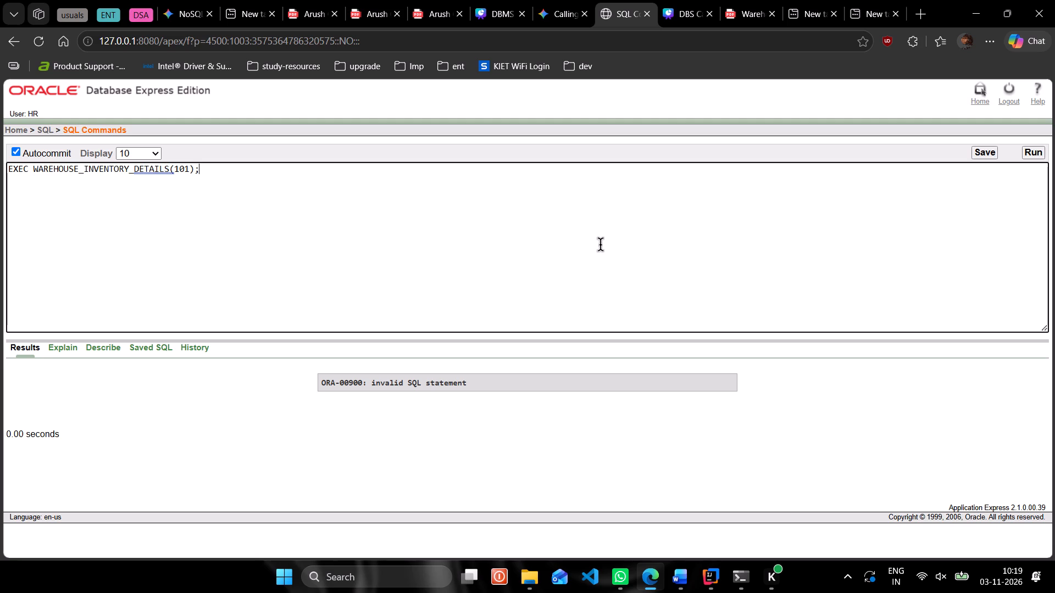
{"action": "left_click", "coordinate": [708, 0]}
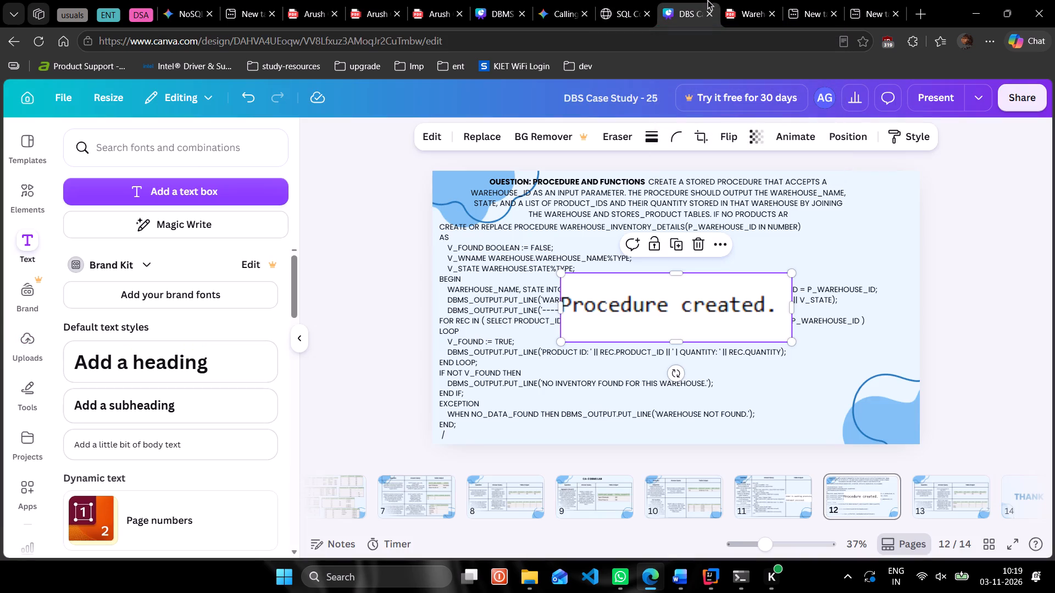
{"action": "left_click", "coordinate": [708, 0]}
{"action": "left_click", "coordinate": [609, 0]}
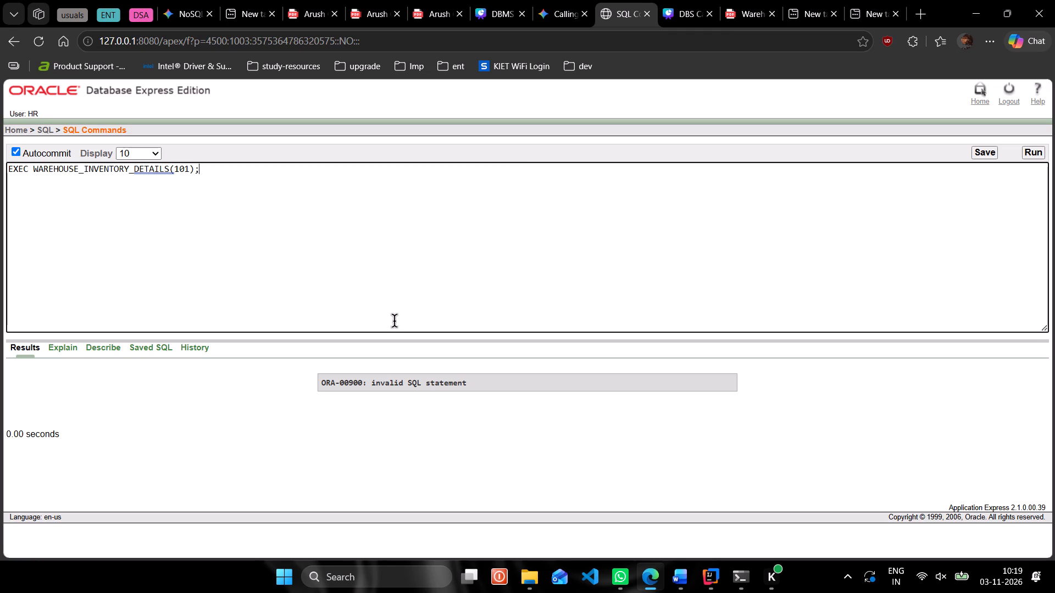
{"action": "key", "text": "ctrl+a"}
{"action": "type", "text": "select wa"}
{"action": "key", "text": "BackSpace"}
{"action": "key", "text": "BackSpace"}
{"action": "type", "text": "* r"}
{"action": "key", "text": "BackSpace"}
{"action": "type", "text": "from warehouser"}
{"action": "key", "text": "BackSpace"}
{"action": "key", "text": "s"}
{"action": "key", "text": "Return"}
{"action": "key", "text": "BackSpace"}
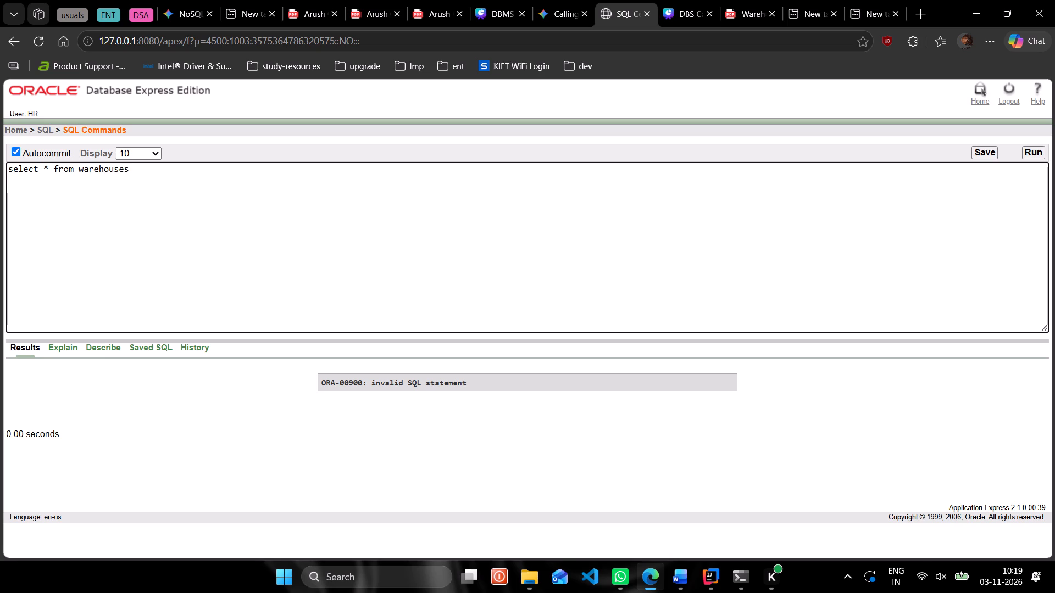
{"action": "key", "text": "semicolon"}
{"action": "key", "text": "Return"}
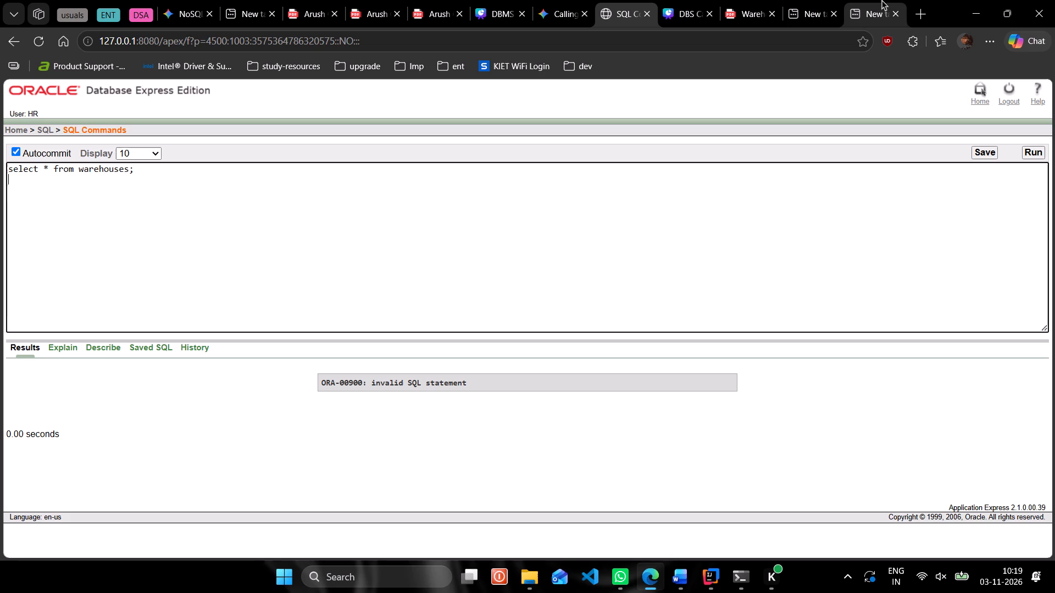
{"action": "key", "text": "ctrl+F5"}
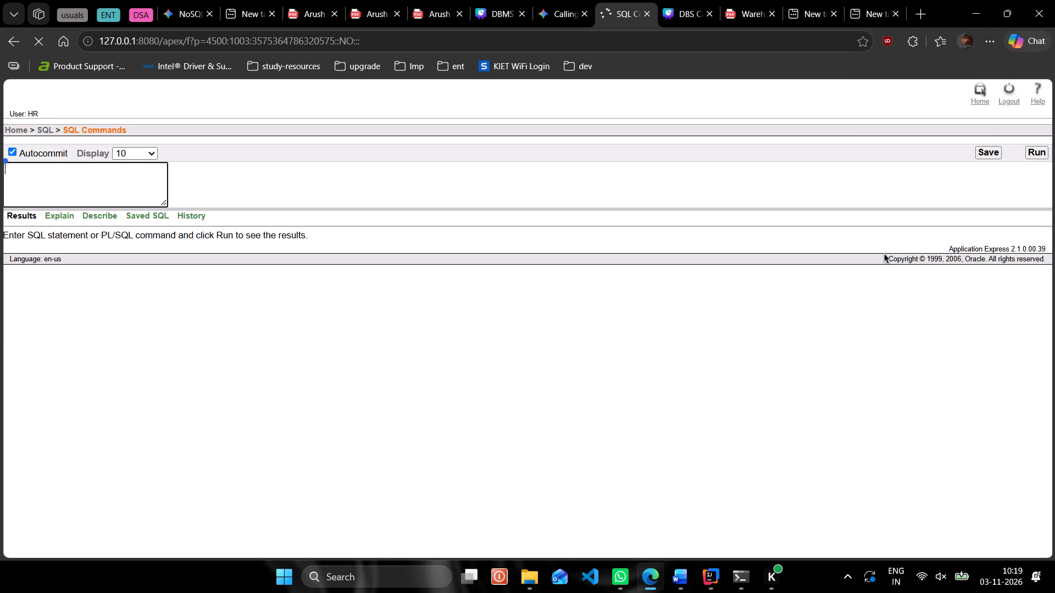
Run the query select * from warehouse; in Oracle SQL Commands to view the warehouse records.
{"action": "left_click", "coordinate": [108, 186]}
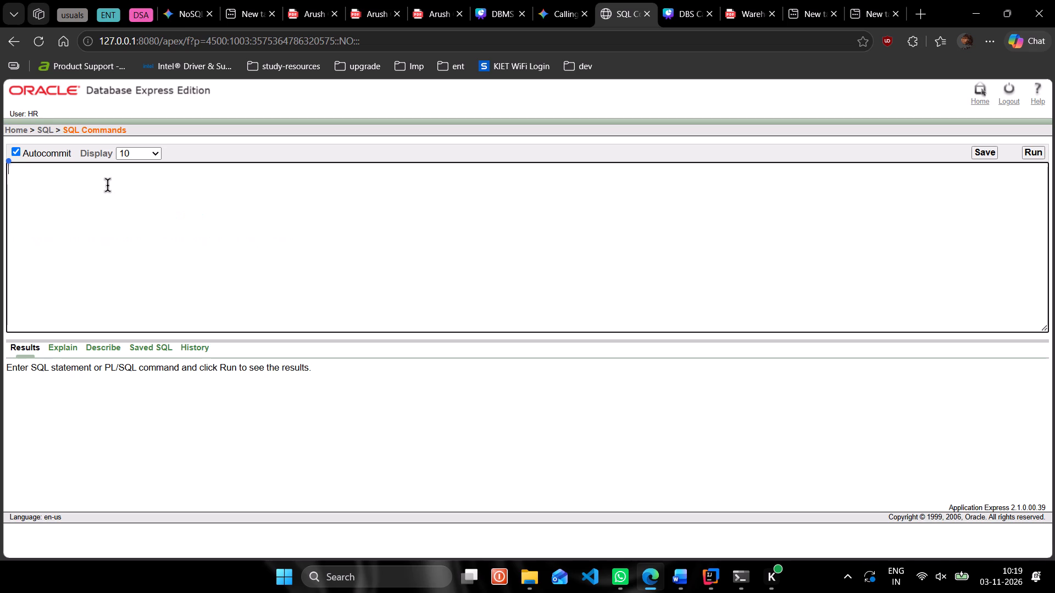
{"action": "type", "text": "sele"}
{"action": "key", "text": "space"}
{"action": "key", "text": "BackSpace"}
{"action": "key", "text": "BackSpace"}
{"action": "type", "text": "ct"}
{"action": "key", "text": "BackSpace"}
{"action": "type", "text": "ect"}
{"action": "key", "text": "BackSpace"}
{"action": "key", "text": "BackSpace"}
{"action": "key", "text": "BackSpace"}
{"action": "type", "text": "etc"}
{"action": "key", "text": "BackSpace"}
{"action": "key", "text": "BackSpace"}
{"action": "key", "text": "BackSpace"}
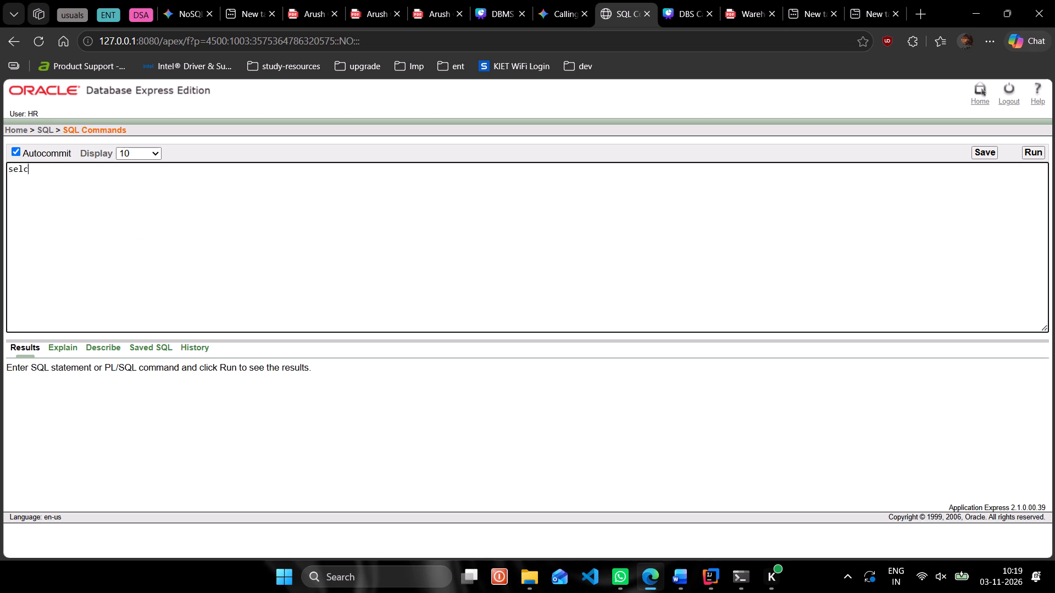
{"action": "key", "text": "BackSpace"}
{"action": "type", "text": "etc"}
{"action": "key", "text": "BackSpace"}
{"action": "key", "text": "BackSpace"}
{"action": "type", "text": "ct * from warehouse;"}
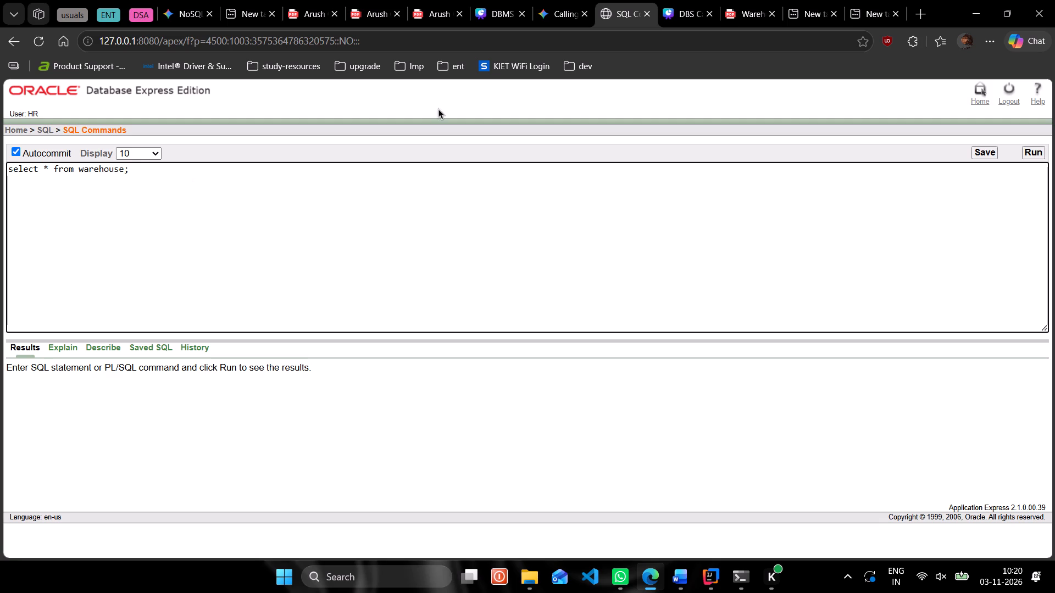
{"action": "key", "text": "ctrl+Return"}
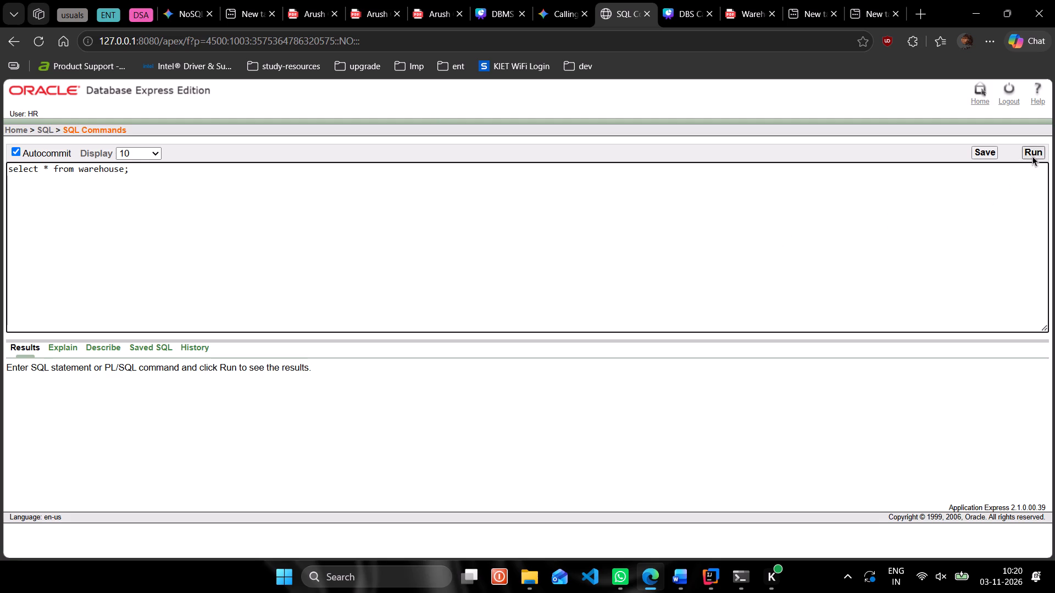
{"action": "left_click", "coordinate": [1032, 156]}
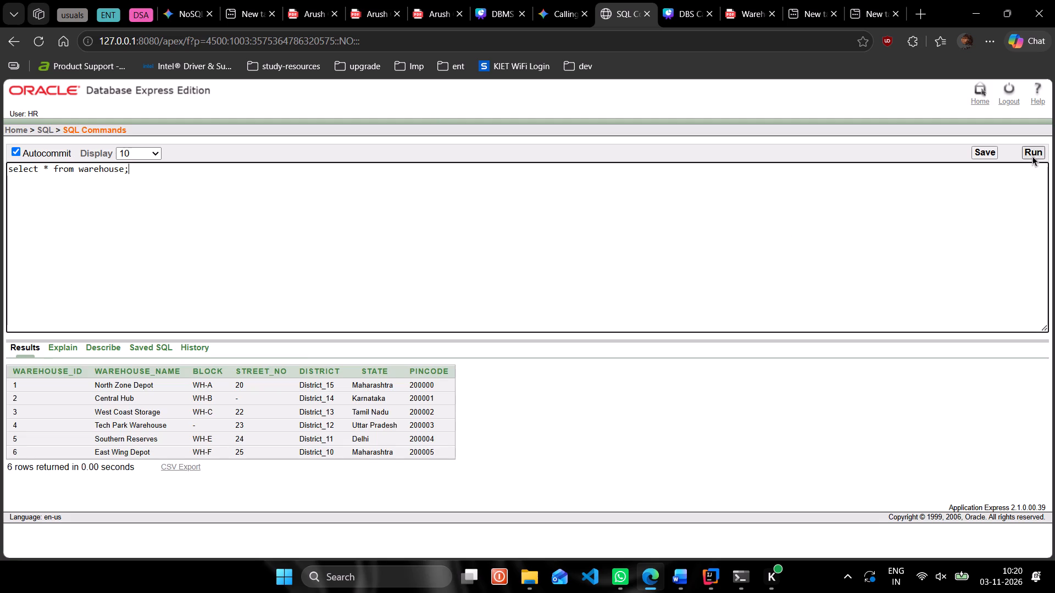
Replace the query with the copied EXEC statement, change its argument to get EXEC WAREHOUSE_INVENTORY_DETAILS(1); and try to run it.
{"action": "left_click", "coordinate": [773, 183]}
{"action": "key", "text": "ctrl+a"}
{"action": "key", "text": "ctrl+v"}
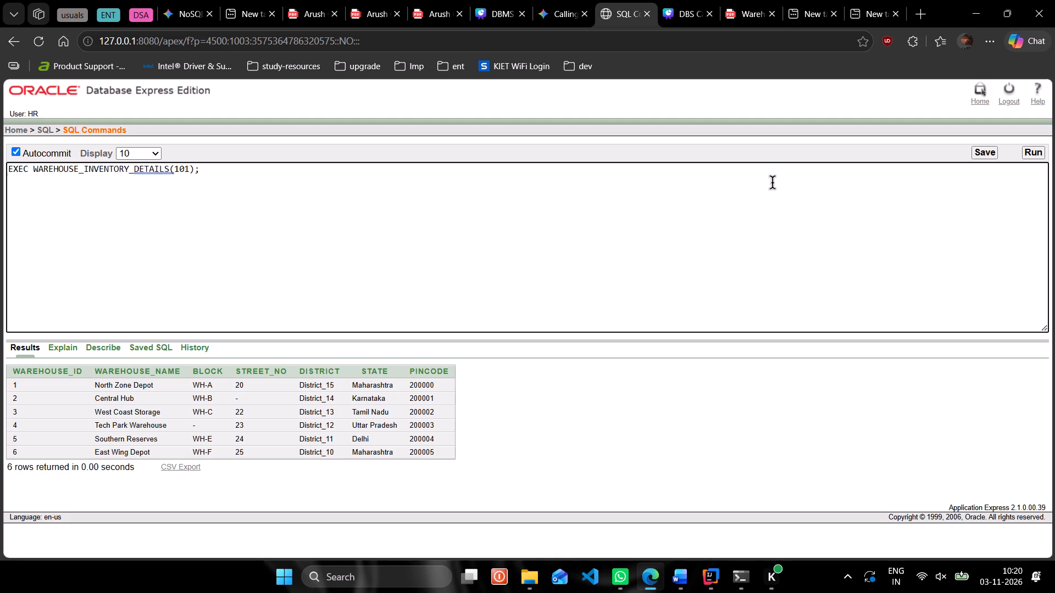
{"action": "key", "text": "Left"}
{"action": "key", "text": "Left"}
{"action": "key", "text": "Left"}
{"action": "key", "text": "BackSpace"}
{"action": "key", "text": "BackSpace"}
{"action": "left_click", "coordinate": [1035, 156]}
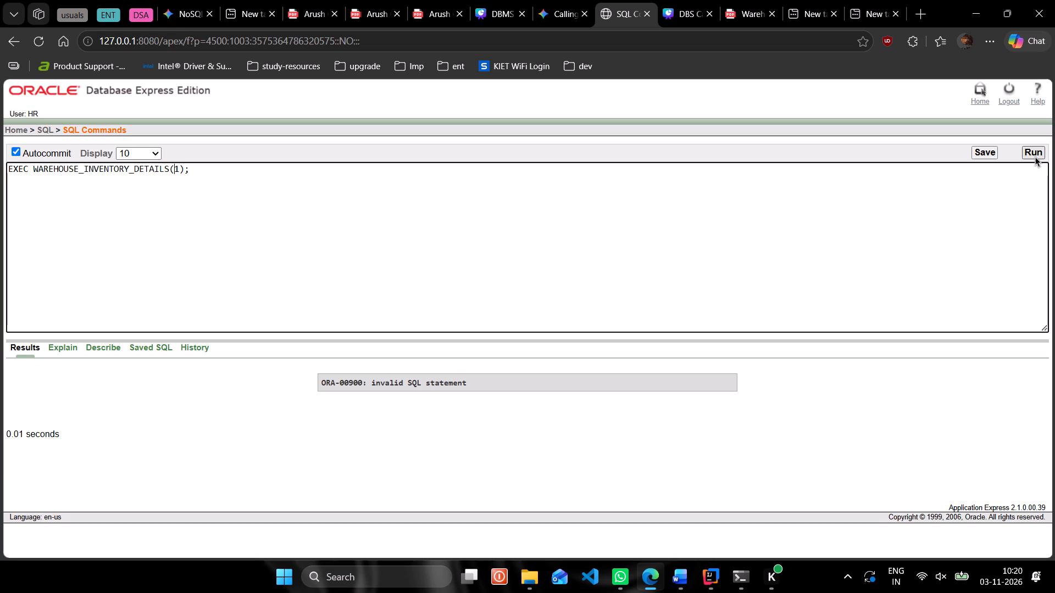
Return to slide 12 of the DBS Case Study and move the "Procedure created." screenshot toward the slide's right edge.
{"action": "left_click", "coordinate": [752, 0]}
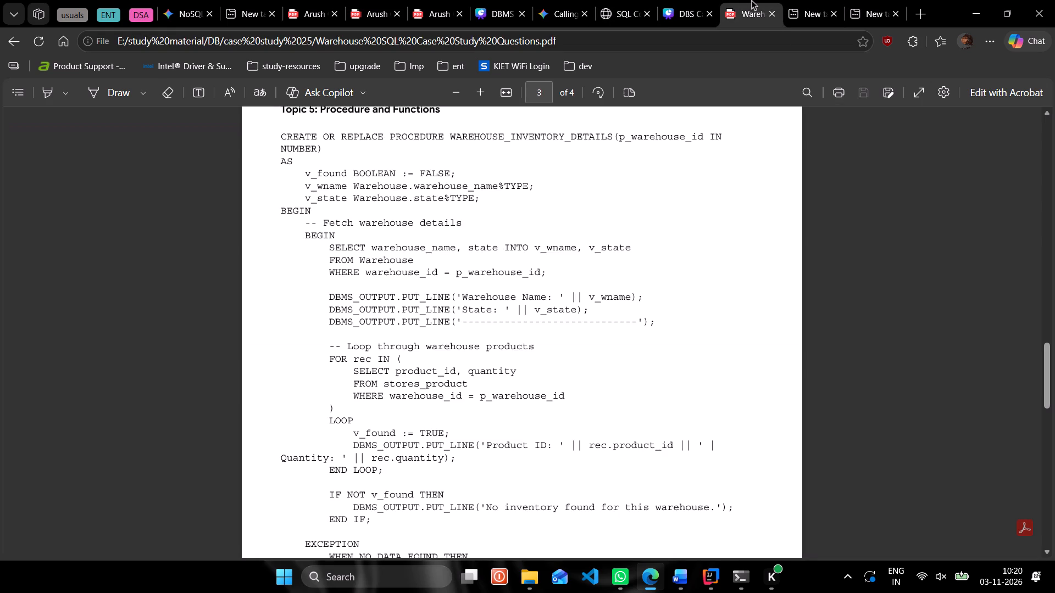
{"action": "left_click", "coordinate": [695, 0]}
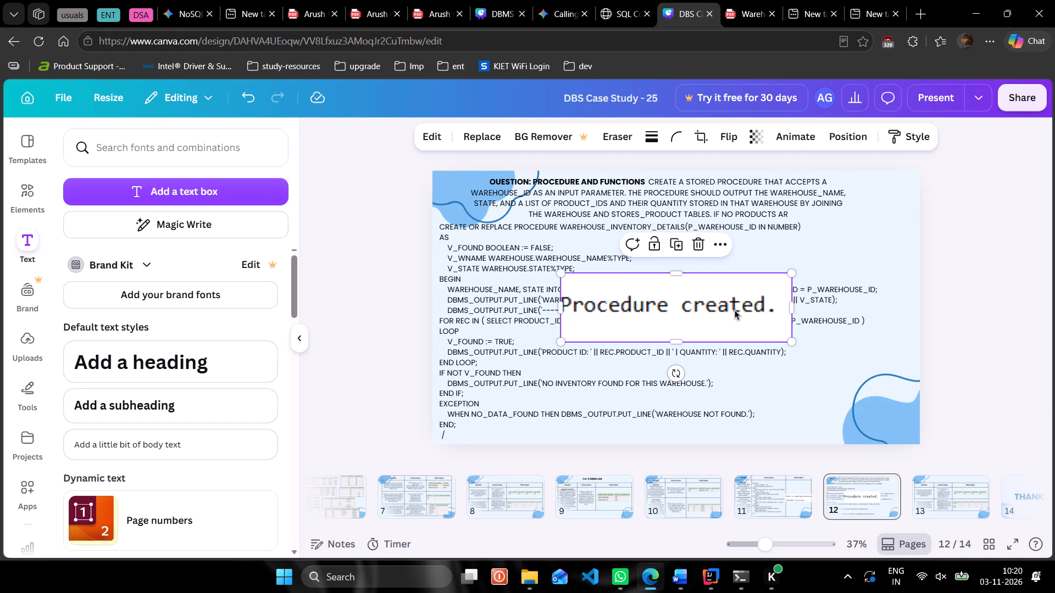
{"action": "left_click_drag", "start_coordinate": [735, 310], "coordinate": [865, 343]}
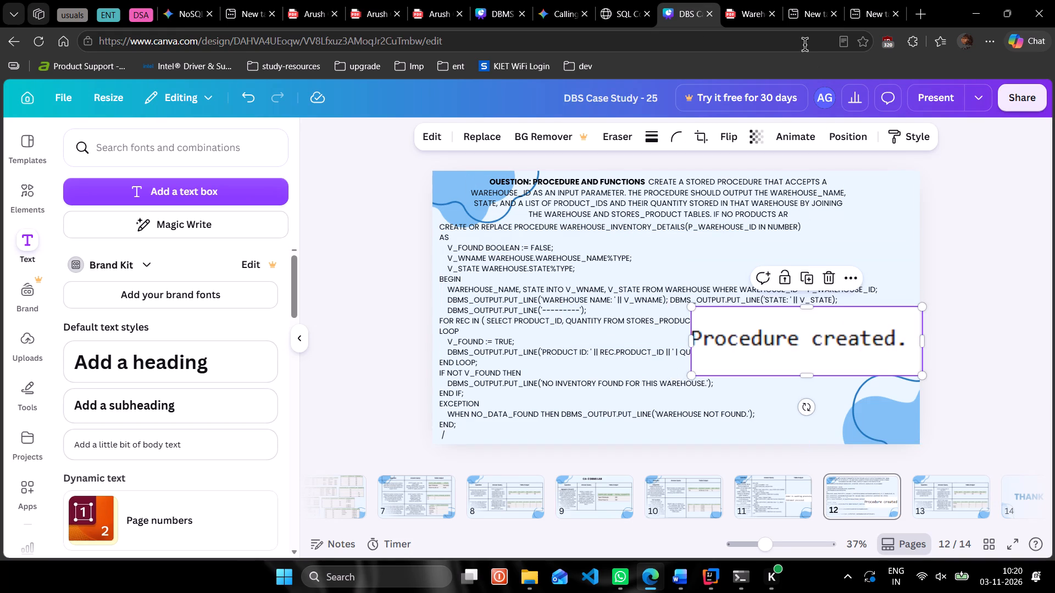
Examine the procedure and function queries and their output screenshots on page 14 of the DBMS presentation.
{"action": "left_click", "coordinate": [494, 0]}
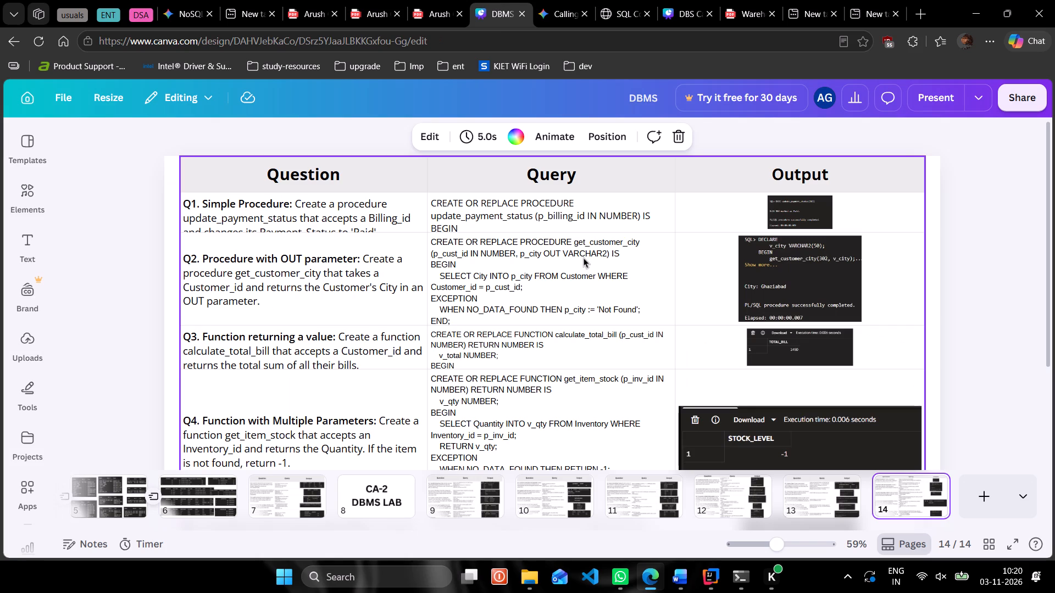
{"action": "key", "text": "Right"}
{"action": "left_click", "coordinate": [927, 519]}
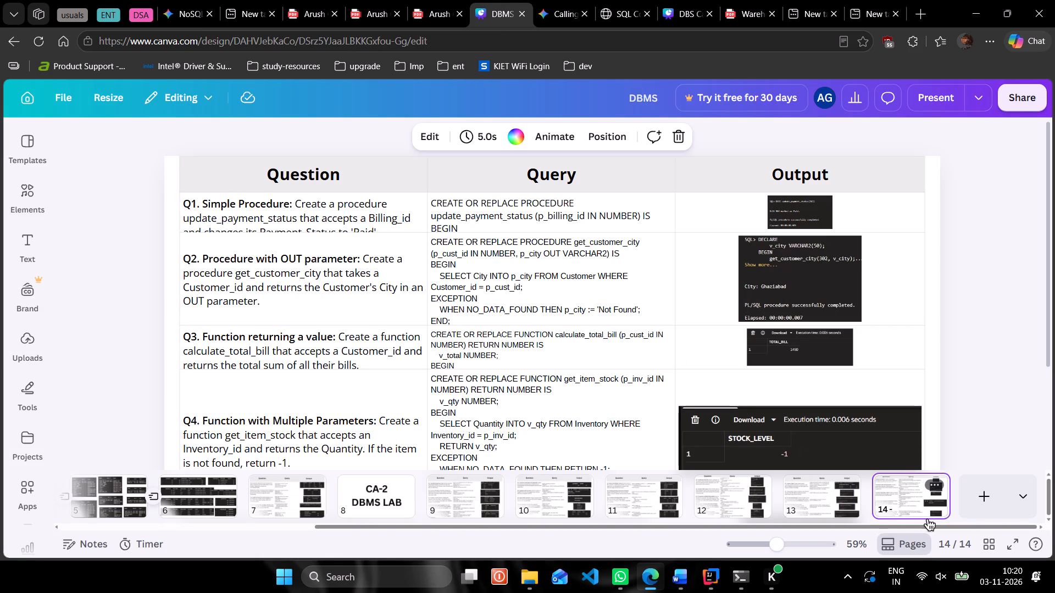
{"action": "left_click", "coordinate": [575, 287]}
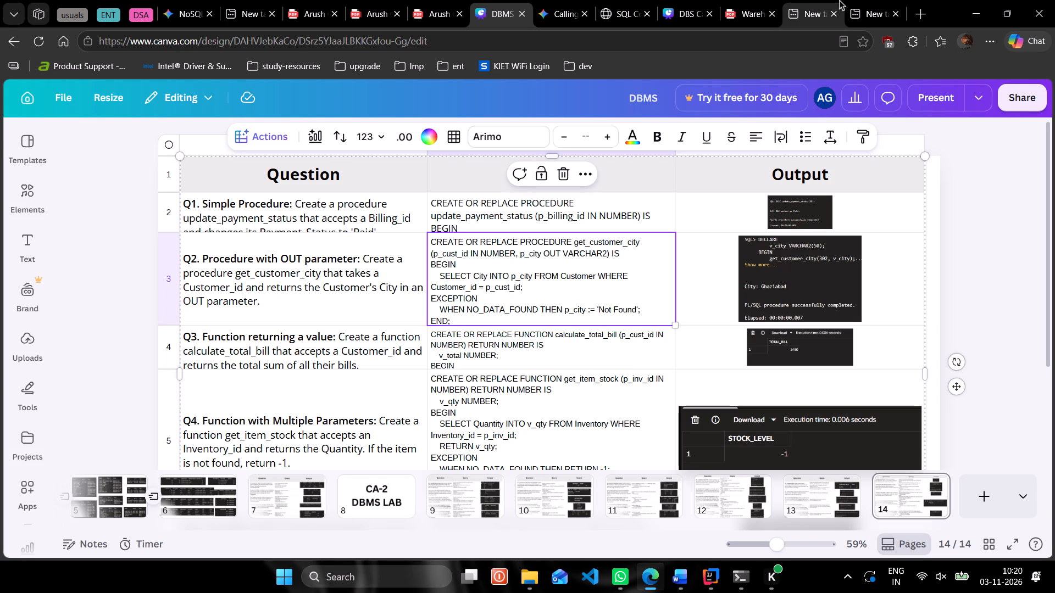
Shrink the "Procedure created." screenshot on slide 12 and place it in the free space beside the last lines of the procedure code.
{"action": "left_click", "coordinate": [718, 0]}
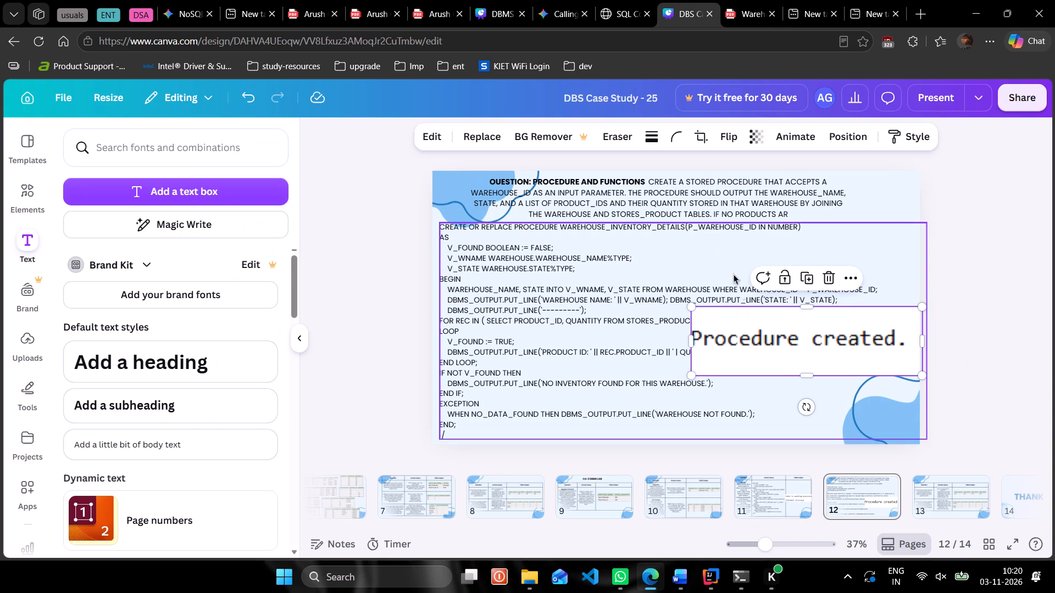
{"action": "left_click_drag", "start_coordinate": [693, 306], "coordinate": [774, 349]}
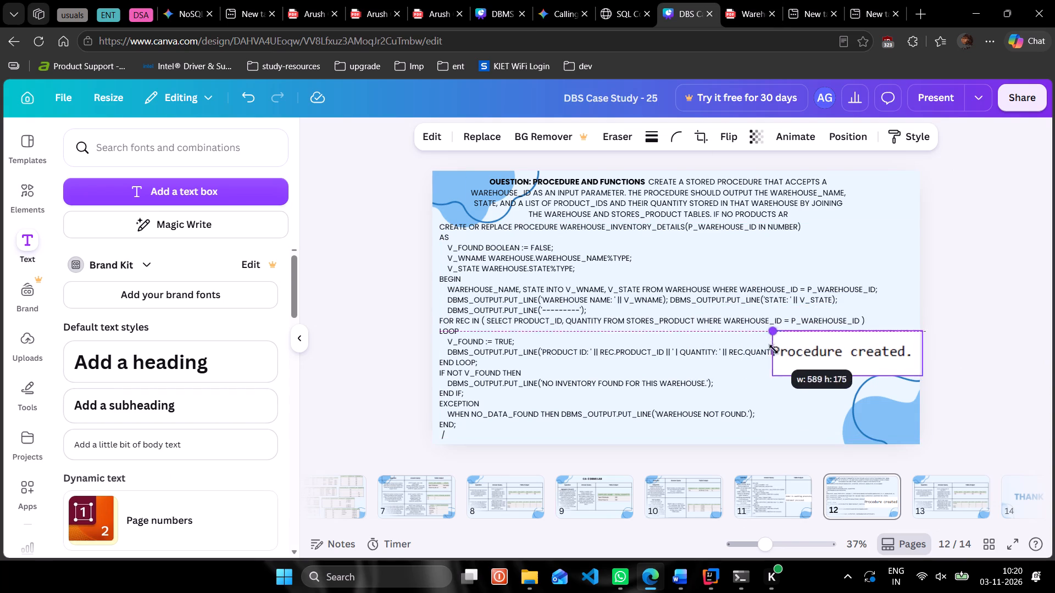
{"action": "left_click_drag", "start_coordinate": [774, 349], "coordinate": [784, 356]}
{"action": "left_click_drag", "start_coordinate": [816, 359], "coordinate": [778, 387]}
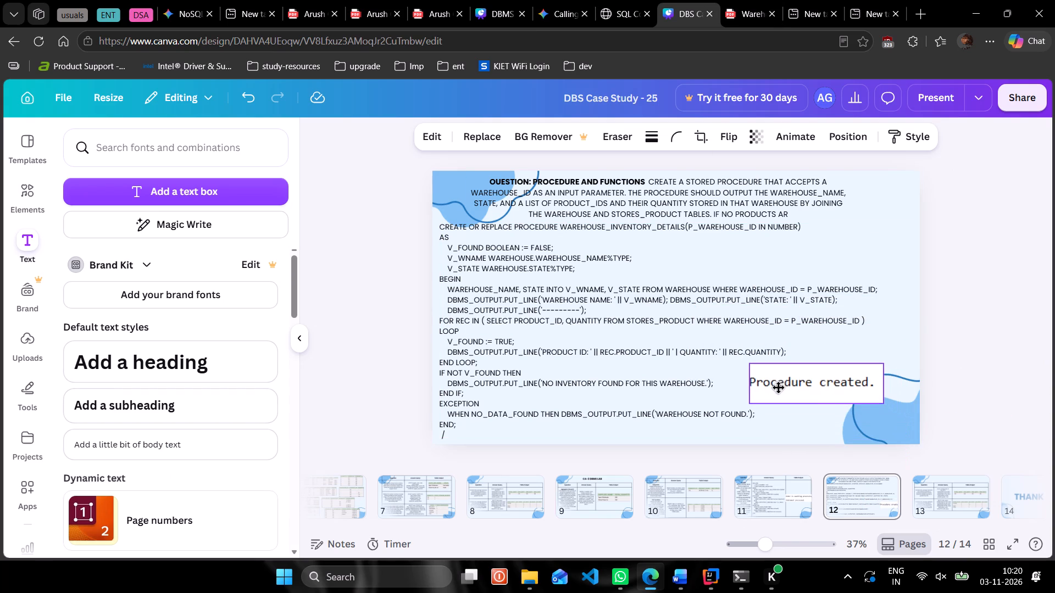
{"action": "left_click_drag", "start_coordinate": [778, 387], "coordinate": [794, 387]}
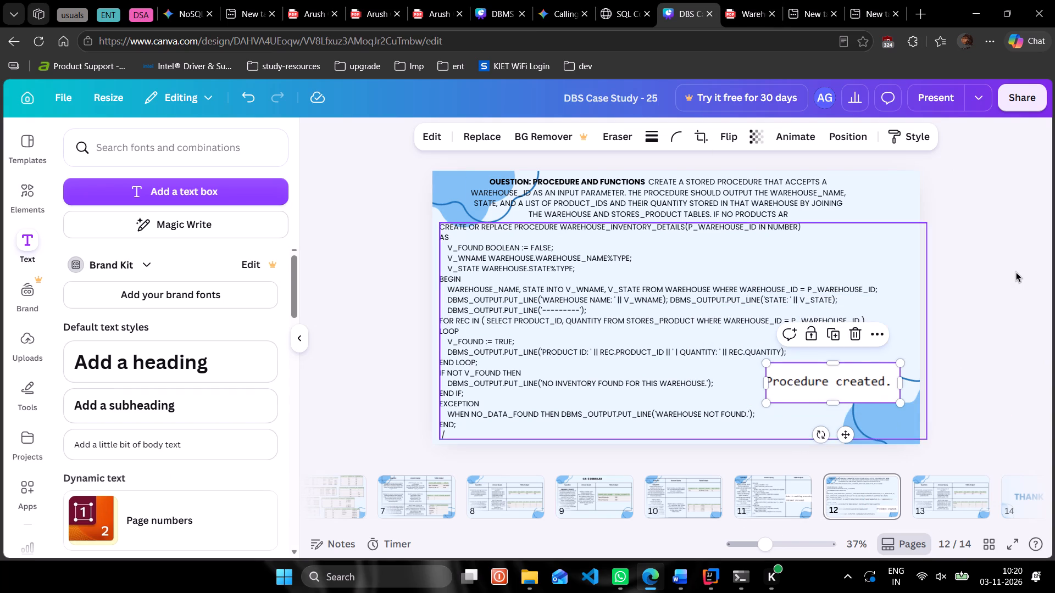
{"action": "left_click", "coordinate": [1016, 272]}
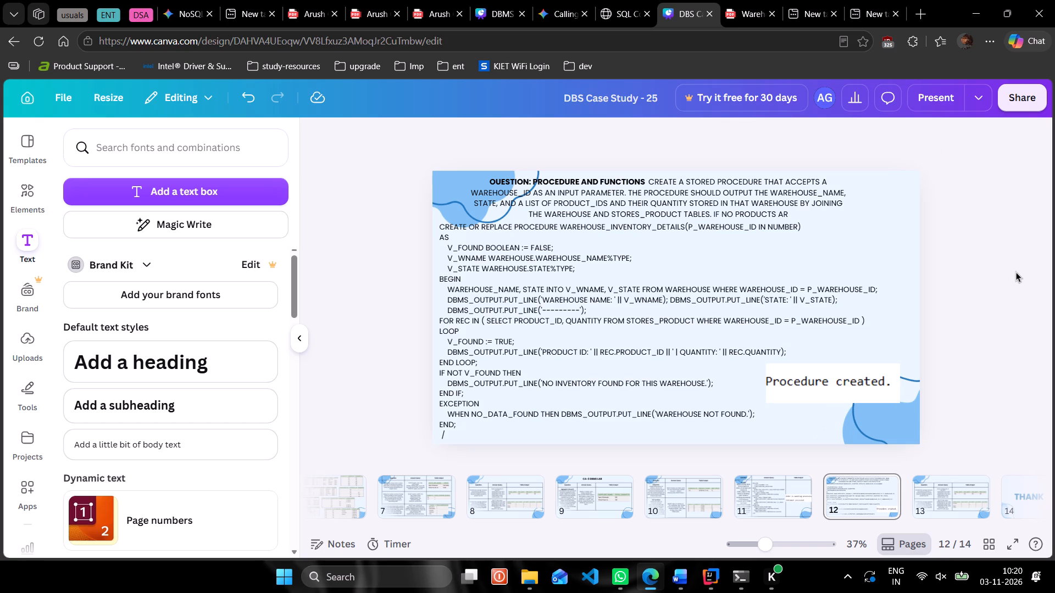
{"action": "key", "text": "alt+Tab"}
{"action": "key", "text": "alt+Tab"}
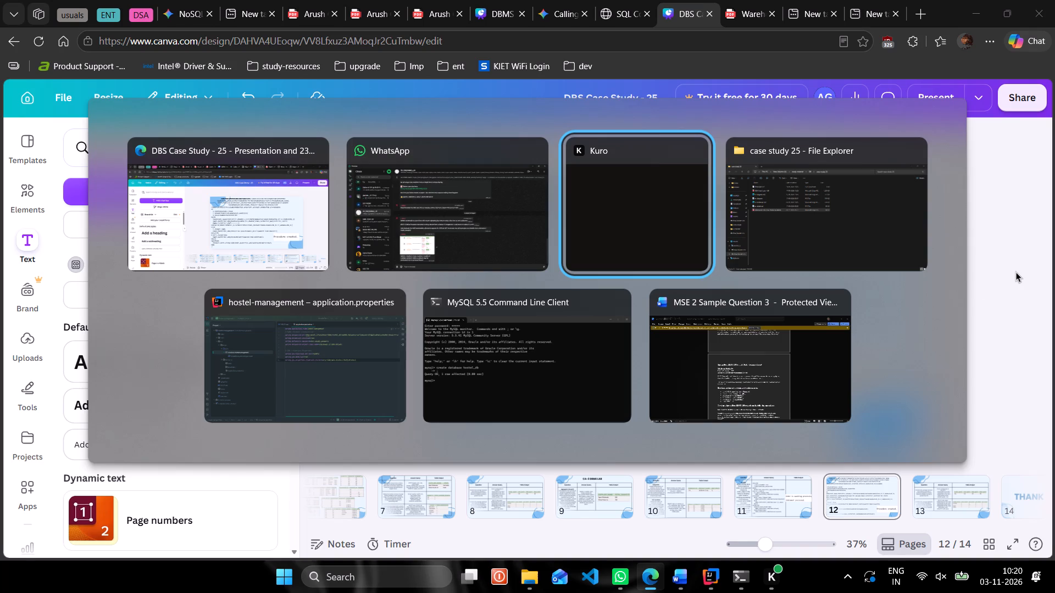
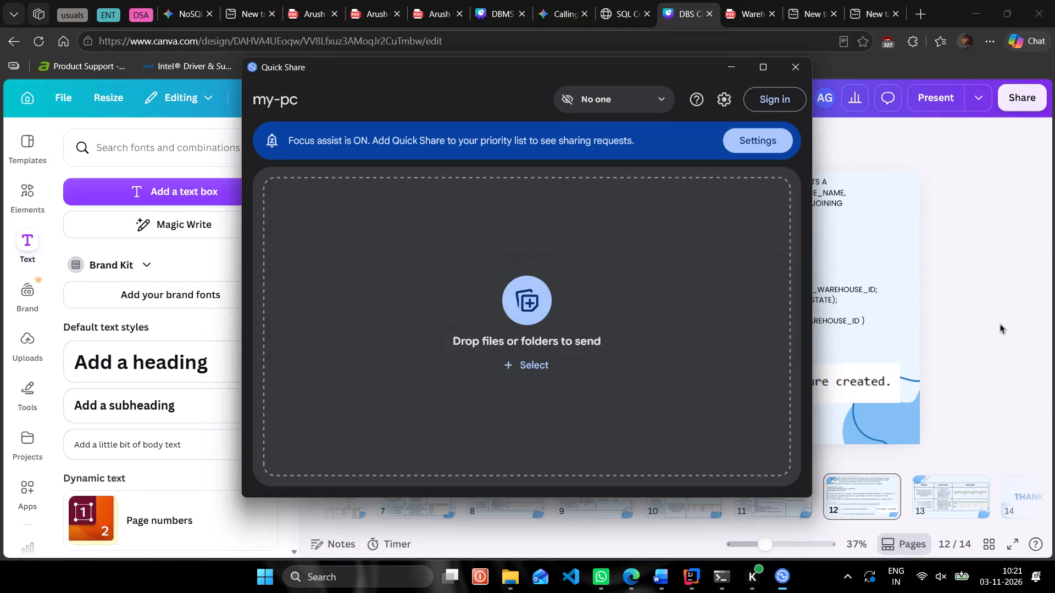
Make the PC visible in Quick Share to everyone for 10 minutes and accept the image file sent from Legion-Knight.
{"action": "left_click", "coordinate": [629, 102]}
{"action": "left_click", "coordinate": [635, 223]}
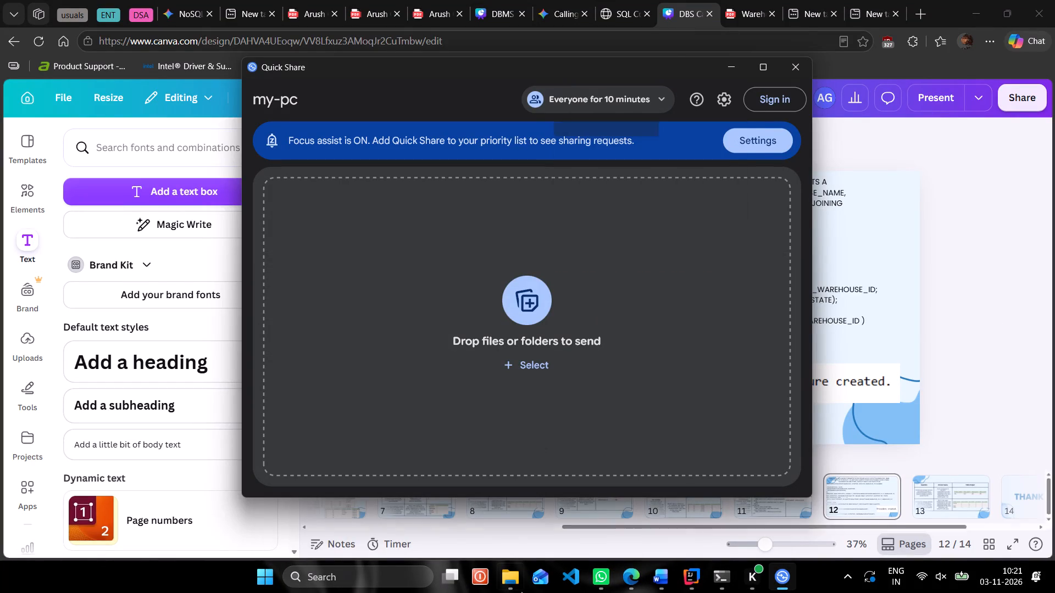
{"action": "left_click", "coordinate": [510, 592]}
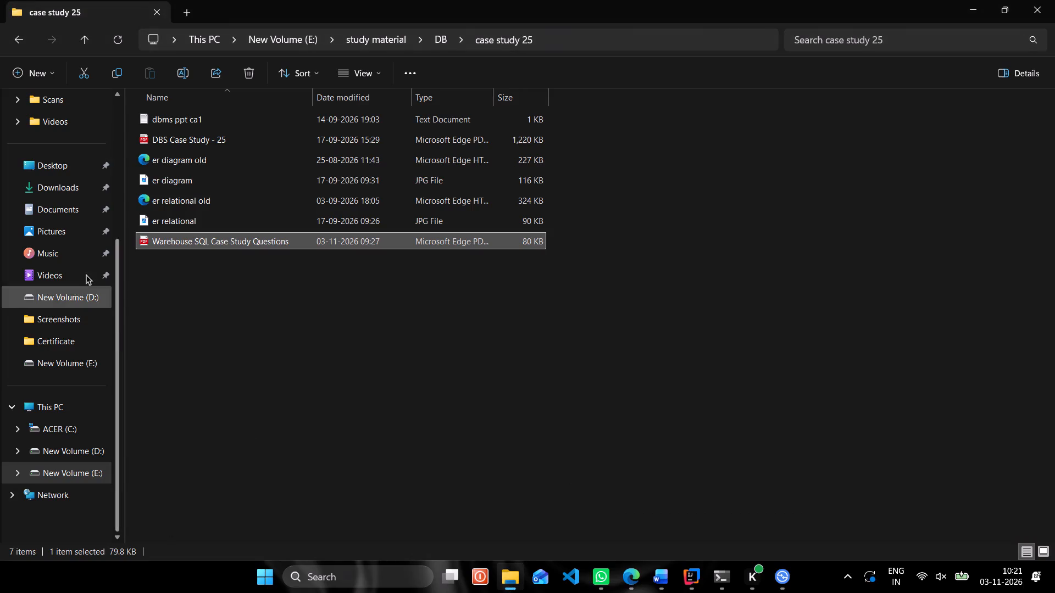
{"action": "left_click", "coordinate": [71, 209]}
{"action": "left_click", "coordinate": [80, 188]}
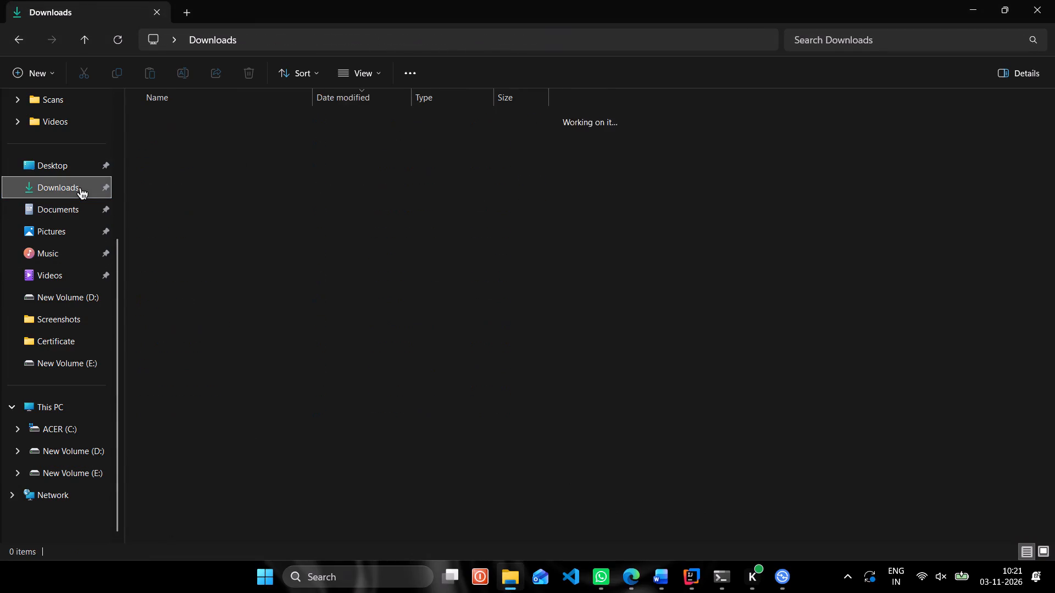
{"action": "key", "text": "alt+F4"}
{"action": "key", "text": "alt+Tab"}
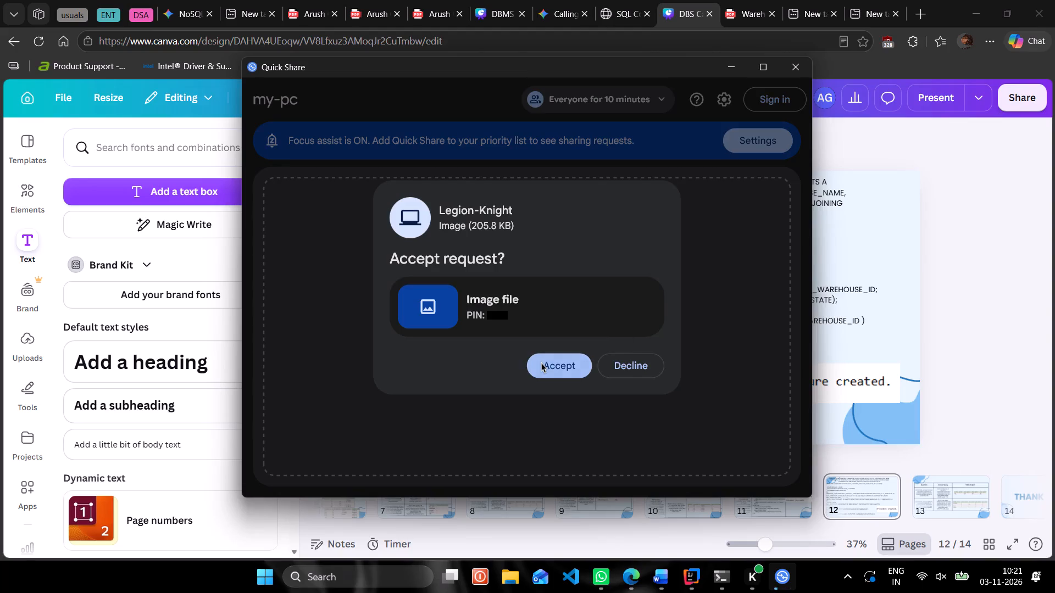
{"action": "left_click", "coordinate": [541, 362]}
{"action": "left_click", "coordinate": [549, 366]}
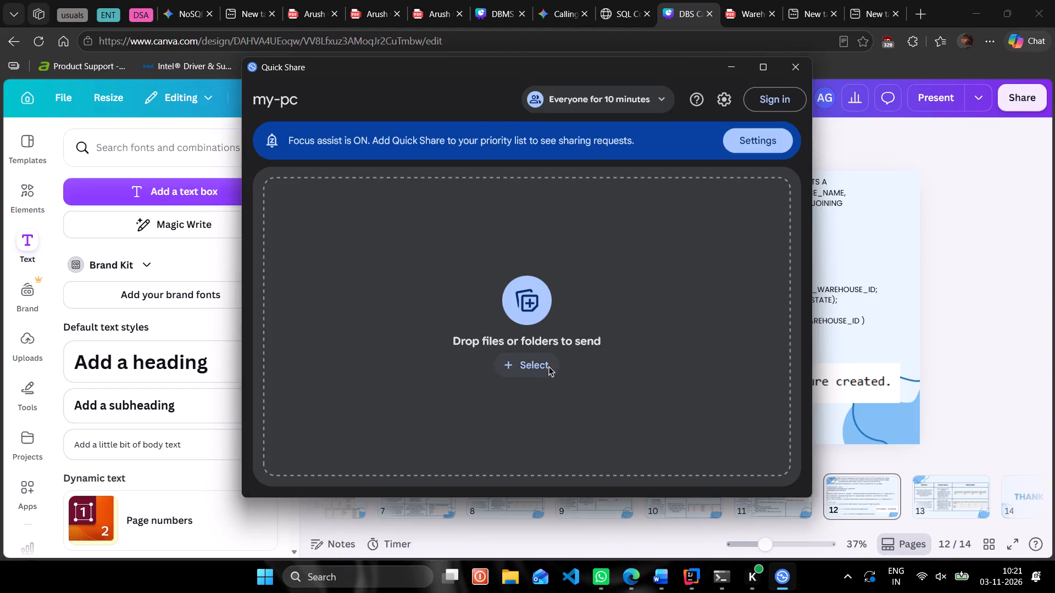
Examine the entities, attributes and relationships in the received ER diagram.
{"action": "scroll", "coordinate": [549, 366], "scroll_direction": "down", "scroll_amount": 2}
{"action": "scroll", "coordinate": [549, 366], "scroll_direction": "up", "scroll_amount": 3}
{"action": "scroll", "coordinate": [549, 366], "scroll_direction": "down", "scroll_amount": 2}
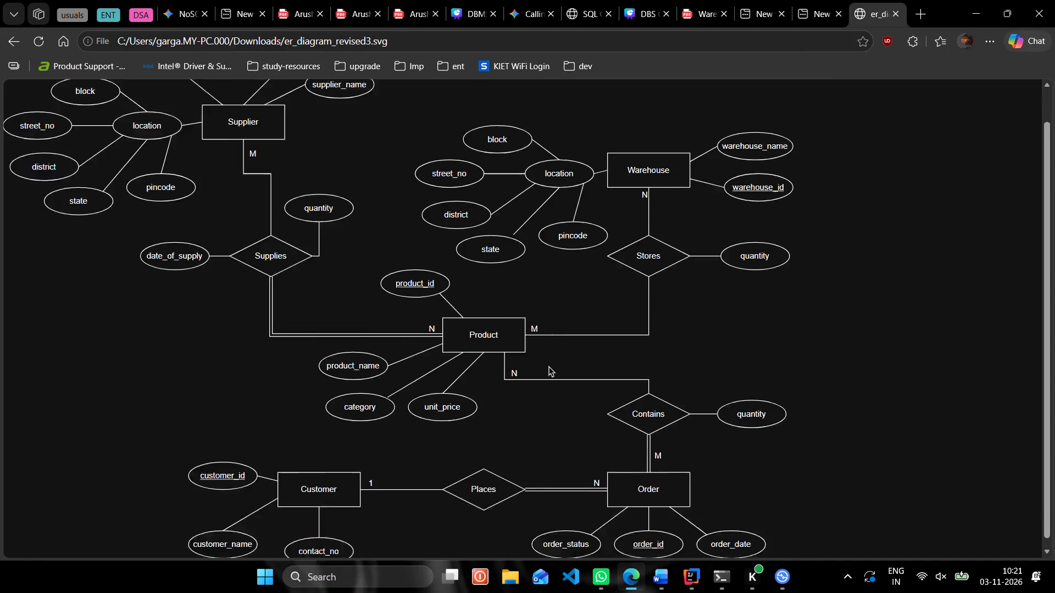
{"action": "scroll", "coordinate": [549, 366], "scroll_direction": "down", "scroll_amount": 2}
{"action": "scroll", "coordinate": [549, 366], "scroll_direction": "up", "scroll_amount": 5}
{"action": "scroll", "coordinate": [549, 366], "scroll_direction": "down", "scroll_amount": 3}
{"action": "scroll", "coordinate": [549, 366], "scroll_direction": "up", "scroll_amount": 2}
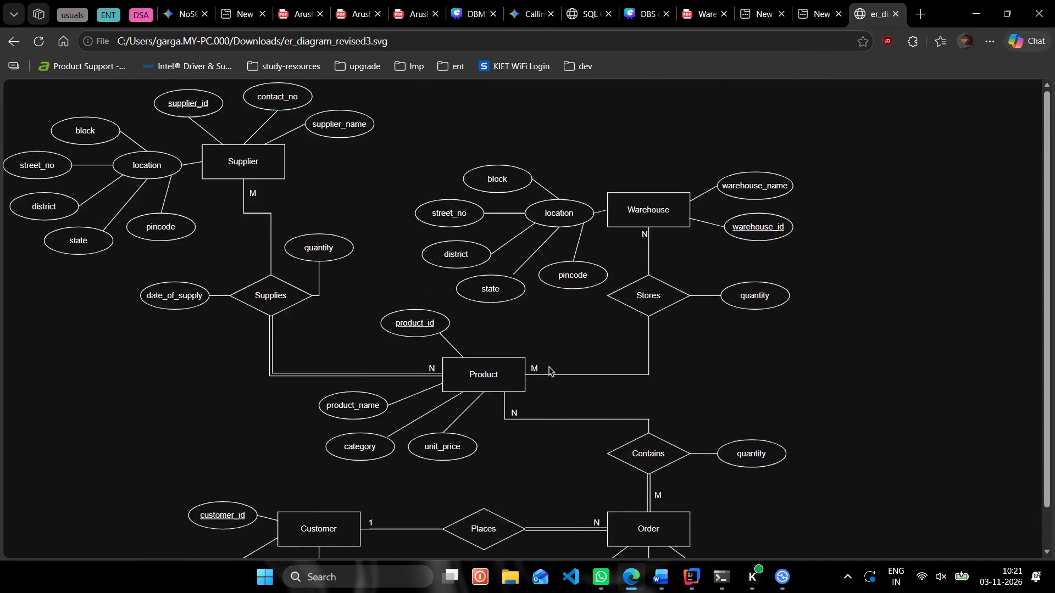
{"action": "scroll", "coordinate": [549, 366], "scroll_direction": "up", "scroll_amount": 1}
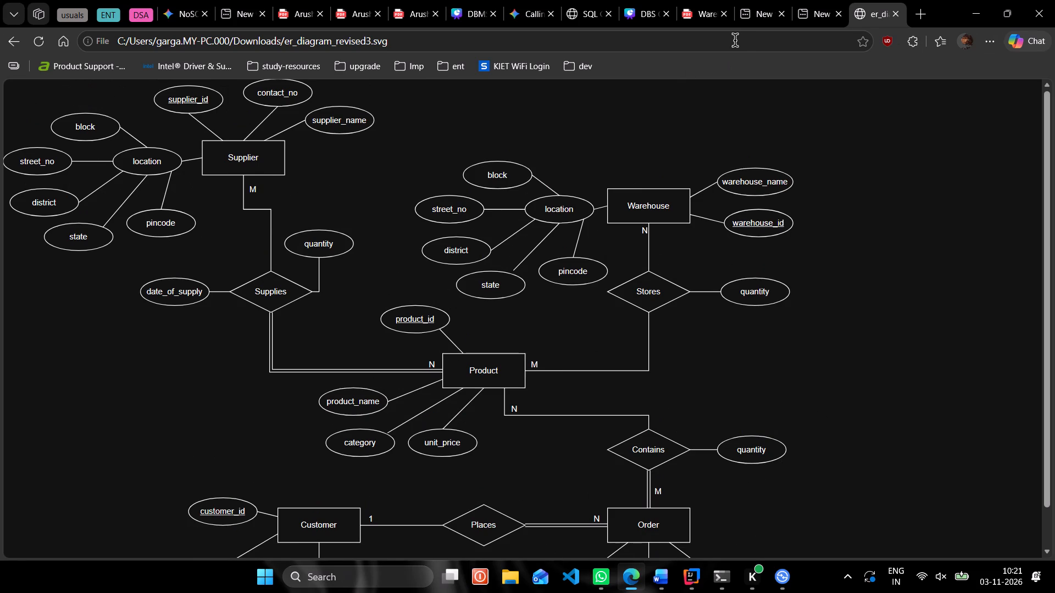
Move er_diagram_revised3 from Downloads into the study material > DB > case study 25 folder on drive E:.
{"action": "left_click", "coordinate": [504, 574]}
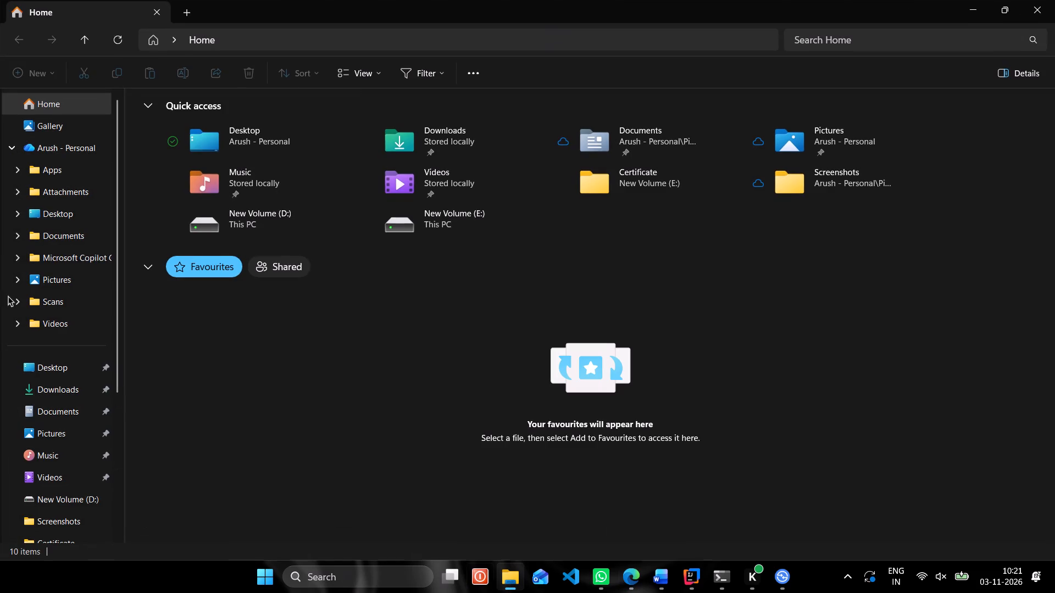
{"action": "left_click", "coordinate": [57, 379]}
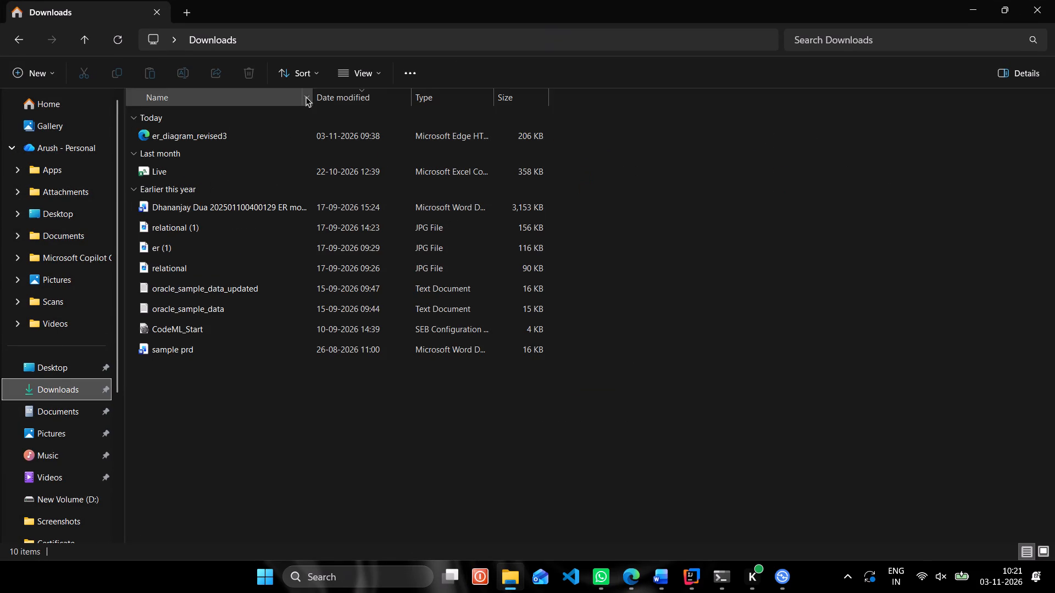
{"action": "left_click", "coordinate": [302, 130]}
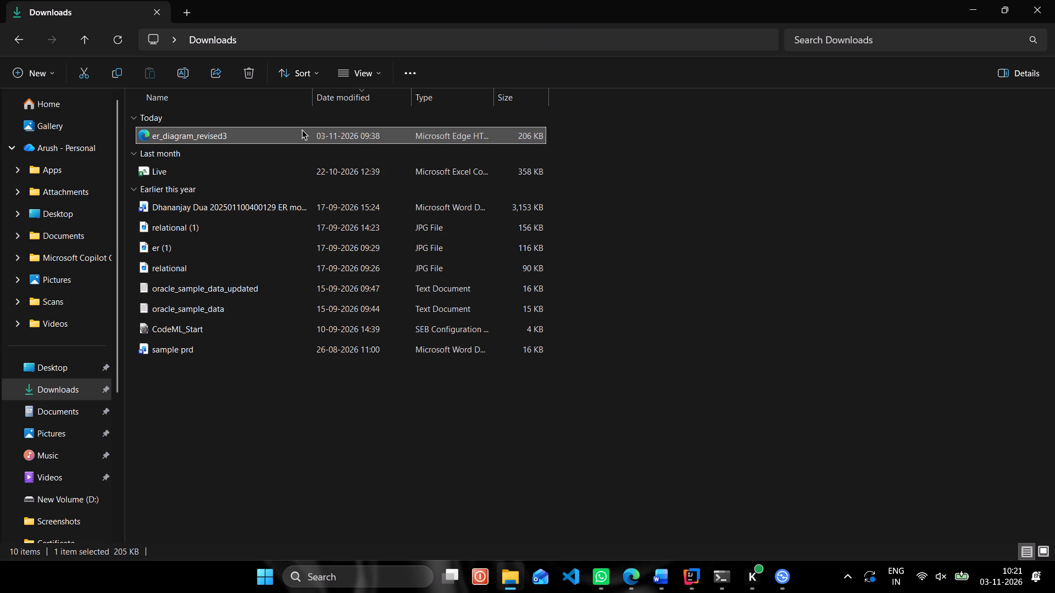
{"action": "key", "text": "ctrl+x"}
{"action": "scroll", "coordinate": [0, 453], "scroll_direction": "down", "scroll_amount": 8}
{"action": "scroll", "coordinate": [47, 469], "scroll_direction": "down", "scroll_amount": 4}
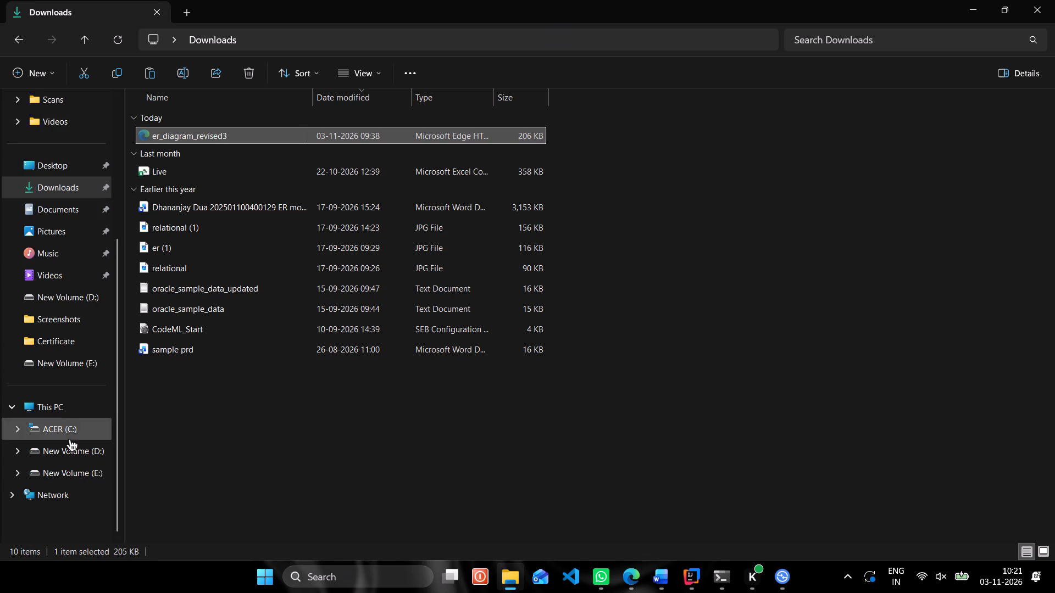
{"action": "left_click", "coordinate": [70, 471]}
{"action": "double_click", "coordinate": [941, 135]}
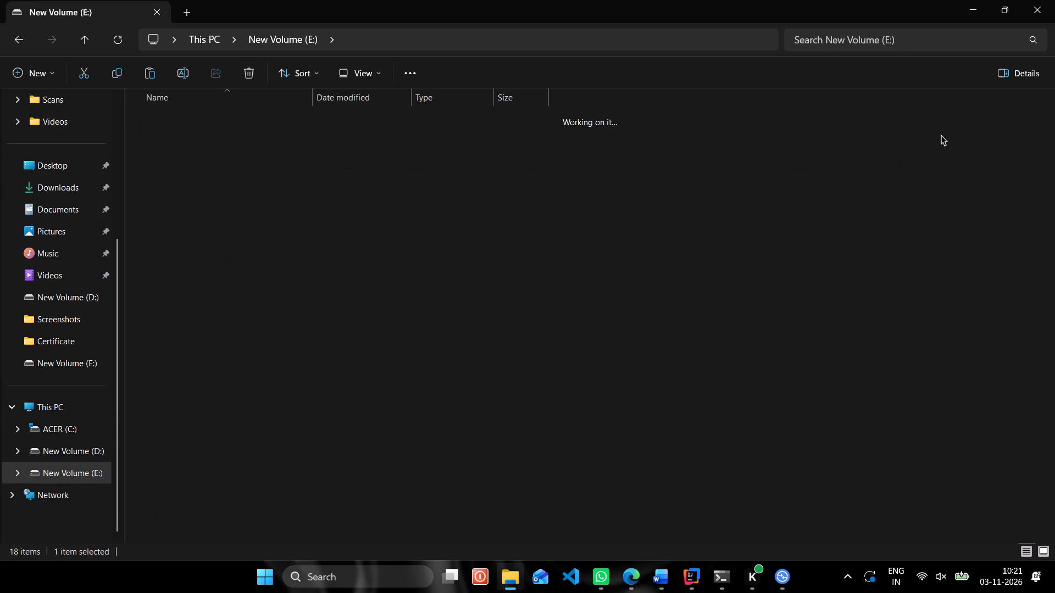
{"action": "right_click", "coordinate": [459, 204]}
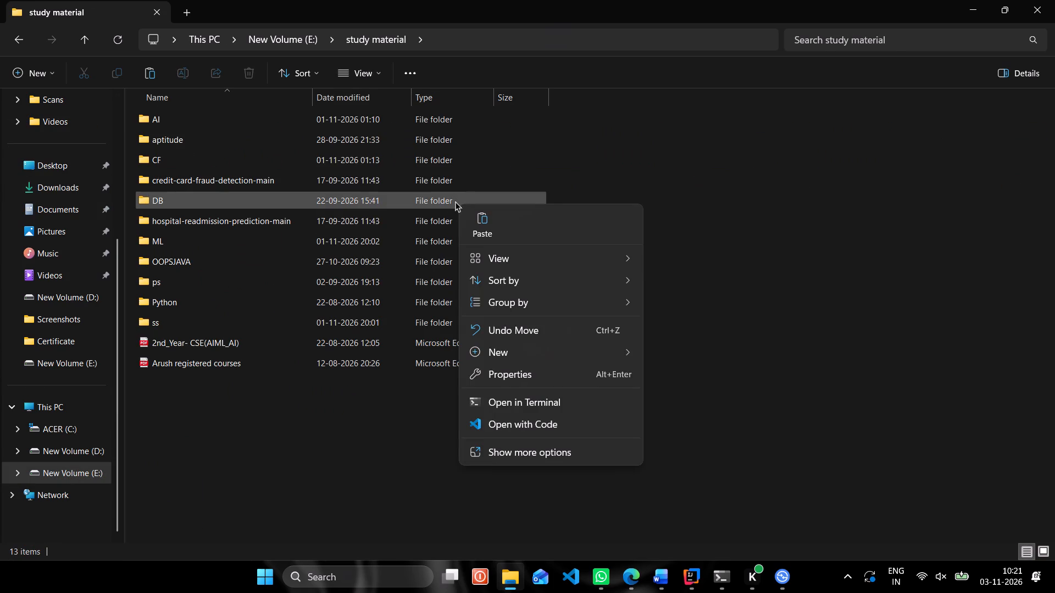
{"action": "double_click", "coordinate": [456, 202]}
{"action": "left_click", "coordinate": [326, 137]}
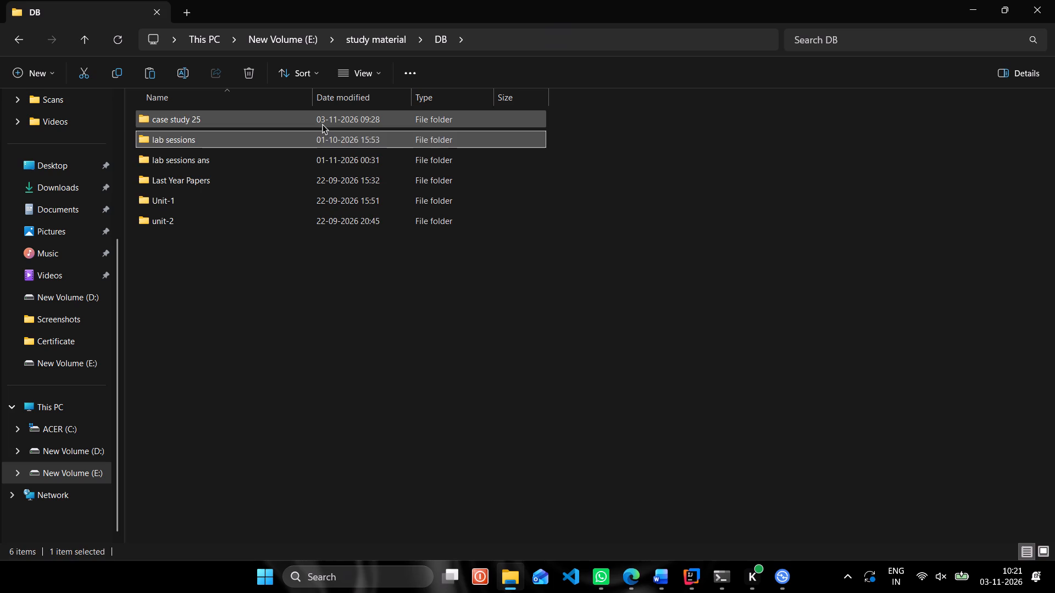
{"action": "double_click", "coordinate": [323, 124]}
{"action": "left_click", "coordinate": [385, 387]}
{"action": "key", "text": "ctrl+v"}
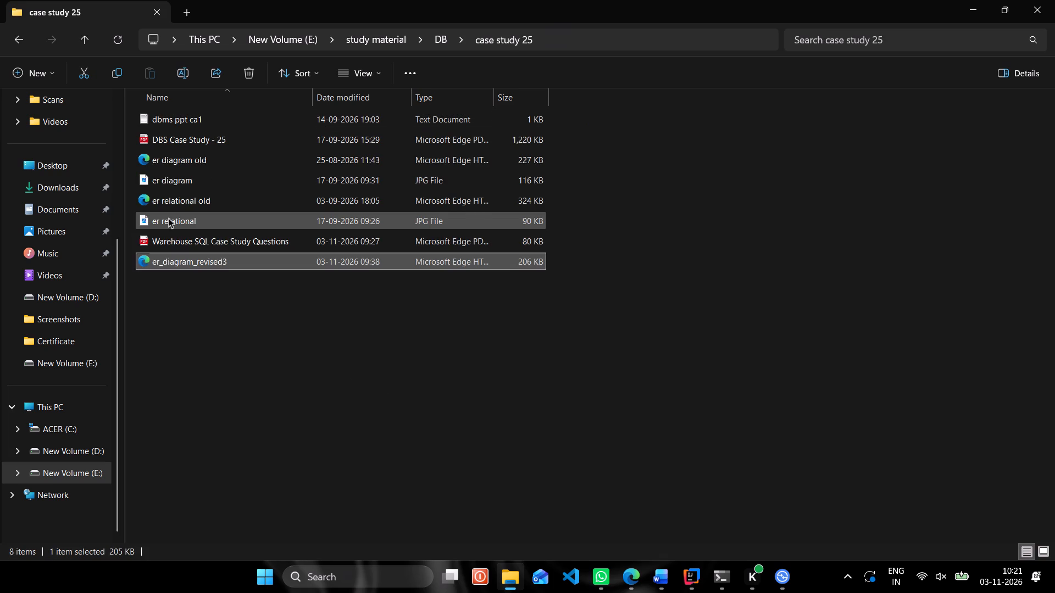
Rename the moved er_diagram_revised3 file as er diagram.
{"action": "key", "text": "F2"}
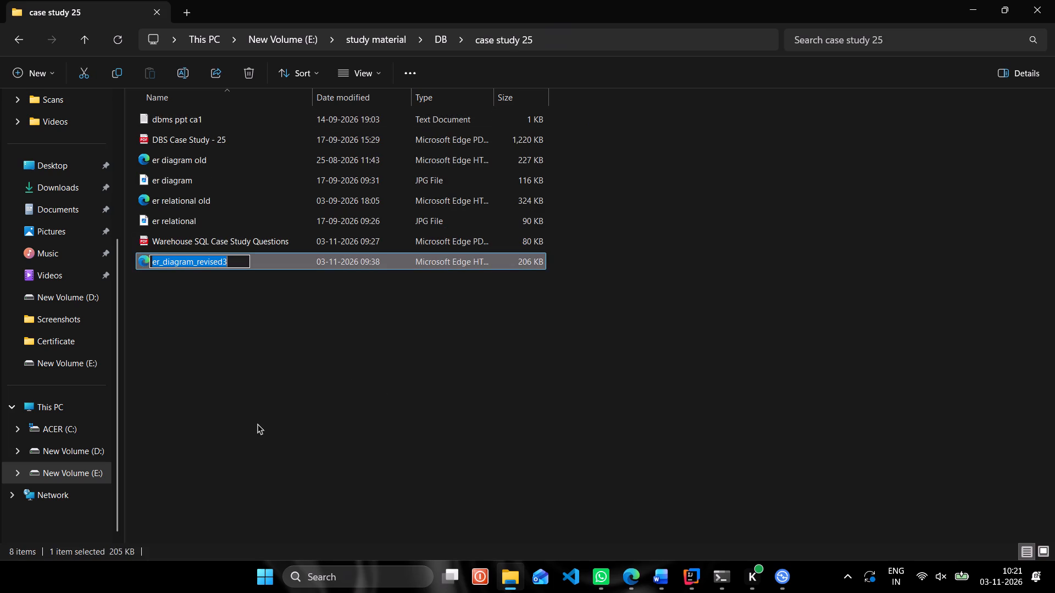
{"action": "key", "text": "Right"}
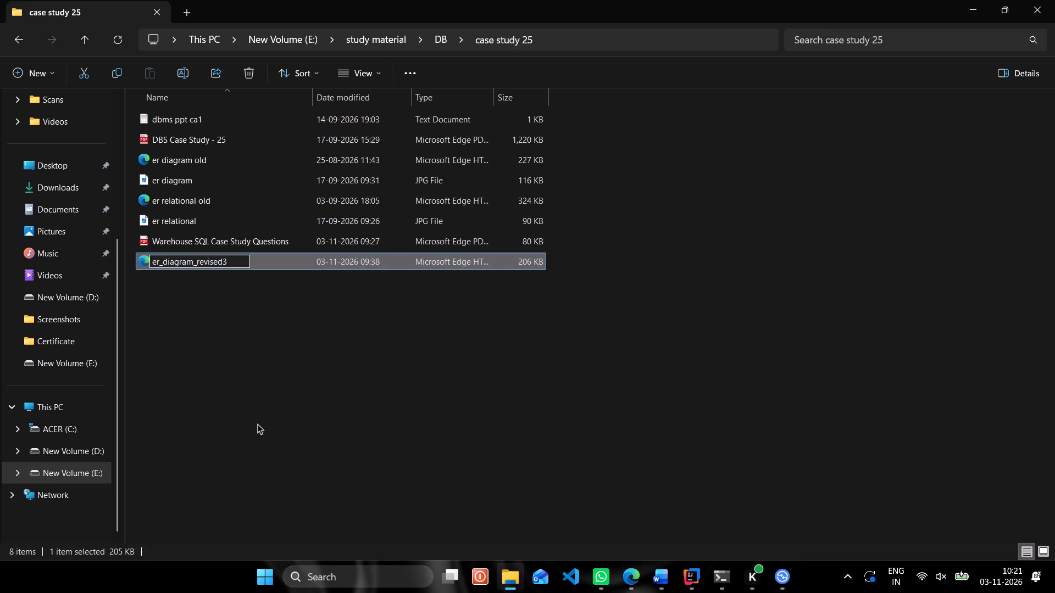
{"action": "key", "text": "ctrl+BackSpace"}
{"action": "key", "text": "ctrl+BackSpace"}
{"action": "type", "text": "er diagram"}
{"action": "key", "text": "Return"}
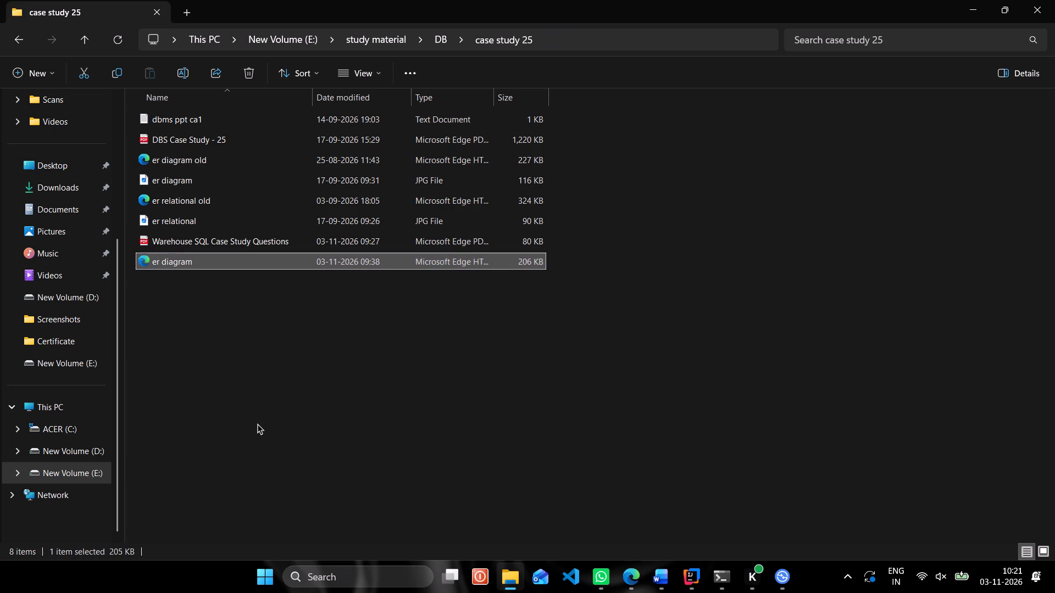
Return to the browser and search the web in a new tab for "svg to pg".
{"action": "key", "text": "alt+Tab"}
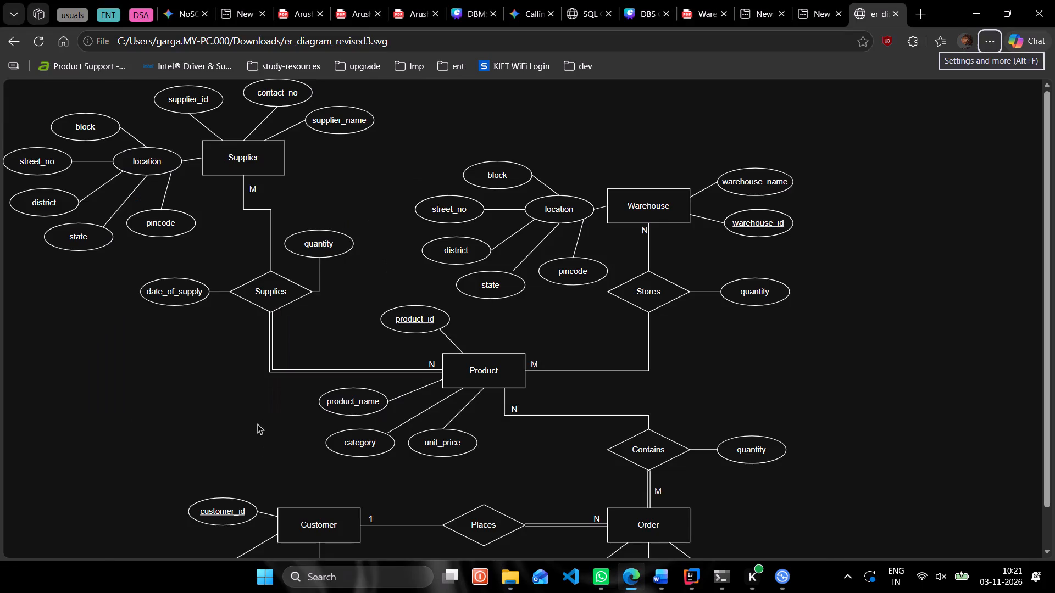
{"action": "key", "text": "ctrl+t"}
{"action": "type", "text": "svg to pnng"}
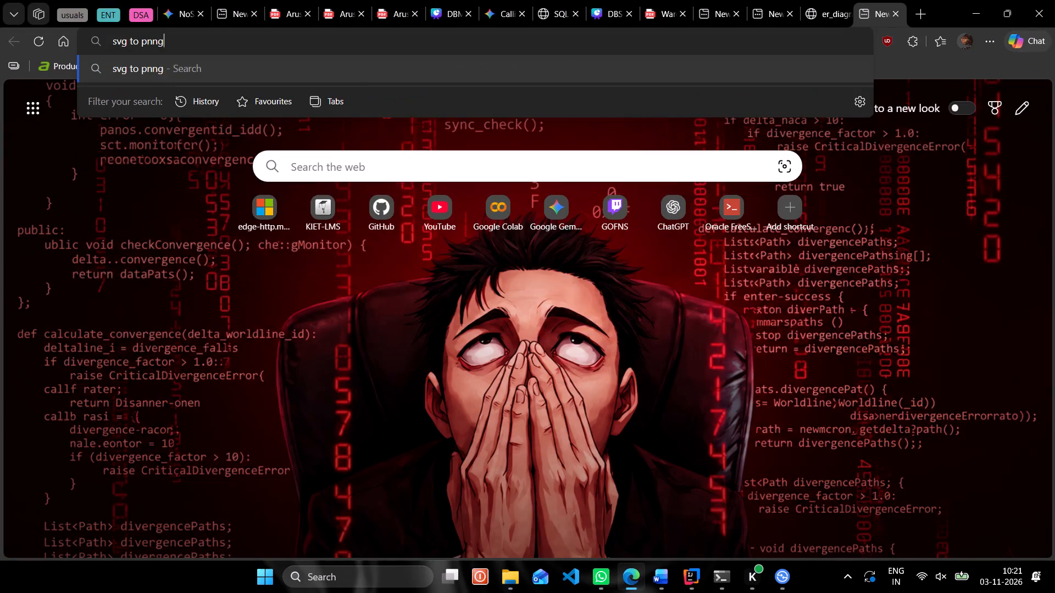
{"action": "key", "text": "BackSpace"}
{"action": "key", "text": "BackSpace"}
{"action": "key", "text": "BackSpace"}
{"action": "key", "text": "g"}
{"action": "key", "text": "Return"}
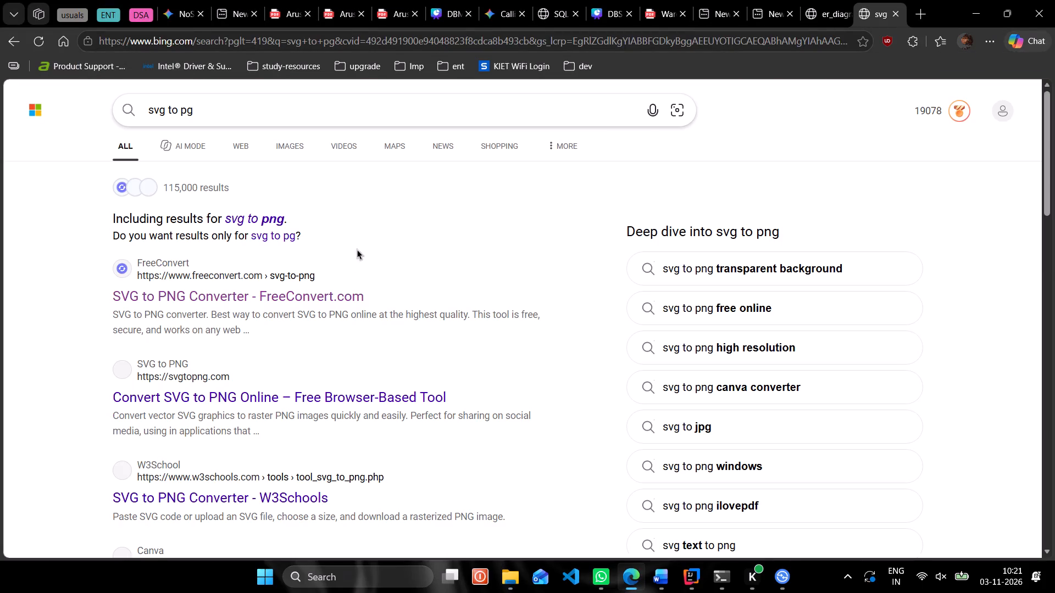
Close the ER diagram tab and the two blank tabs before it, keeping the search results open.
{"action": "key", "text": "ctrl+shift+Tab"}
{"action": "key", "text": "ctrl+w"}
{"action": "key", "text": "ctrl+shift+Tab"}
{"action": "key", "text": "ctrl+w"}
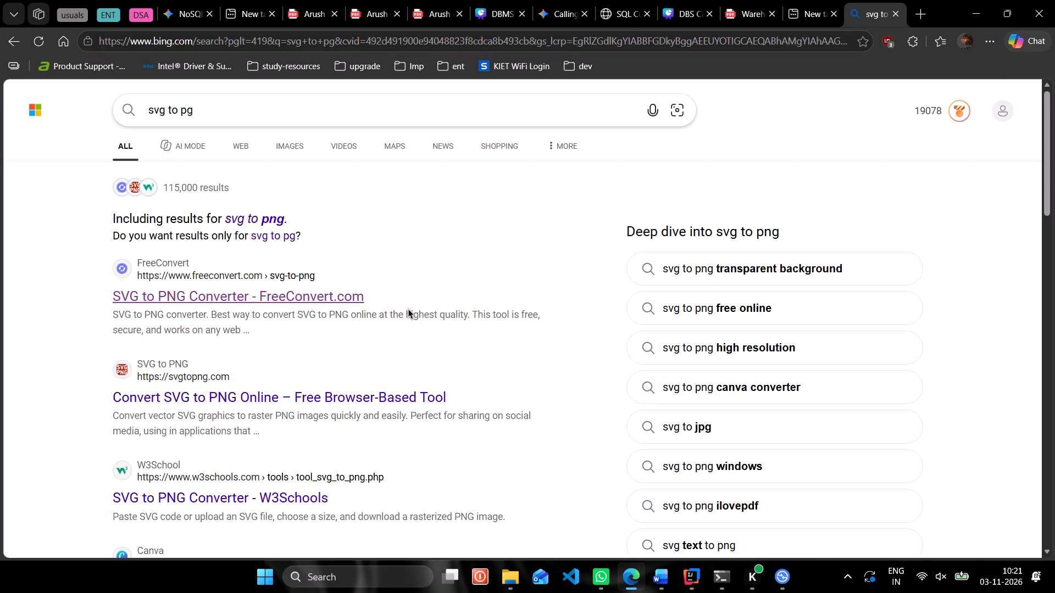
{"action": "key", "text": "ctrl+shift+Tab"}
{"action": "key", "text": "ctrl+w"}
Open FreeConvert's SVG to PNG Converter from the search results and close the search results tab.
{"action": "left_click", "coordinate": [221, 309]}
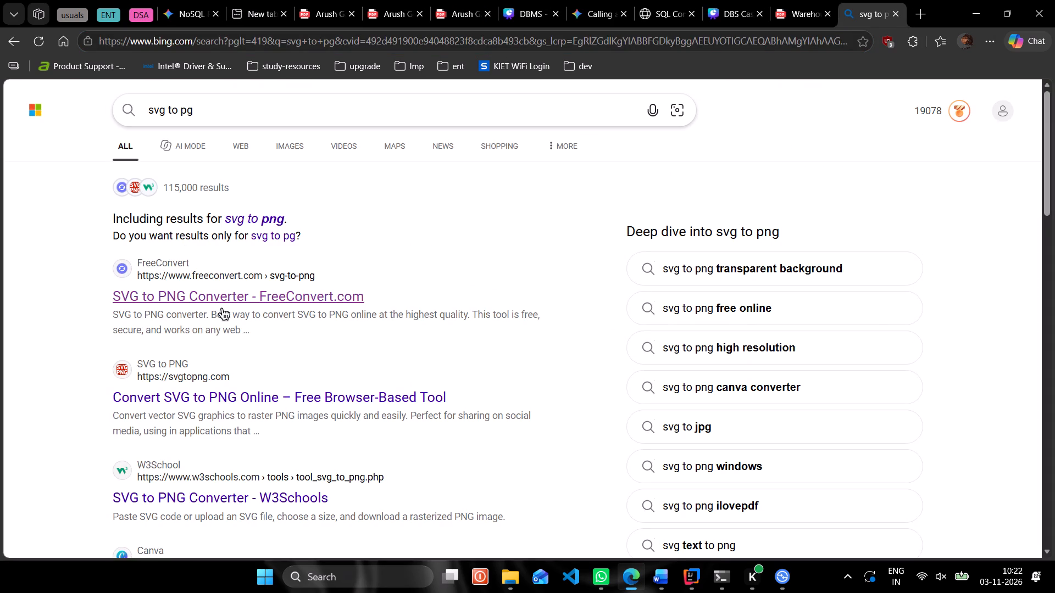
{"action": "key", "text": "ctrl+shift+Tab"}
{"action": "key", "text": "ctrl+w"}
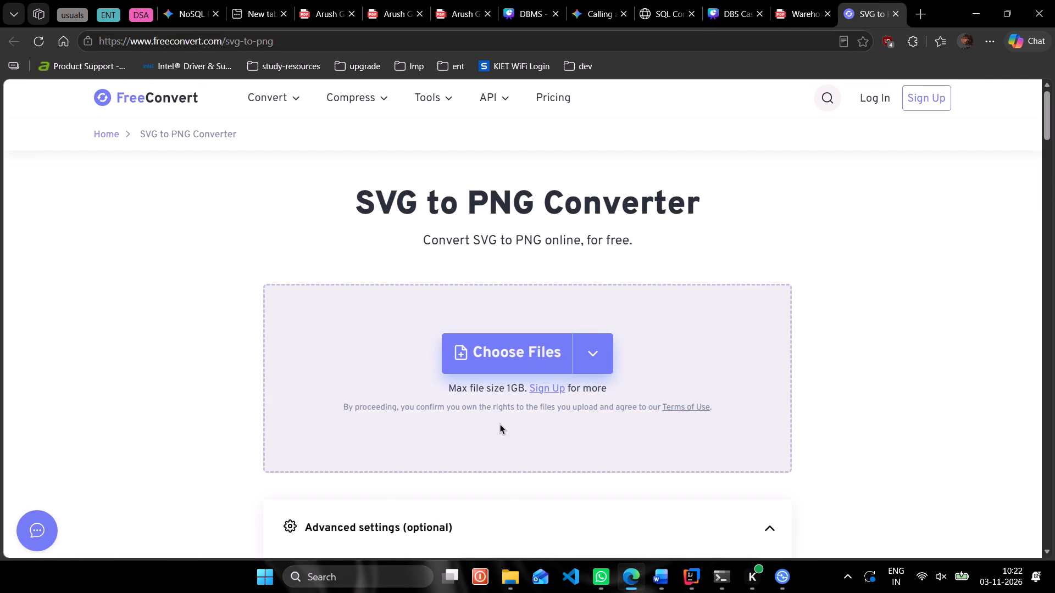
Add the er diagram SVG file from the case study 25 folder, choose JPG as output and convert it.
{"action": "left_click", "coordinate": [499, 414]}
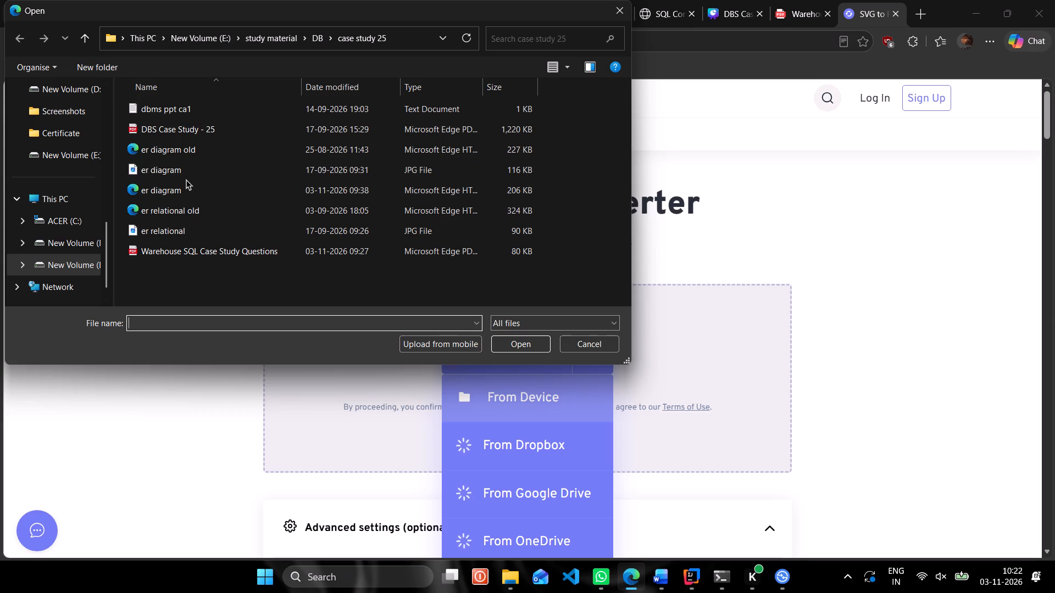
{"action": "left_click", "coordinate": [179, 188]}
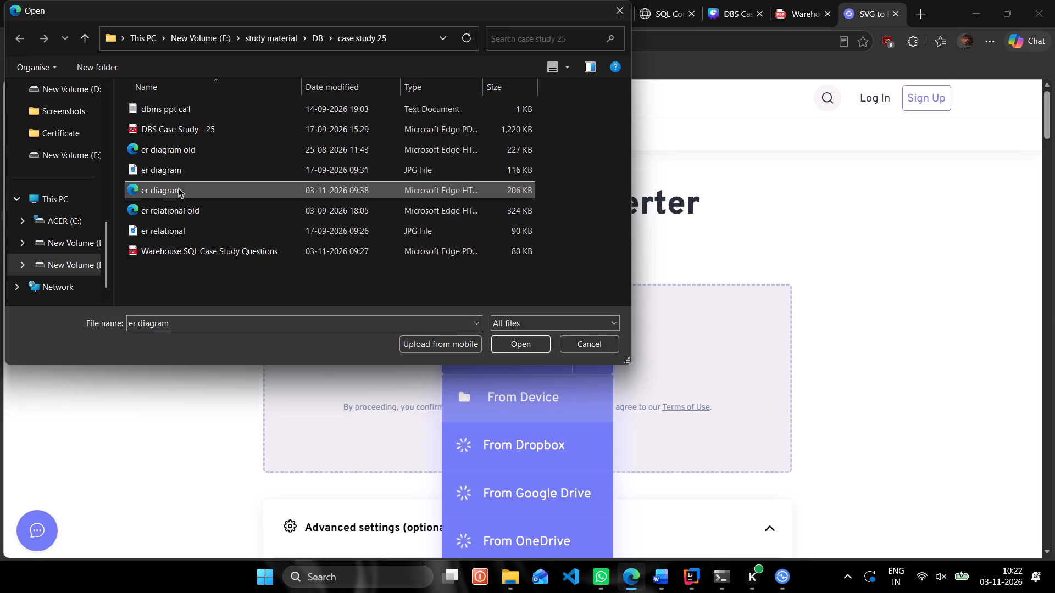
{"action": "key", "text": "Return"}
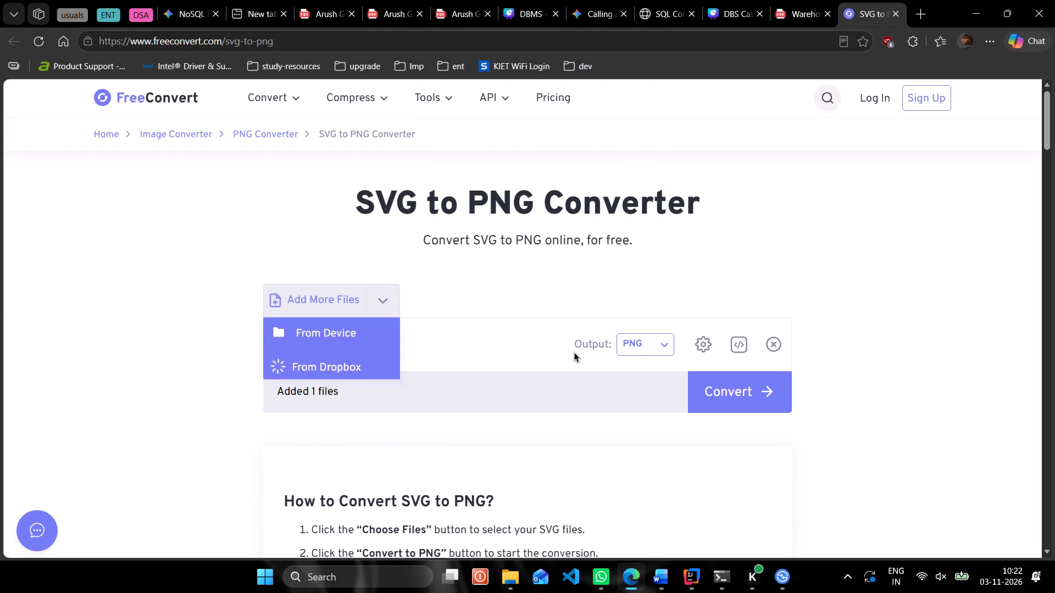
{"action": "left_click", "coordinate": [636, 351]}
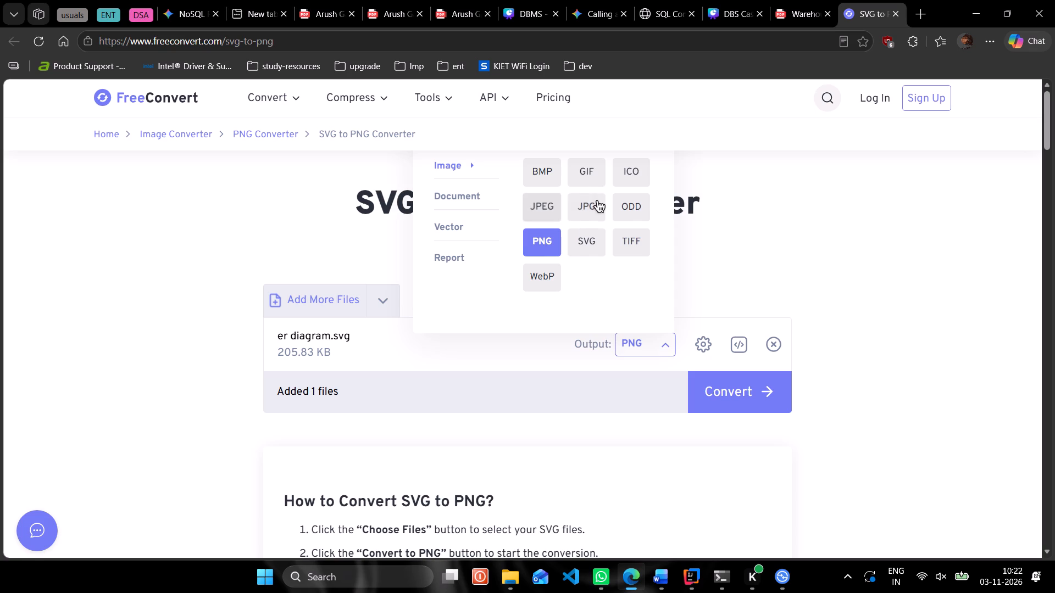
{"action": "left_click", "coordinate": [595, 205]}
{"action": "left_click", "coordinate": [741, 385]}
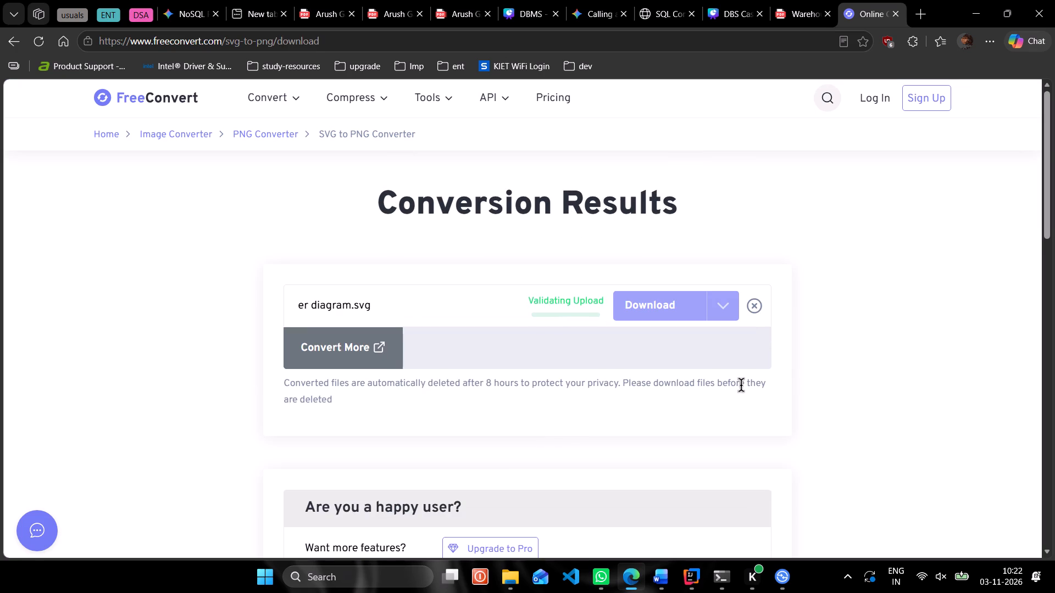
Download the converted JPG and save it as er diagram in study material > DB > case study 25, replacing the existing file.
{"action": "left_click", "coordinate": [665, 315]}
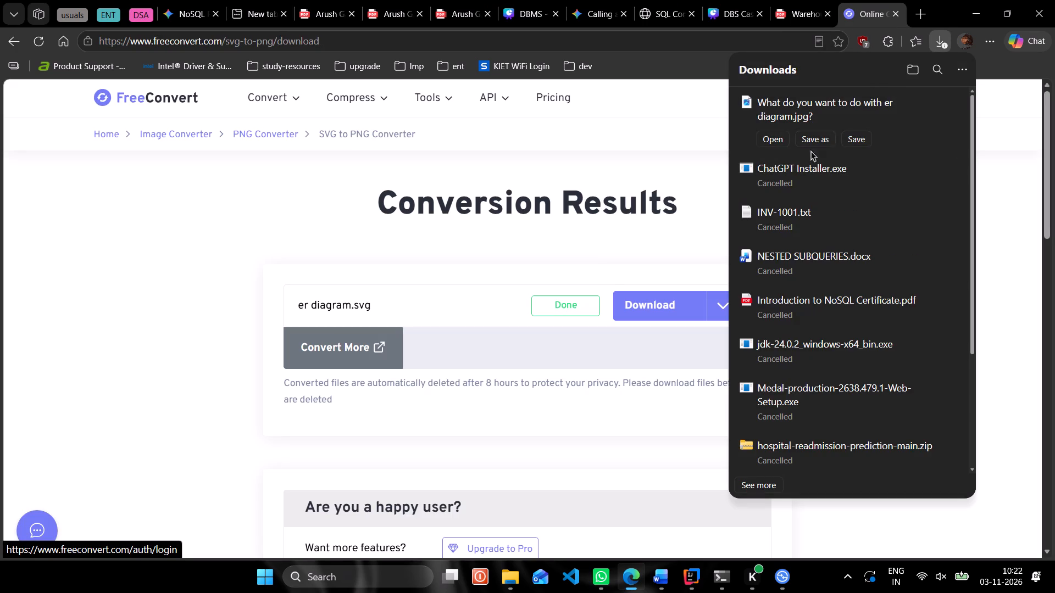
{"action": "left_click", "coordinate": [822, 139]}
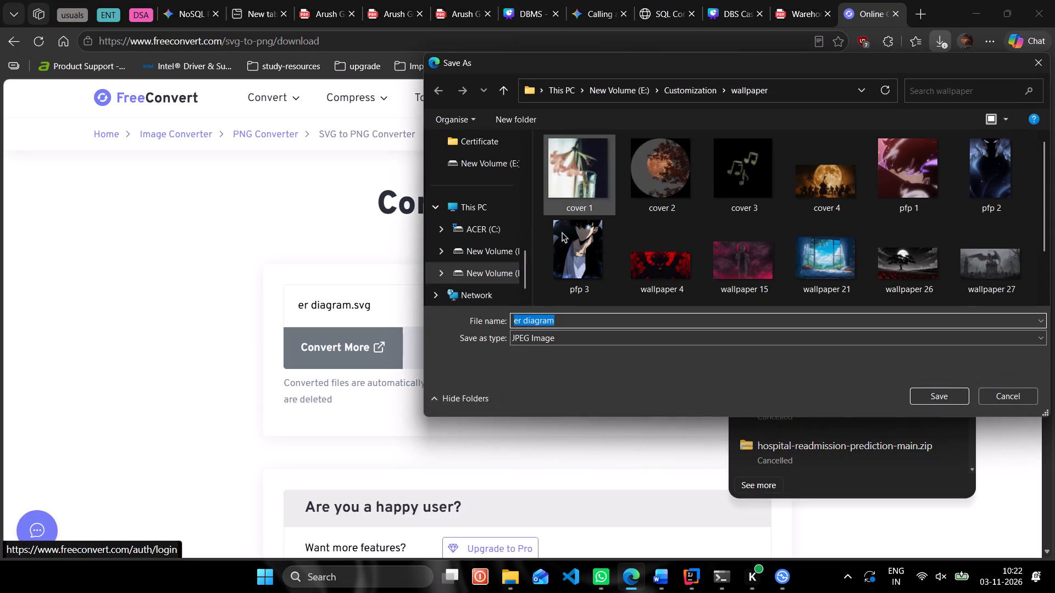
{"action": "left_click", "coordinate": [631, 83]}
{"action": "scroll", "coordinate": [566, 255], "scroll_direction": "down", "scroll_amount": 10}
{"action": "left_click", "coordinate": [604, 267]}
{"action": "double_click", "coordinate": [590, 271]}
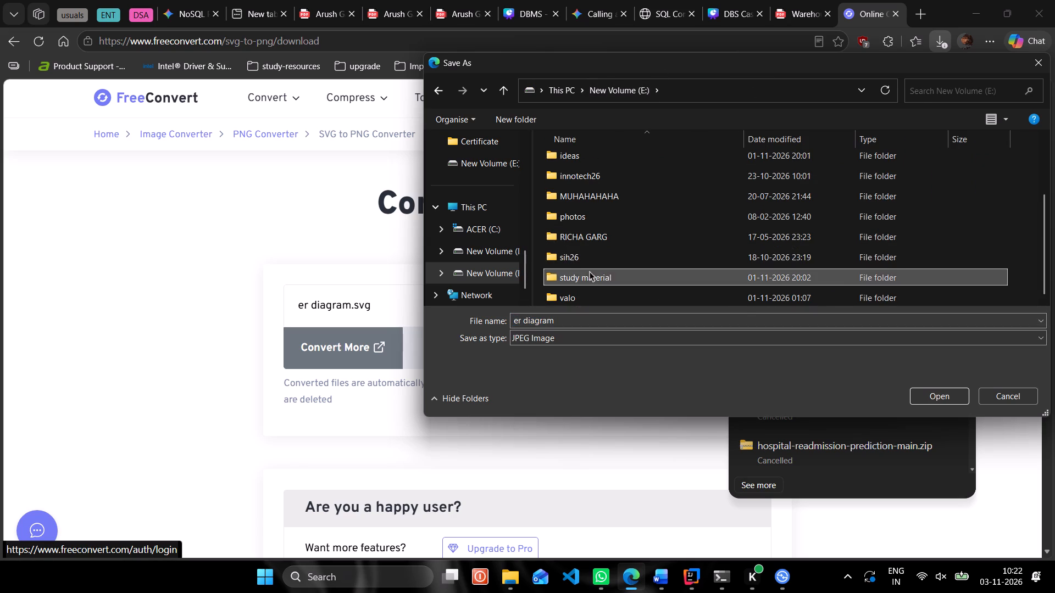
{"action": "double_click", "coordinate": [606, 238]}
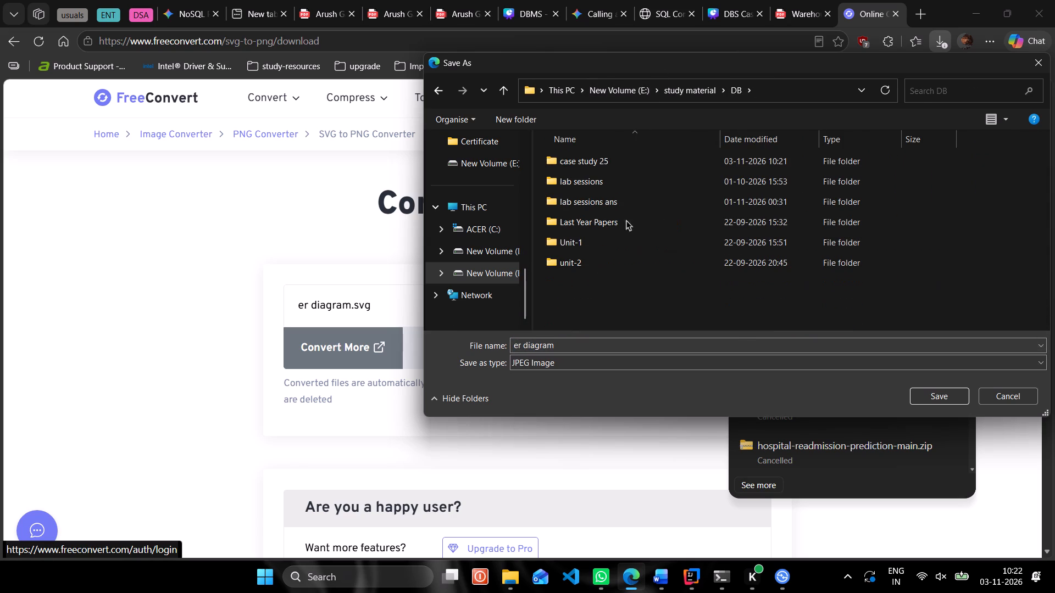
{"action": "double_click", "coordinate": [663, 163]}
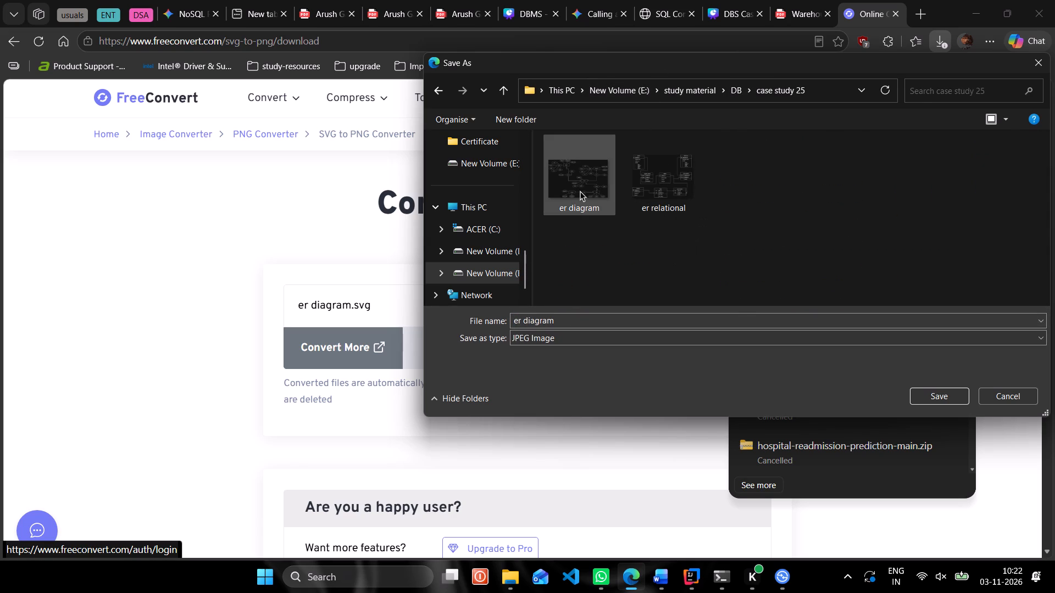
{"action": "left_click", "coordinate": [580, 191]}
{"action": "key", "text": "shift+Return"}
{"action": "key", "text": "Left"}
{"action": "key", "text": "Return"}
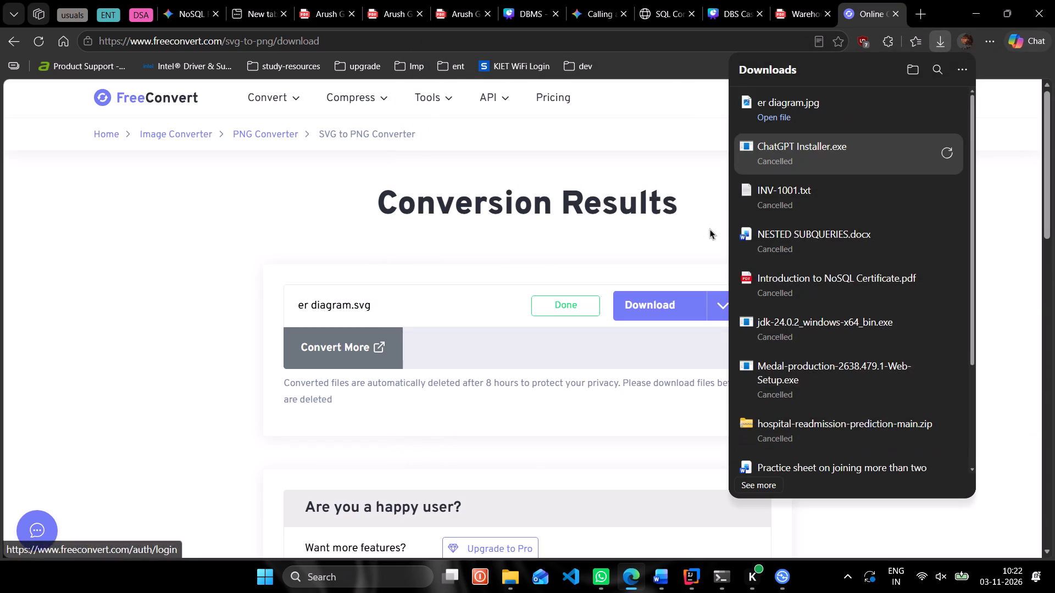
Open the downloaded er diagram.jpg, copy the image, and close the image viewer and the converter tab.
{"action": "left_click", "coordinate": [789, 120]}
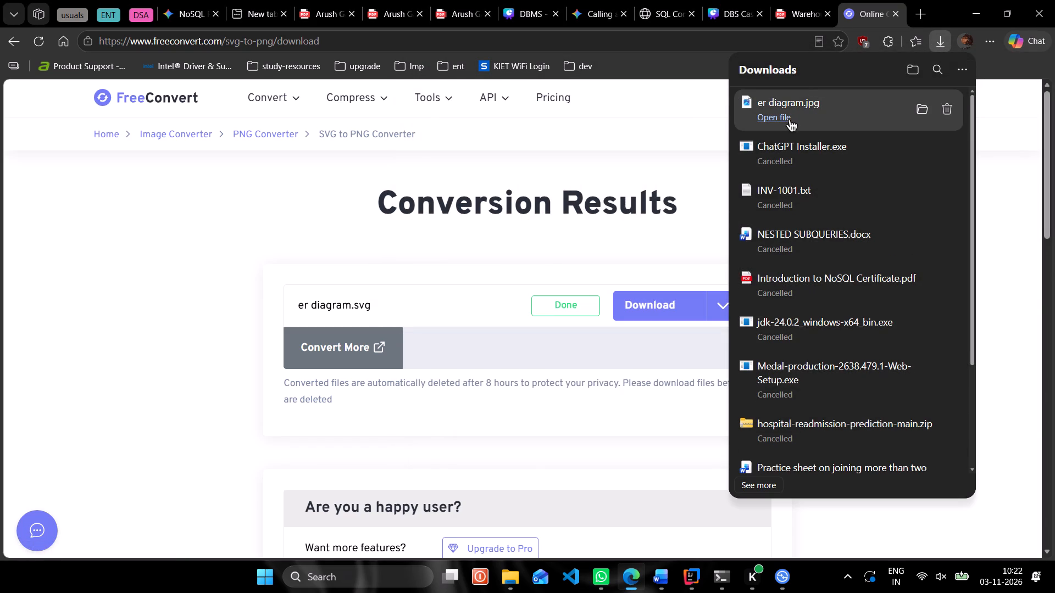
{"action": "left_click", "coordinate": [551, 250]}
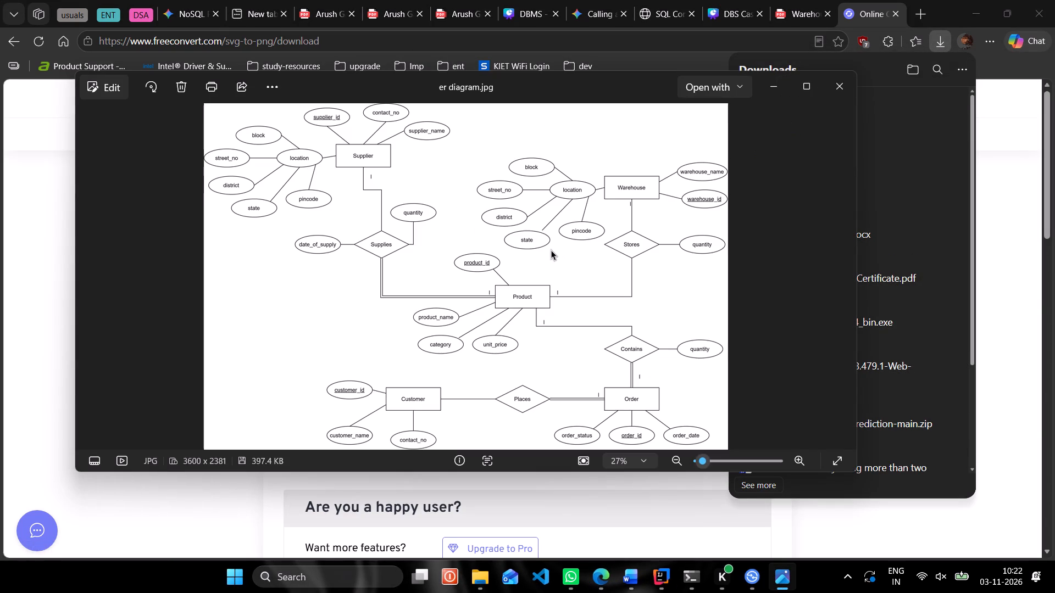
{"action": "left_click", "coordinate": [269, 85]}
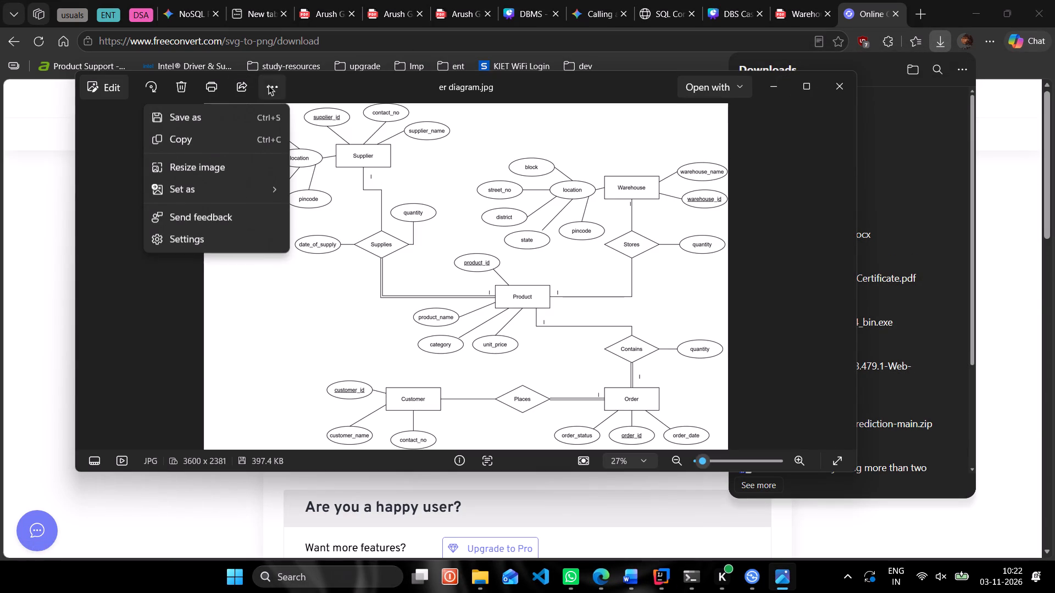
{"action": "left_click", "coordinate": [224, 136]}
{"action": "key", "text": "ctrl+w"}
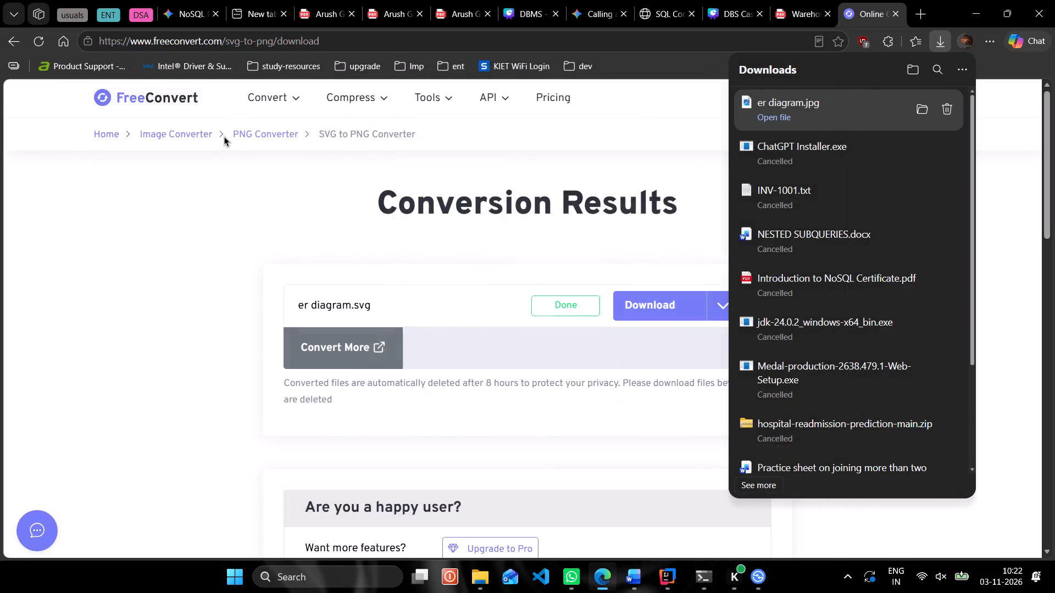
{"action": "key", "text": "ctrl+w"}
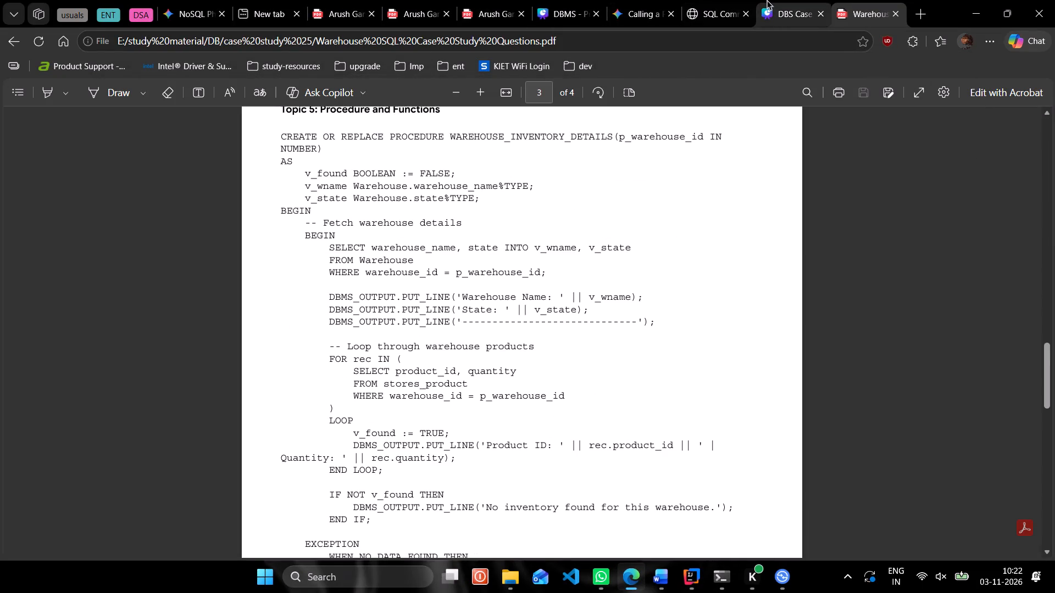
On page 2 of the DBS Case Study - 25 presentation, replace the dark ER diagram with the copied image.
{"action": "left_click", "coordinate": [767, 0]}
{"action": "left_click", "coordinate": [336, 505]}
{"action": "key", "text": "Left"}
{"action": "key", "text": "Left"}
{"action": "key", "text": "Left"}
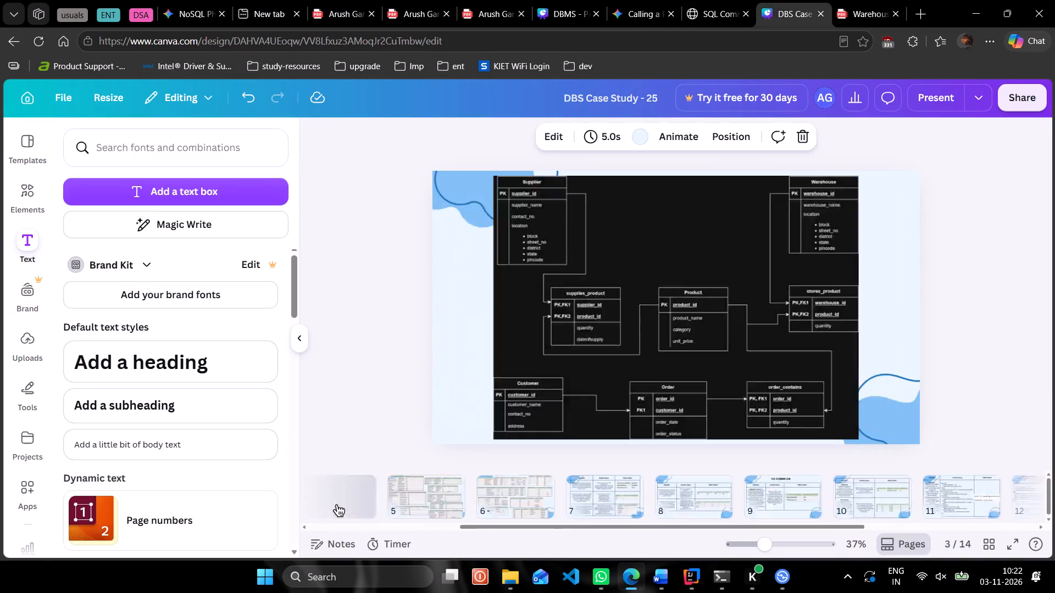
{"action": "key", "text": "Left"}
{"action": "key", "text": "Left"}
{"action": "key", "text": "Right"}
{"action": "left_click", "coordinate": [596, 406]}
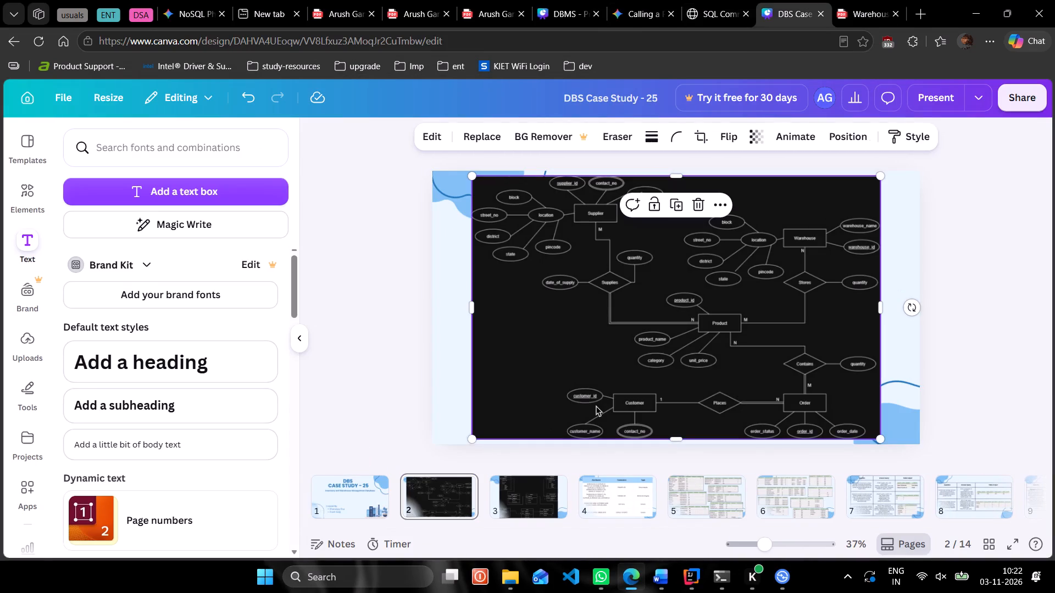
{"action": "key", "text": "Delete"}
{"action": "key", "text": "ctrl+v"}
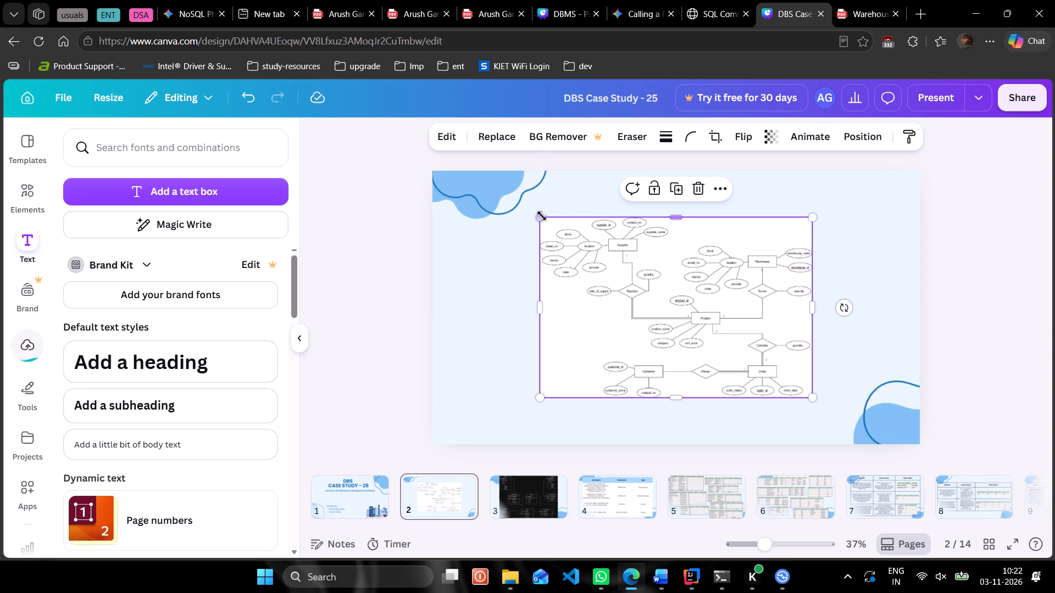
Enlarge the new ER diagram to about 1,500 by 1,000 so it nearly fills the slide's height.
{"action": "left_click_drag", "start_coordinate": [541, 216], "coordinate": [471, 196]}
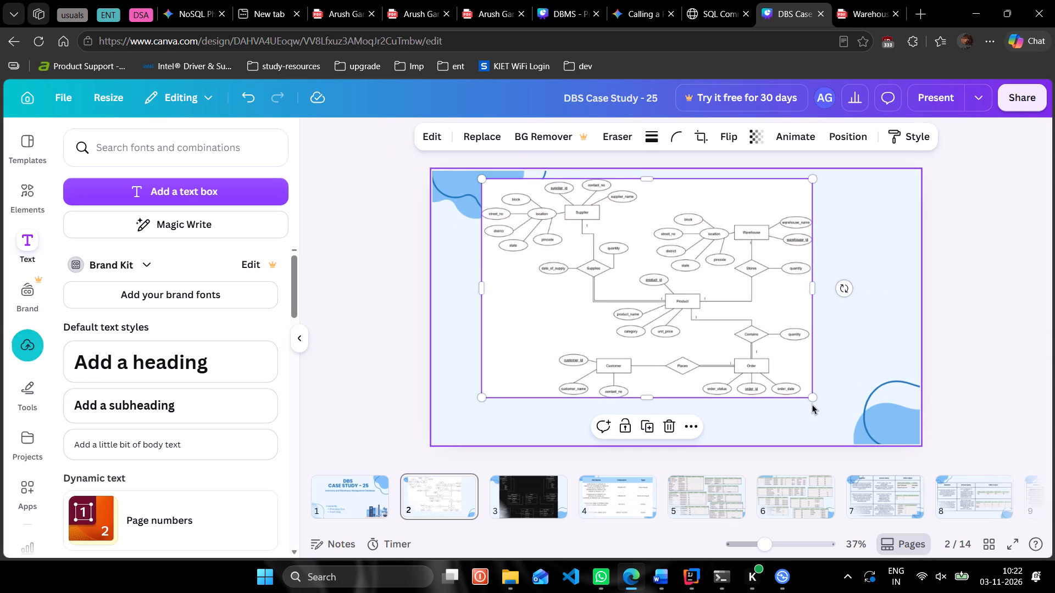
{"action": "left_click_drag", "start_coordinate": [812, 400], "coordinate": [861, 441]}
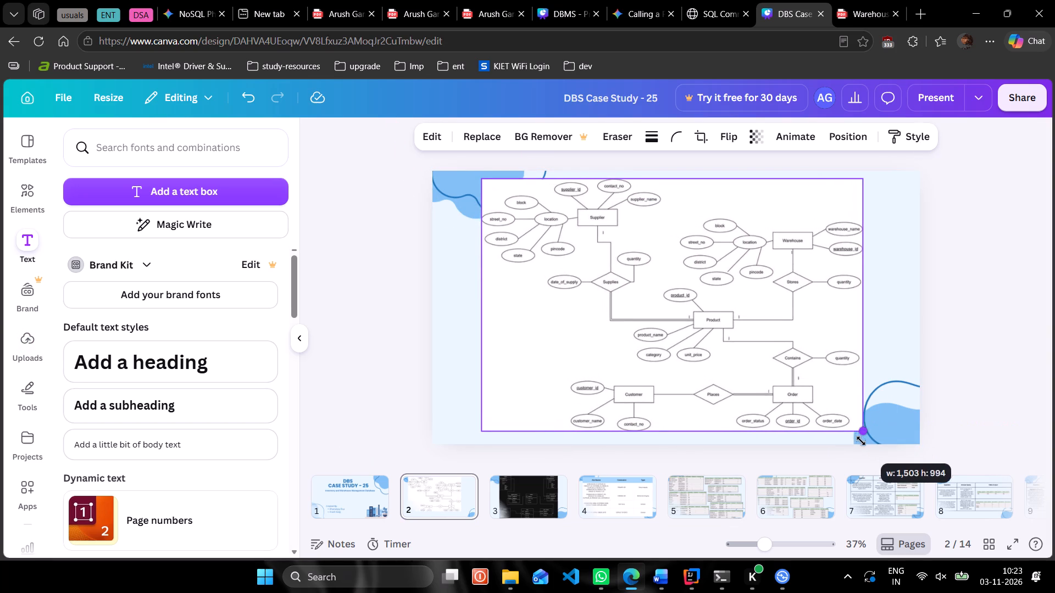
{"action": "left_click_drag", "start_coordinate": [861, 441], "coordinate": [864, 442]}
{"action": "left_click", "coordinate": [957, 275]}
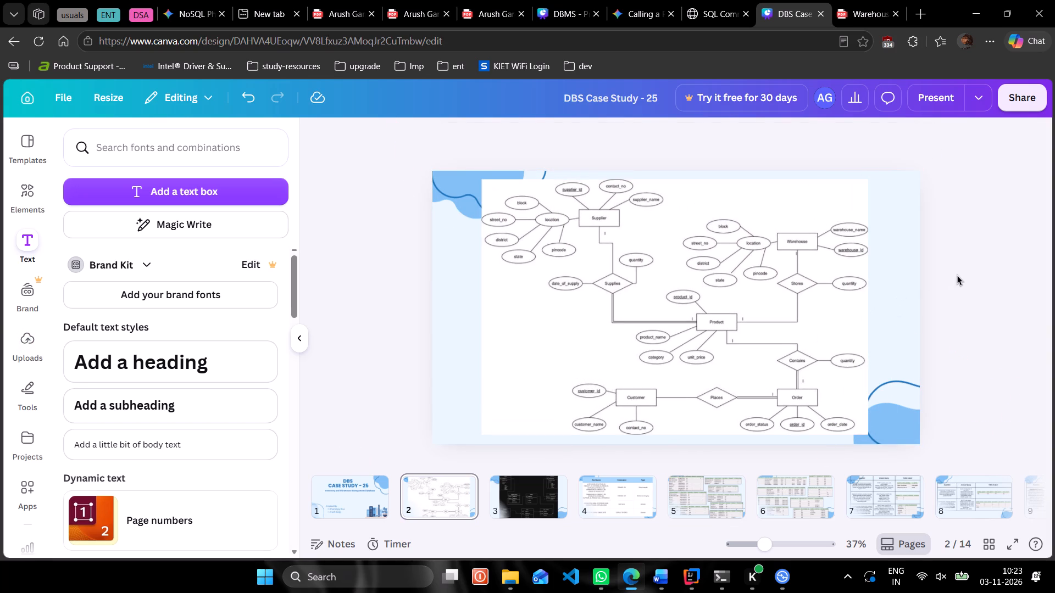
Review the later question slides, comparing the PL-SQL, procedure and aggregate query pages, and end on page 12.
{"action": "left_click", "coordinate": [989, 513]}
{"action": "key", "text": "Right"}
{"action": "key", "text": "Right"}
{"action": "key", "text": "Right"}
{"action": "key", "text": "Right"}
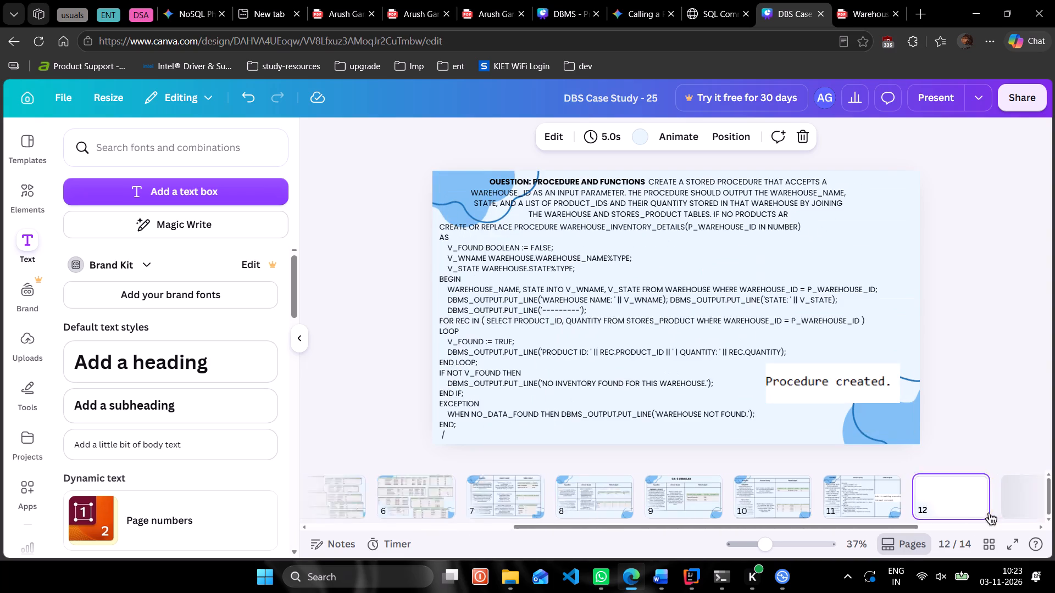
{"action": "key", "text": "Left"}
{"action": "key", "text": "Left"}
{"action": "key", "text": "Left"}
{"action": "key", "text": "Right"}
{"action": "key", "text": "Right"}
{"action": "key", "text": "Right"}
{"action": "key", "text": "Left"}
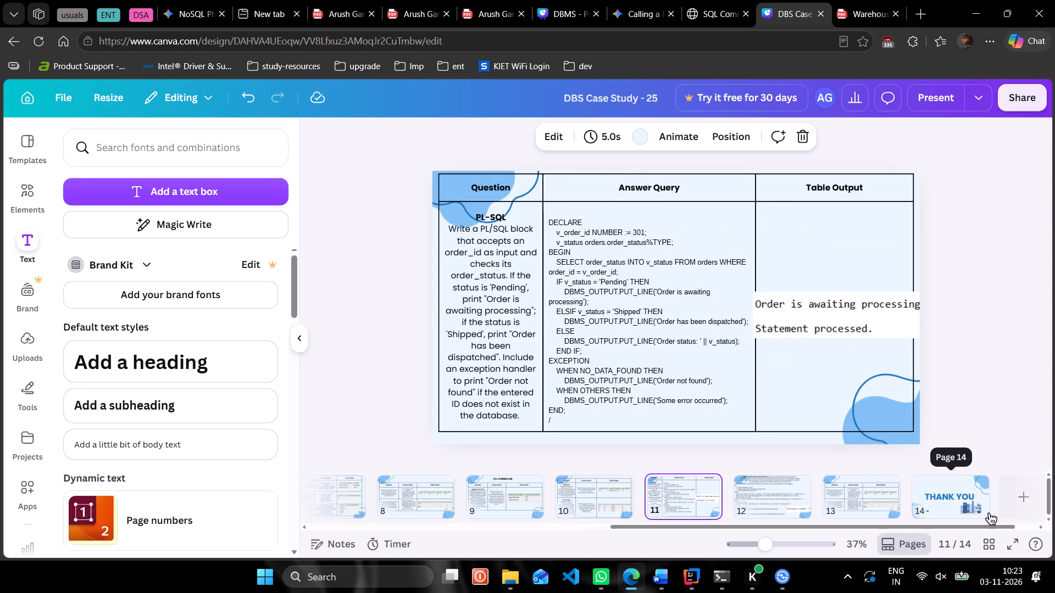
{"action": "key", "text": "Right"}
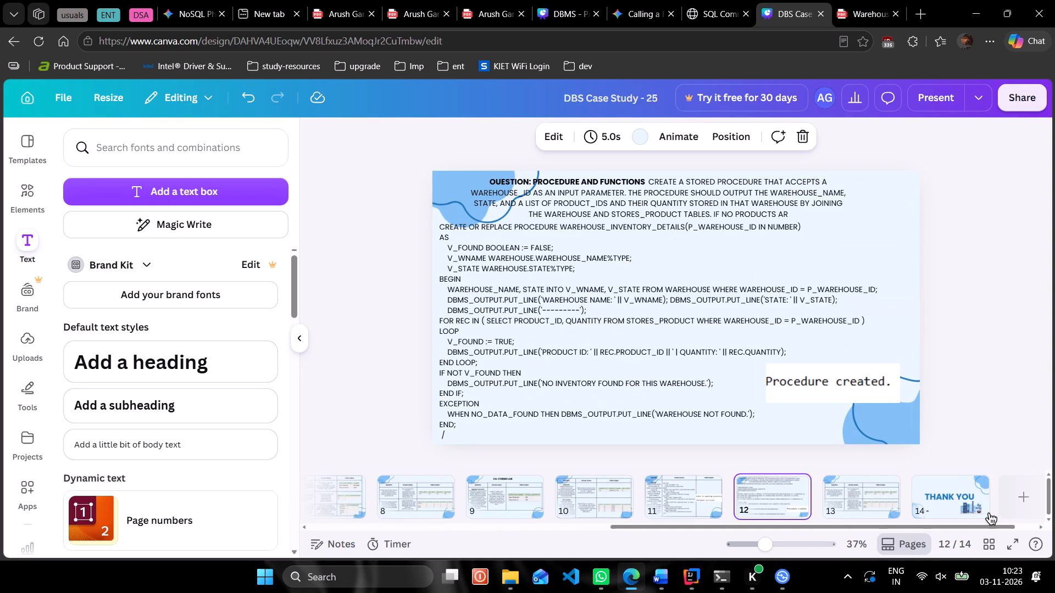
{"action": "key", "text": "Right"}
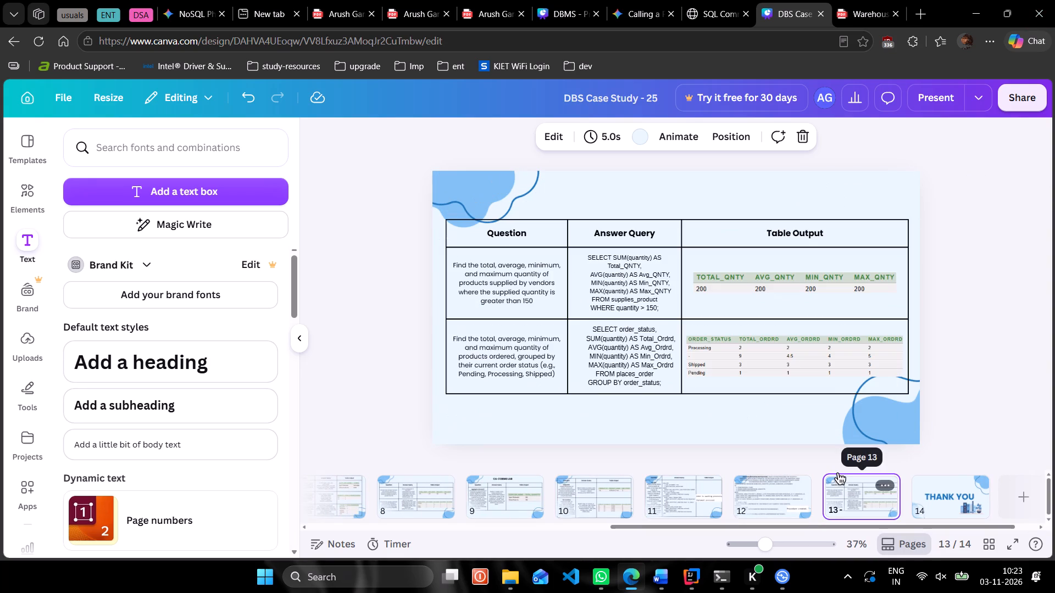
{"action": "key", "text": "Left"}
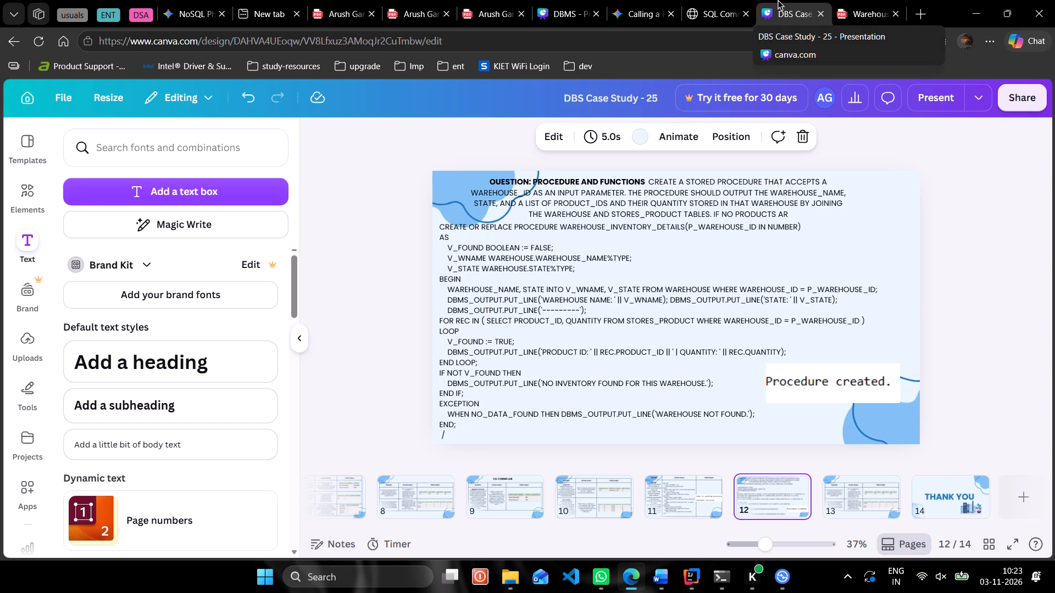
In the Oracle SQL Commands page, rerun "select * from warehouse;" from the history to examine the warehouse records.
{"action": "left_click", "coordinate": [707, 0]}
{"action": "left_click", "coordinate": [270, 254]}
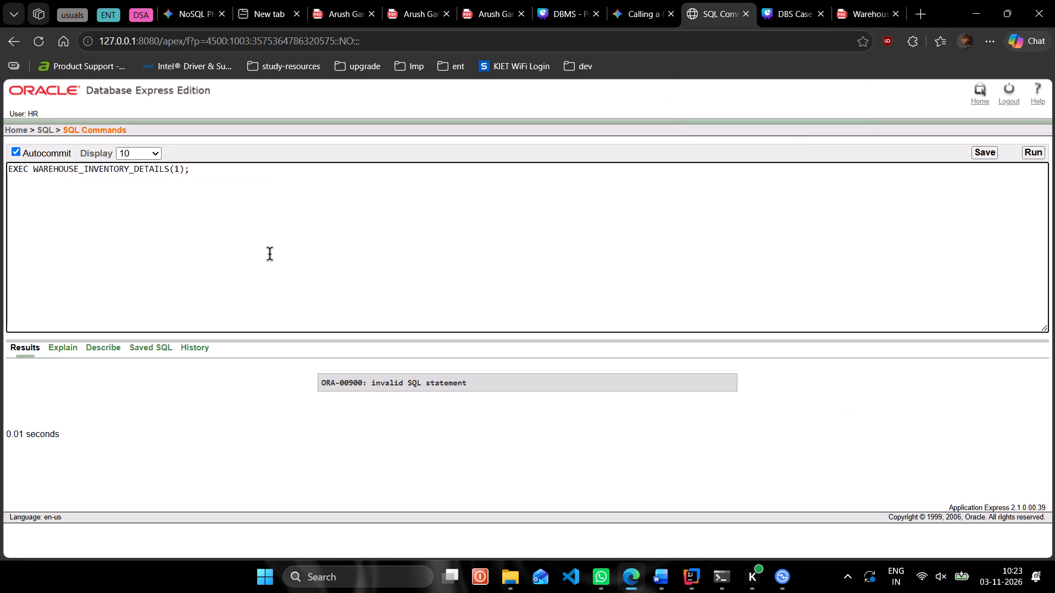
{"action": "left_click", "coordinate": [205, 349]}
{"action": "scroll", "coordinate": [190, 464], "scroll_direction": "down", "scroll_amount": 2}
{"action": "scroll", "coordinate": [190, 464], "scroll_direction": "up", "scroll_amount": 1}
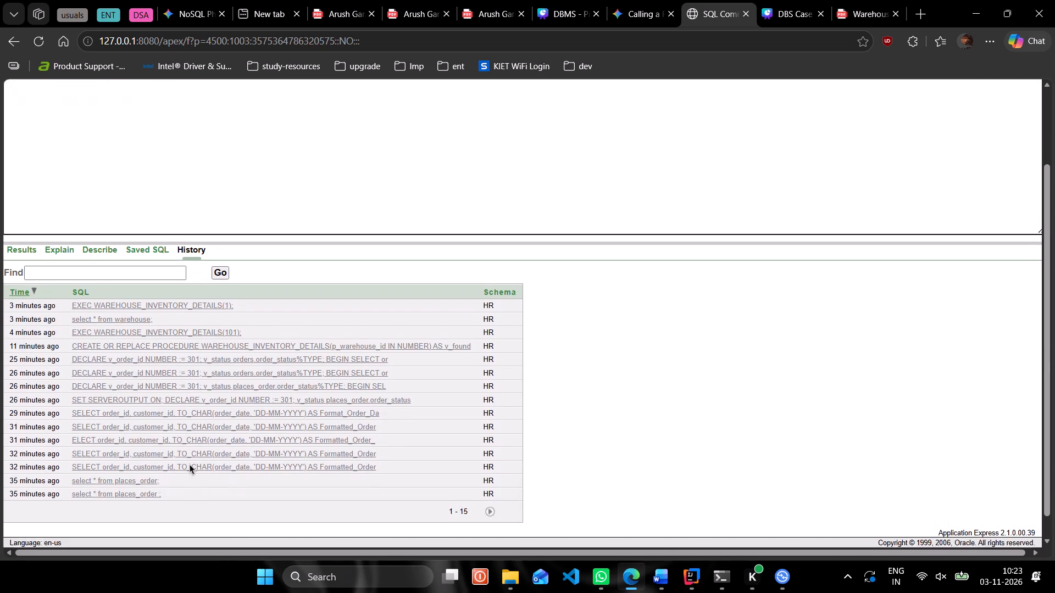
{"action": "scroll", "coordinate": [69, 228], "scroll_direction": "up", "scroll_amount": 3}
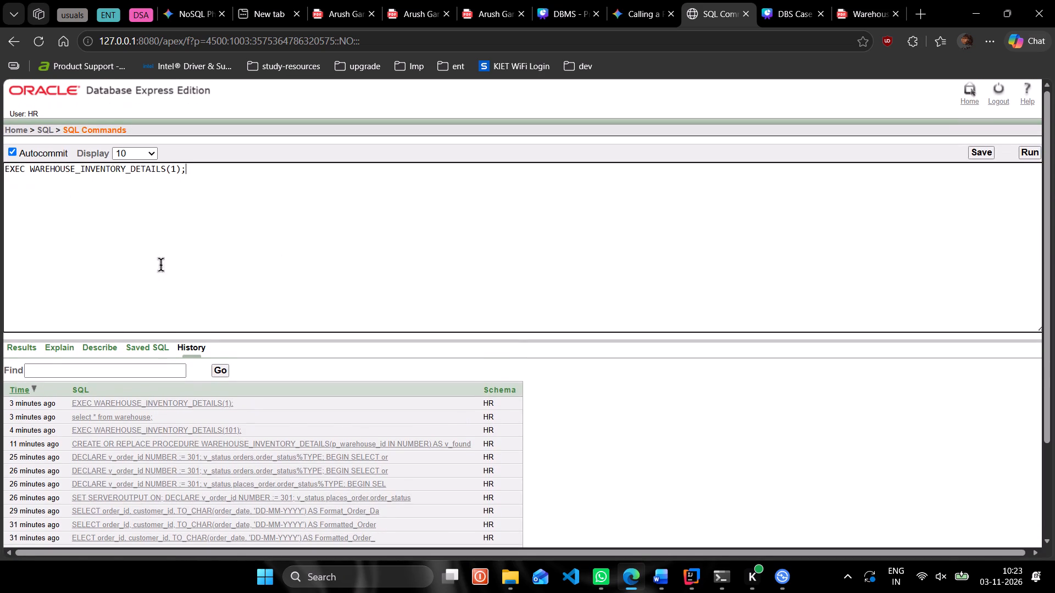
{"action": "left_click", "coordinate": [115, 199]}
{"action": "left_click", "coordinate": [95, 415]}
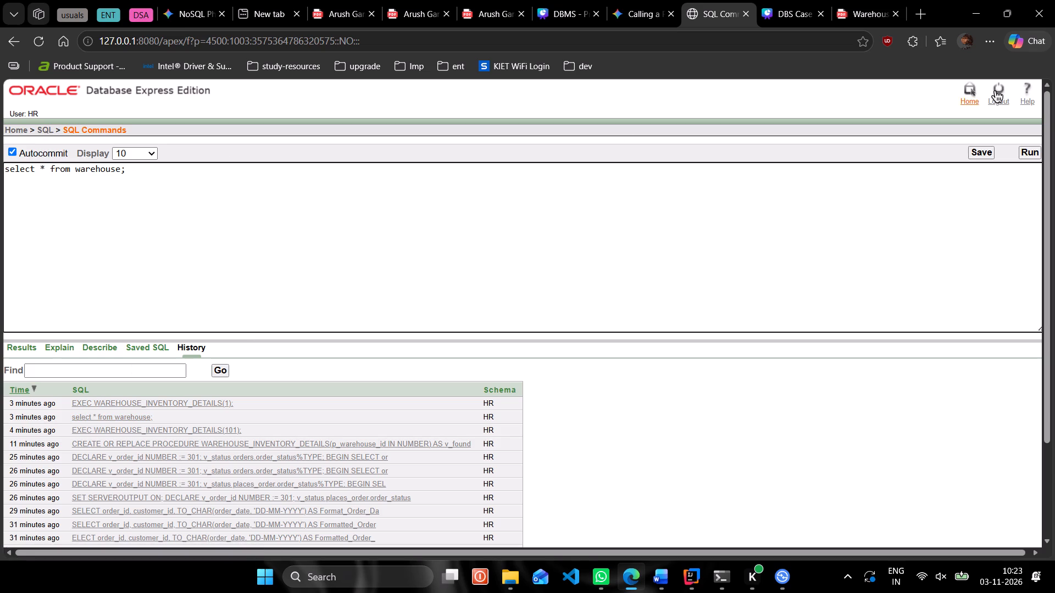
{"action": "left_click", "coordinate": [1033, 150]}
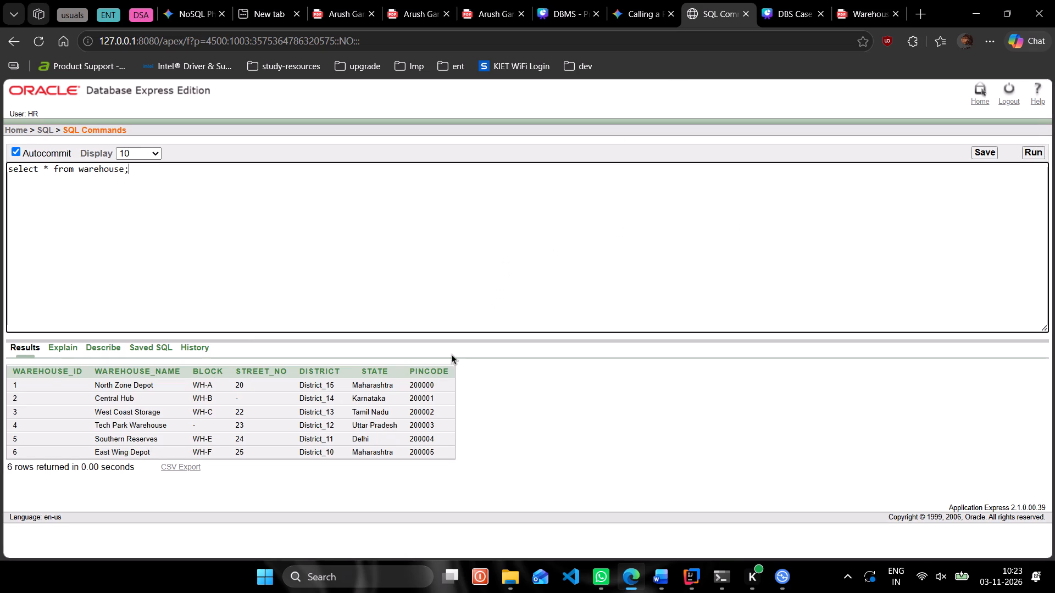
{"action": "scroll", "coordinate": [64, 437], "scroll_direction": "down", "scroll_amount": 2}
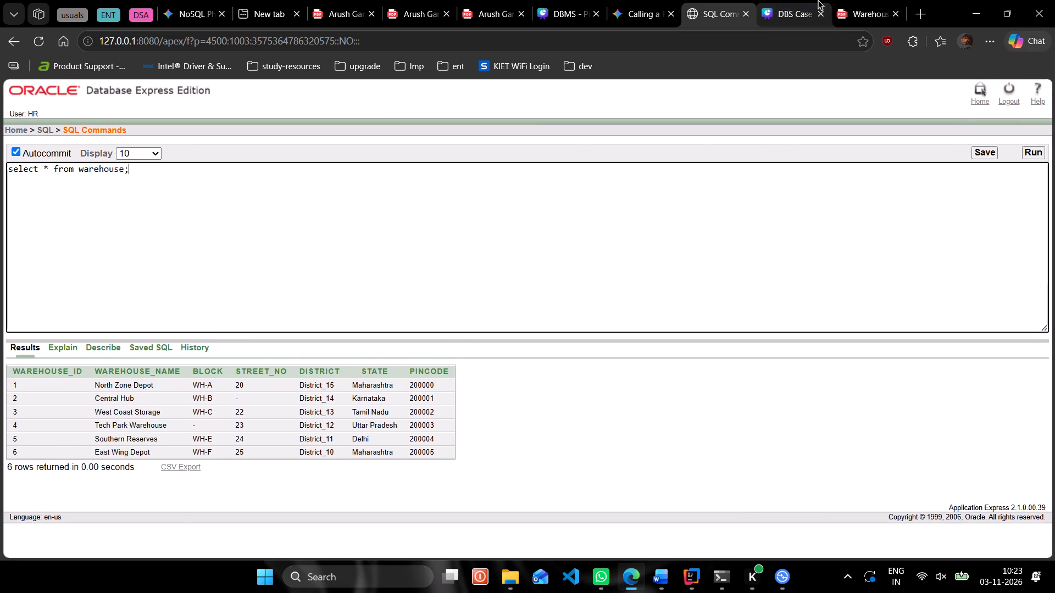
Check the procedure slide, reload the procedure call from the SQL history, change its argument to 6 and run EXEC WAREHOUSE_INVENTORY_DETAILS(6);.
{"action": "left_click", "coordinate": [811, 0]}
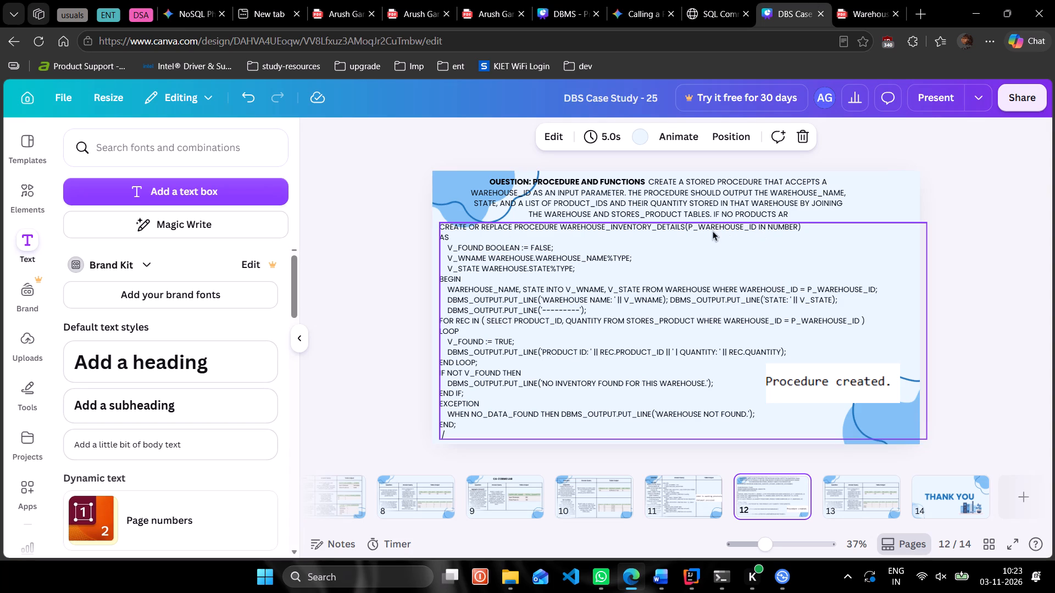
{"action": "left_click", "coordinate": [720, 0]}
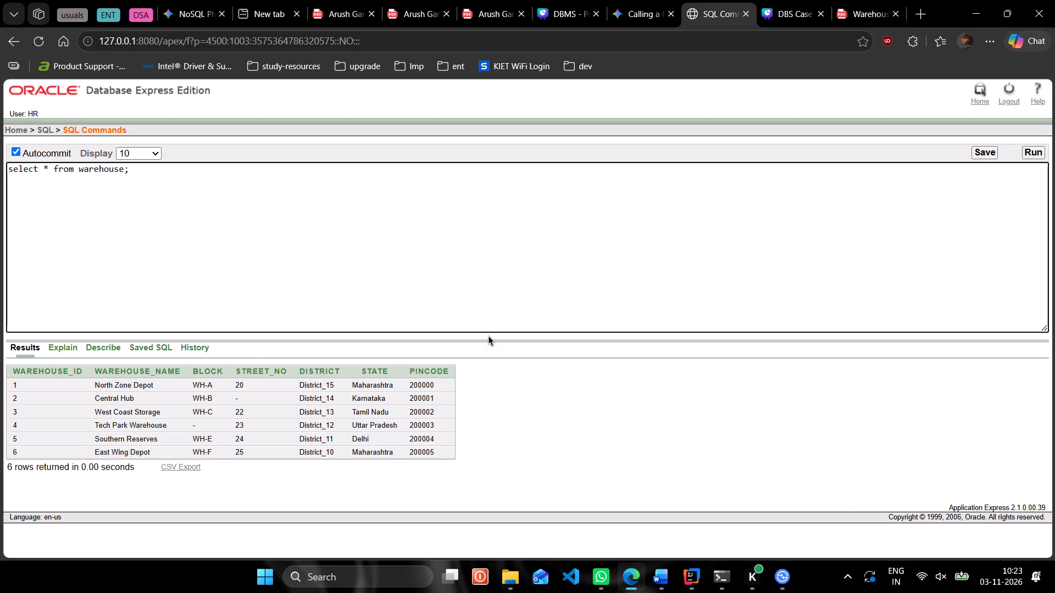
{"action": "left_click", "coordinate": [200, 348]}
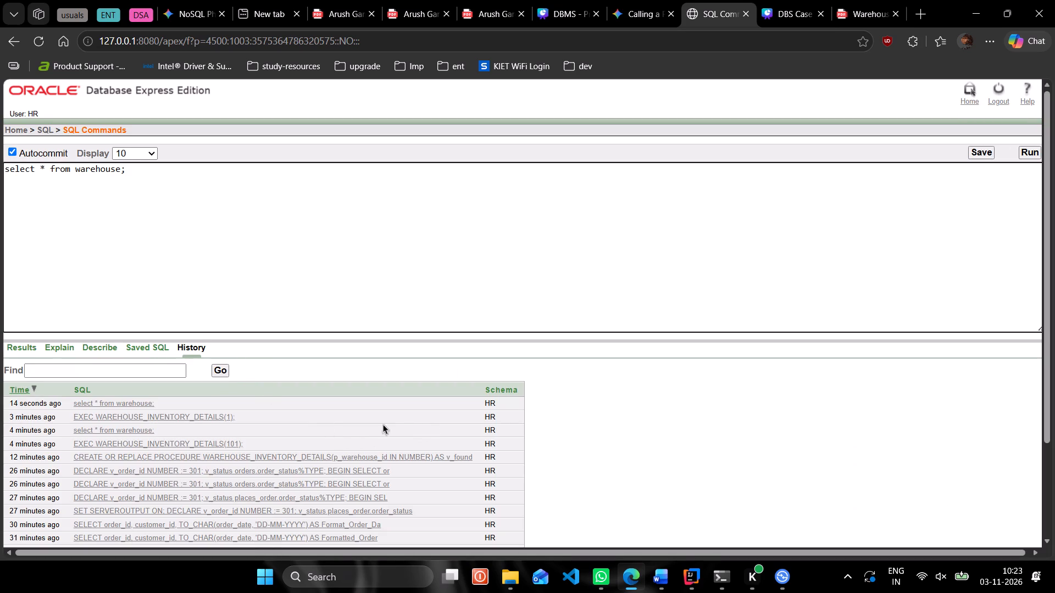
{"action": "left_click", "coordinate": [217, 416]}
{"action": "left_click", "coordinate": [387, 265]}
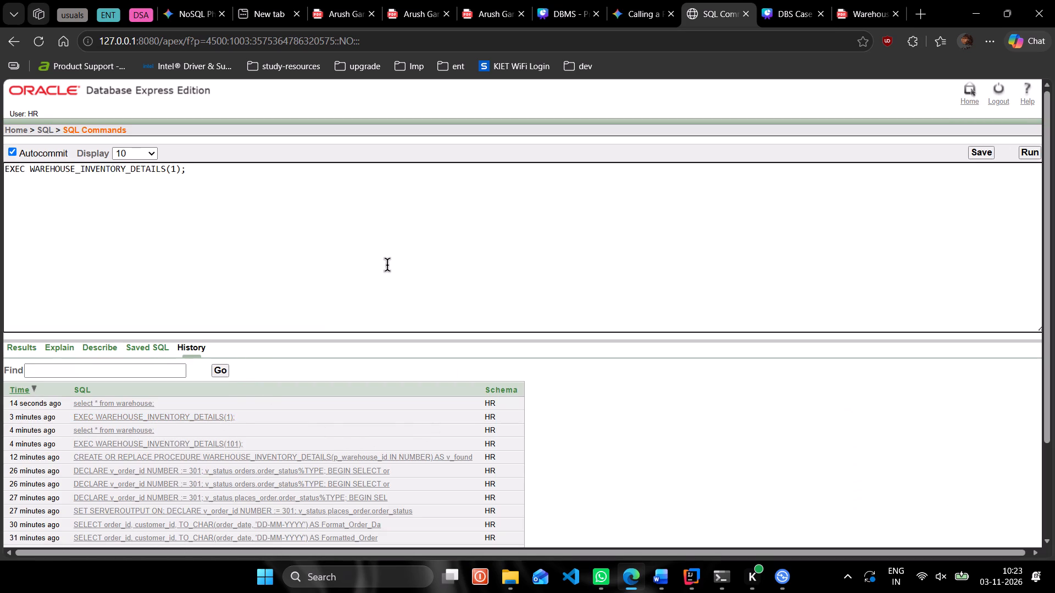
{"action": "key", "text": "Left"}
{"action": "key", "text": "Left"}
{"action": "key", "text": "BackSpace"}
{"action": "key", "text": "6"}
{"action": "left_click", "coordinate": [1036, 153]}
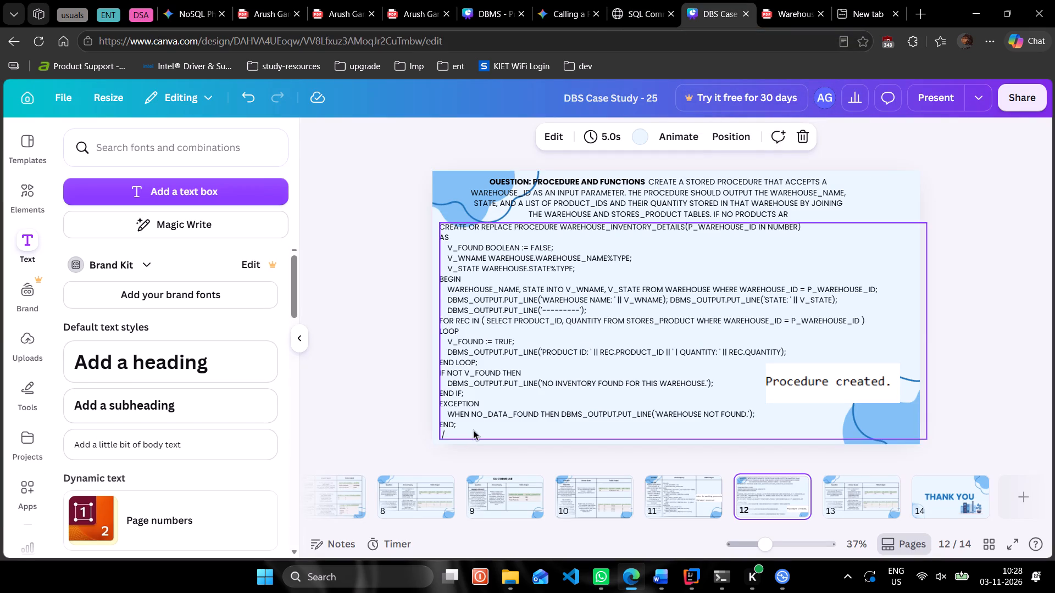
{"action": "left_click", "coordinate": [474, 430]}
{"action": "left_click", "coordinate": [806, 371]}
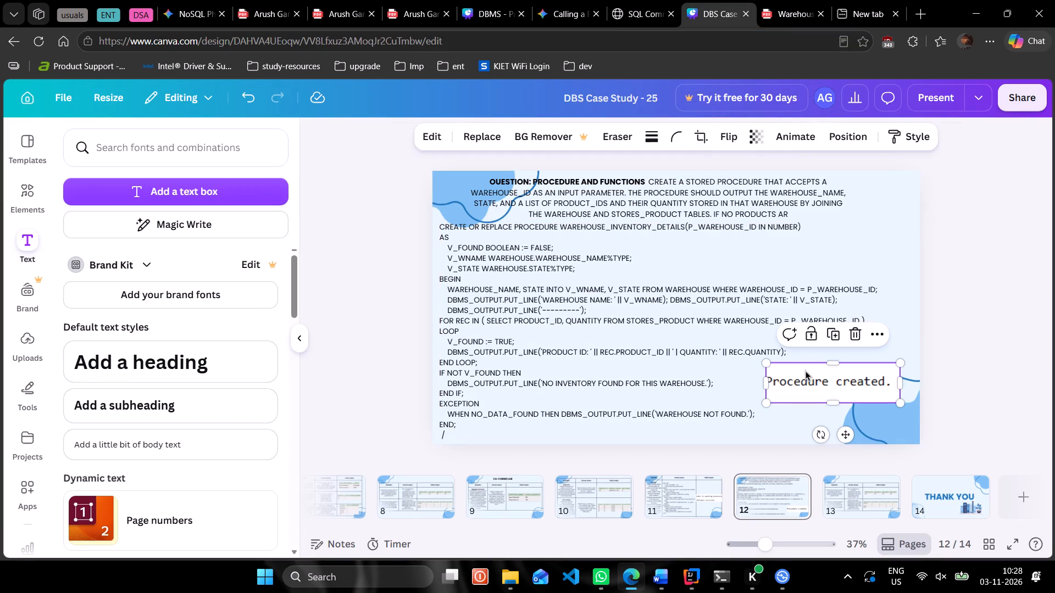
{"action": "left_click_drag", "start_coordinate": [806, 371], "coordinate": [818, 384]}
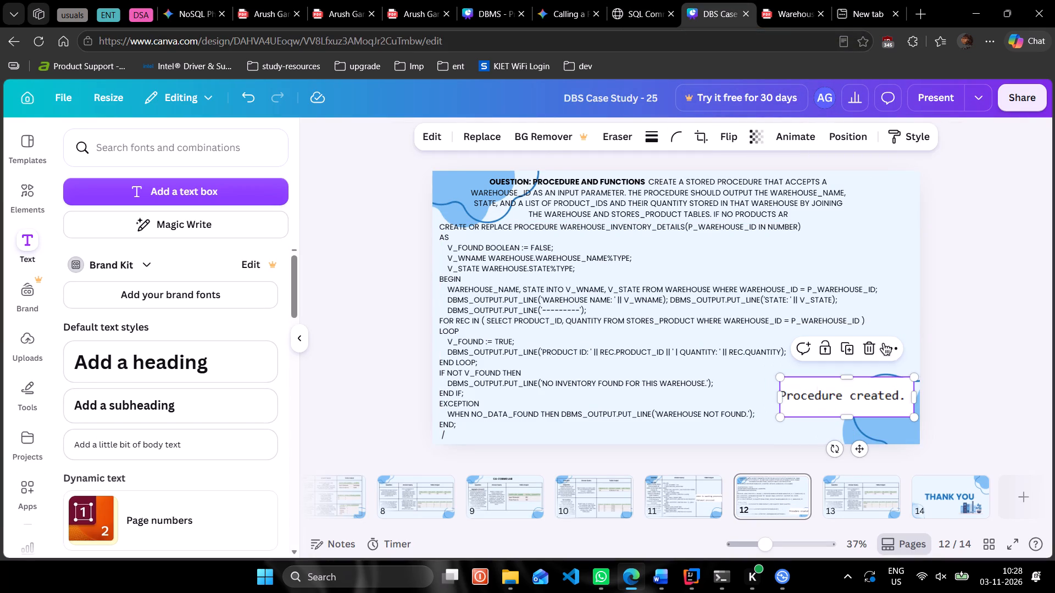
{"action": "left_click", "coordinate": [978, 284]}
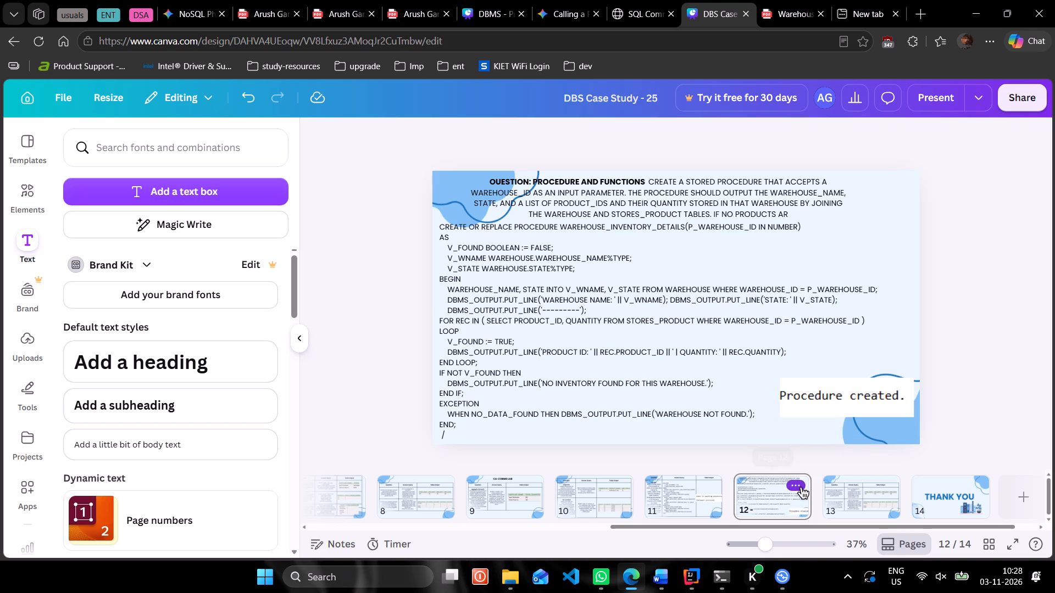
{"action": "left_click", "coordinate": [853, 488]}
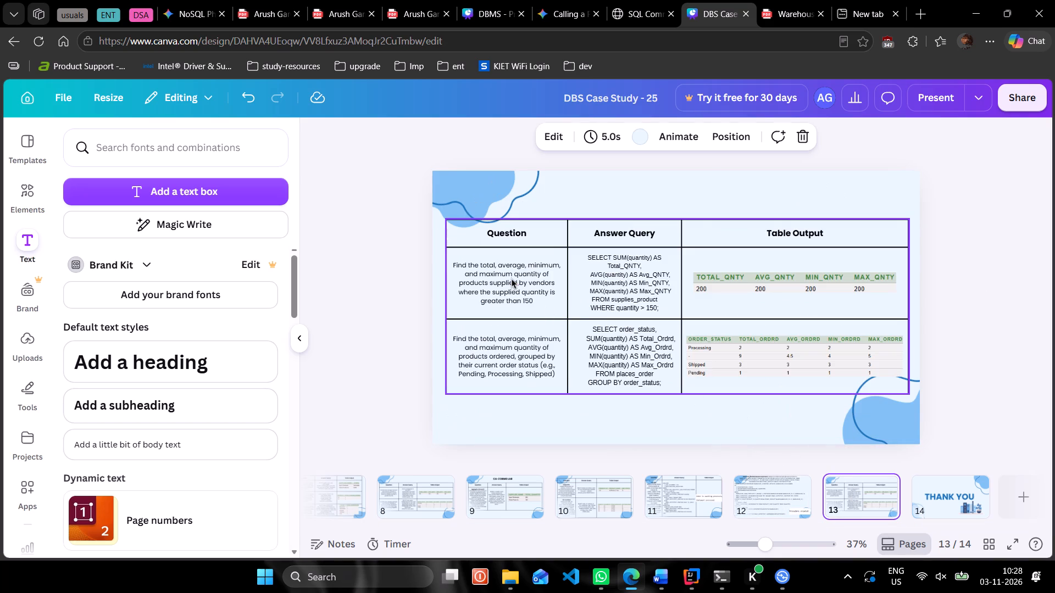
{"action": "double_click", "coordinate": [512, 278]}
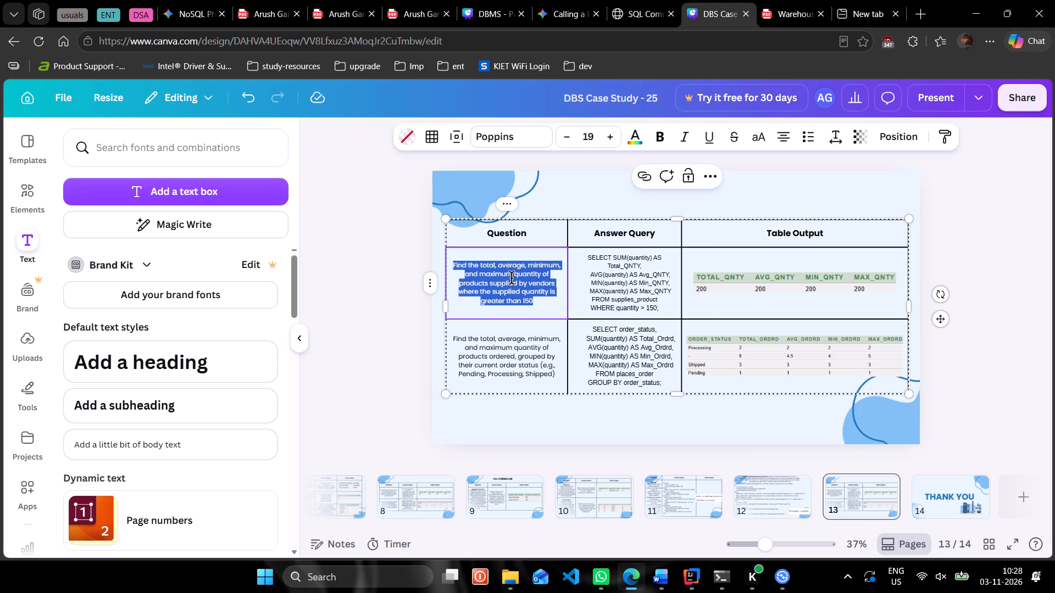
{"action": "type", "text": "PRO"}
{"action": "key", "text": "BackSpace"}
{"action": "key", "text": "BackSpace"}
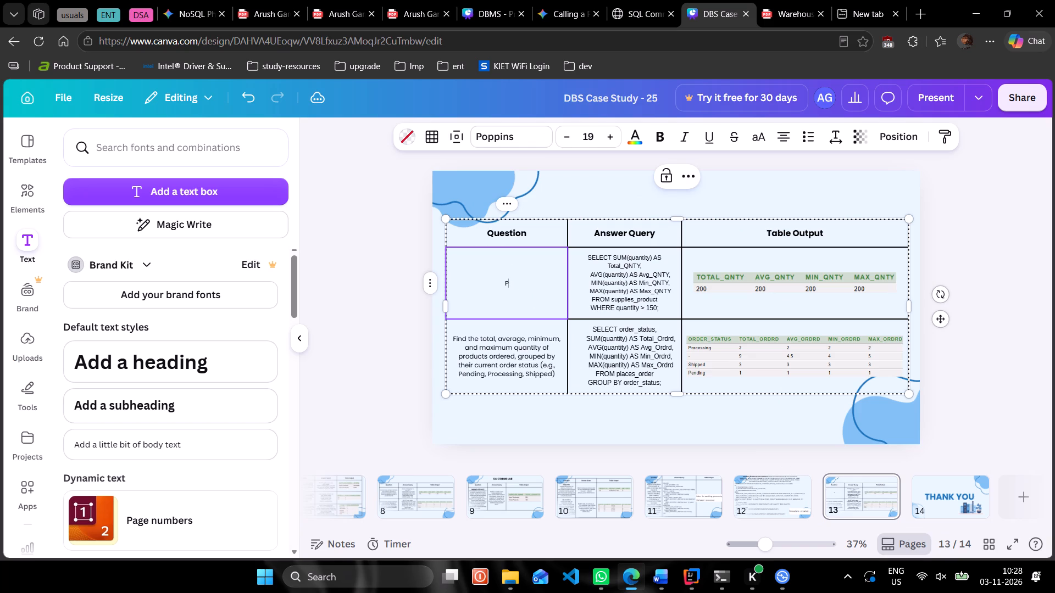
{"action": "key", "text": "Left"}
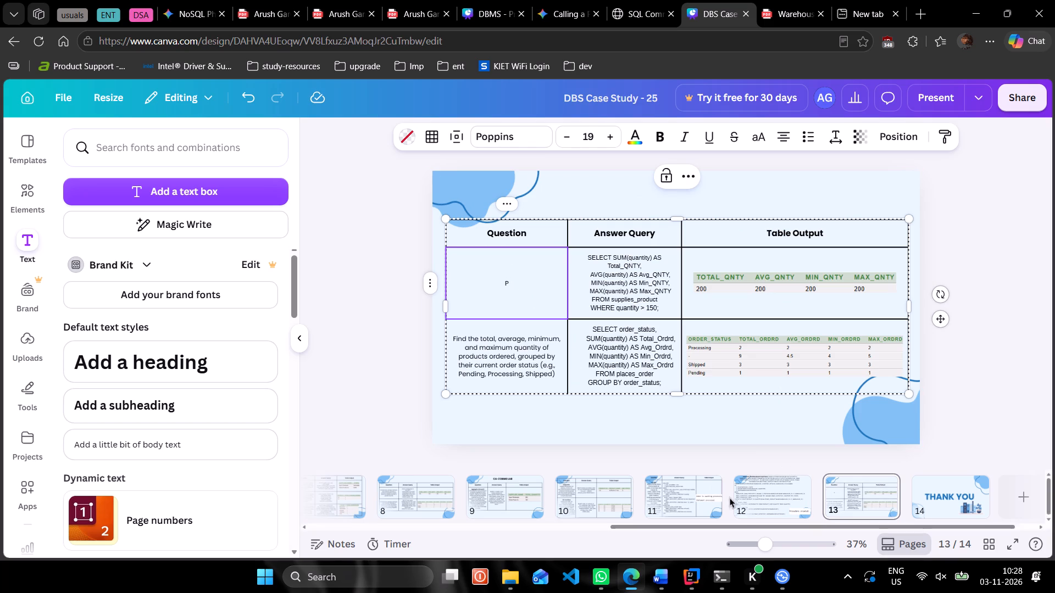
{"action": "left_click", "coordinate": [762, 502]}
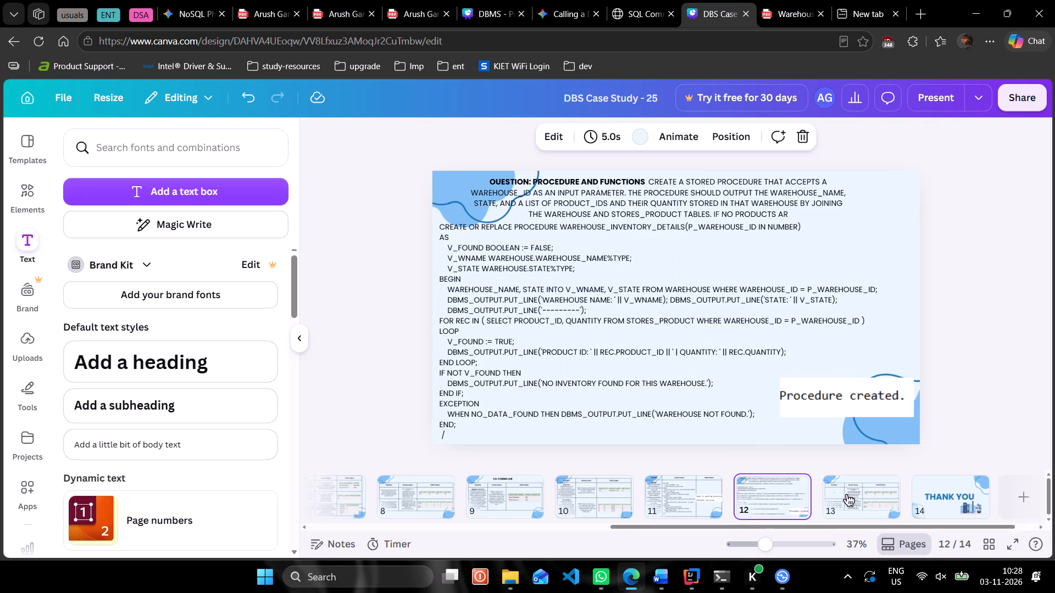
Replace the text of the first Question cell in slide 13's table with "PROCEDURE AND FUNCTIONS".
{"action": "left_click", "coordinate": [856, 495]}
{"action": "left_click", "coordinate": [528, 269]}
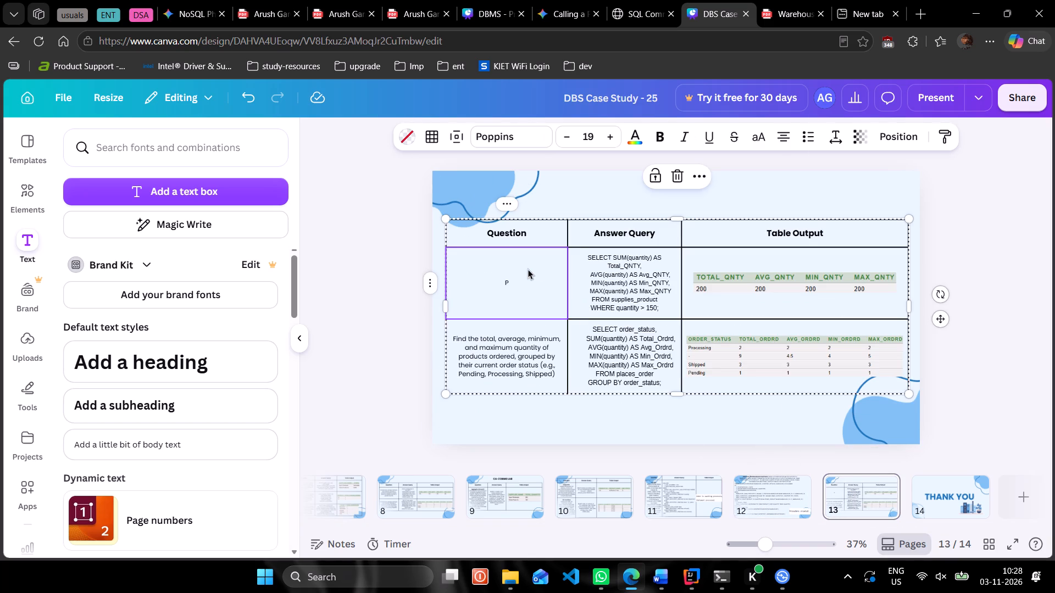
{"action": "double_click", "coordinate": [528, 269]}
{"action": "double_click", "coordinate": [504, 282]}
{"action": "type", "text": "PROCEDURE ANS"}
{"action": "key", "text": "space"}
{"action": "key", "text": "shift+BackSpace"}
{"action": "key", "text": "shift+BackSpace"}
{"action": "key", "text": "shift+BackSpace"}
{"action": "type", "text": "D"}
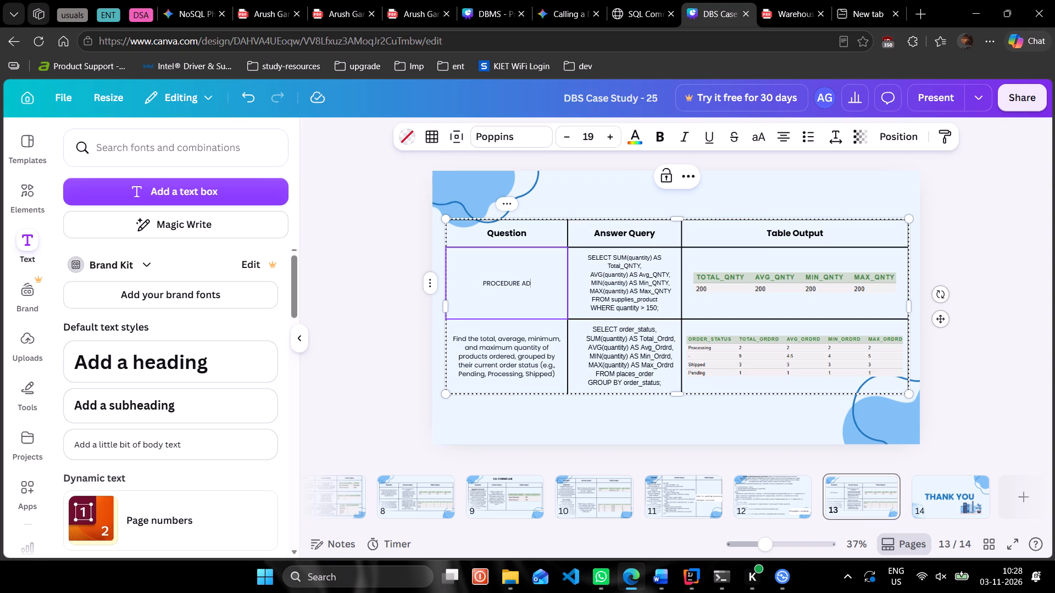
{"action": "key", "text": "space"}
{"action": "key", "text": "shift+BackSpace"}
{"action": "key", "text": "shift+BackSpace"}
{"action": "type", "text": "ND FUC"}
{"action": "key", "text": "shift+BackSpace"}
{"action": "type", "text": "UNC"}
{"action": "key", "text": "shift+BackSpace"}
{"action": "key", "text": "shift+BackSpace"}
{"action": "key", "text": "shift+BackSpace"}
{"action": "type", "text": "NCTIONS"}
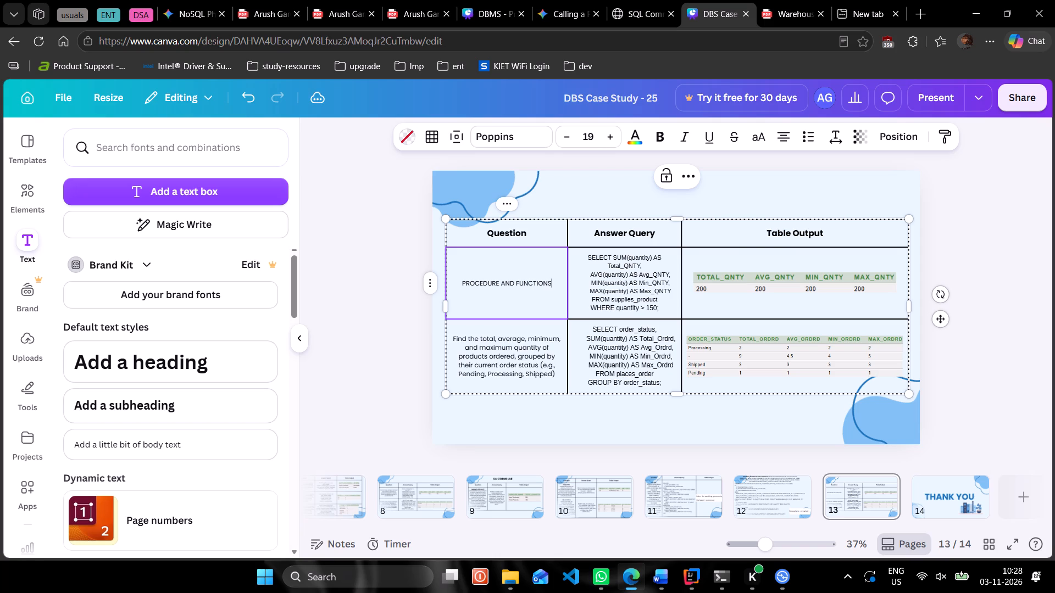
Paste the copied block below "PROCEDURE AND FUNCTIONS" in the cell and remove the gap before the WAREHOUSE_INVENTORY_DETAILS call.
{"action": "key", "text": "shift+Return"}
{"action": "key", "text": "ctrl+v"}
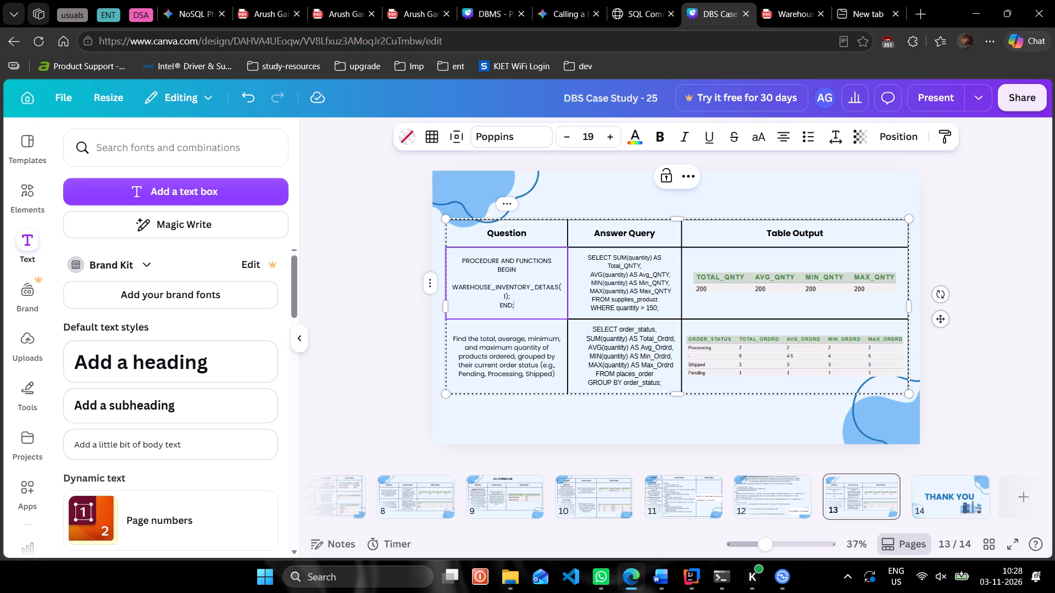
{"action": "left_click", "coordinate": [529, 281]}
{"action": "key", "text": "BackSpace"}
{"action": "key", "text": "ctrl+BackSpace"}
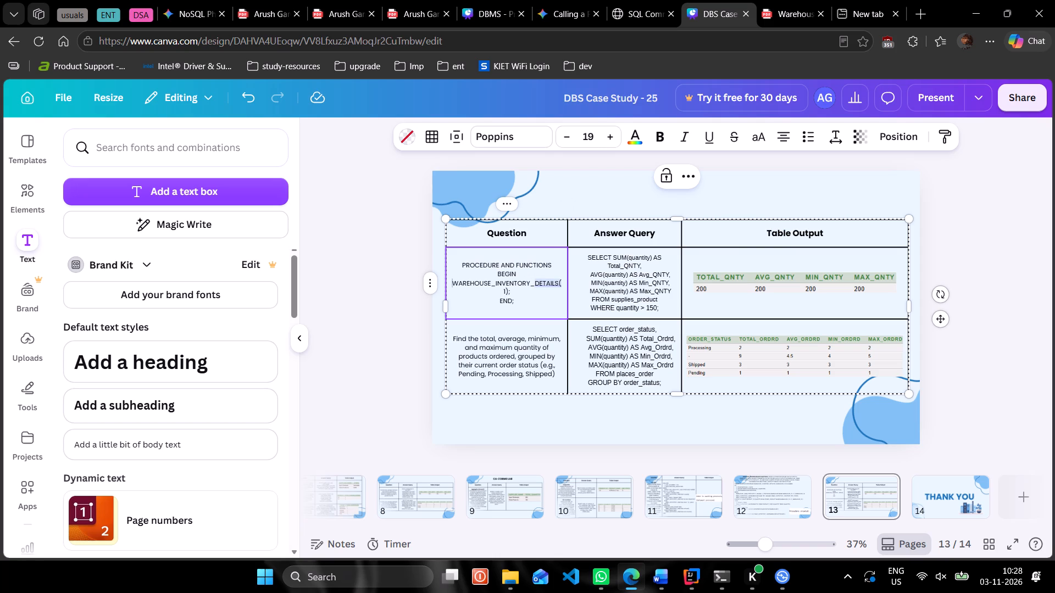
{"action": "key", "text": "Up"}
Set the first Question cell's text size to 21 and make "PROCEDURE AND FUNCTIONS" bold.
{"action": "key", "text": "ctrl+a"}
{"action": "left_click", "coordinate": [599, 138]}
{"action": "left_click", "coordinate": [599, 138]}
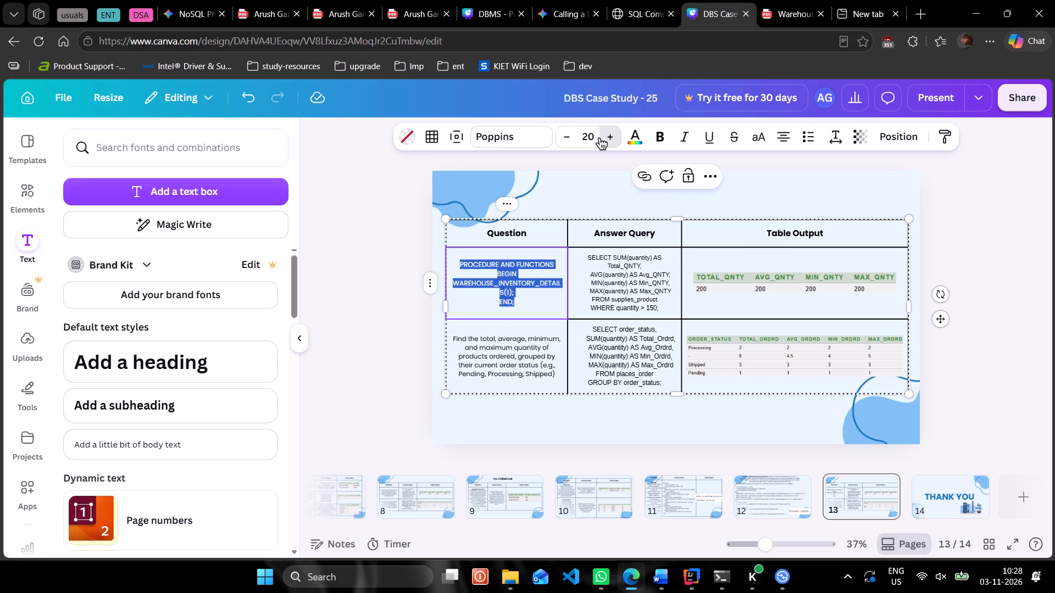
{"action": "left_click", "coordinate": [531, 259]}
{"action": "key", "text": "ctrl+Right"}
{"action": "key", "text": "ctrl+shift+Left"}
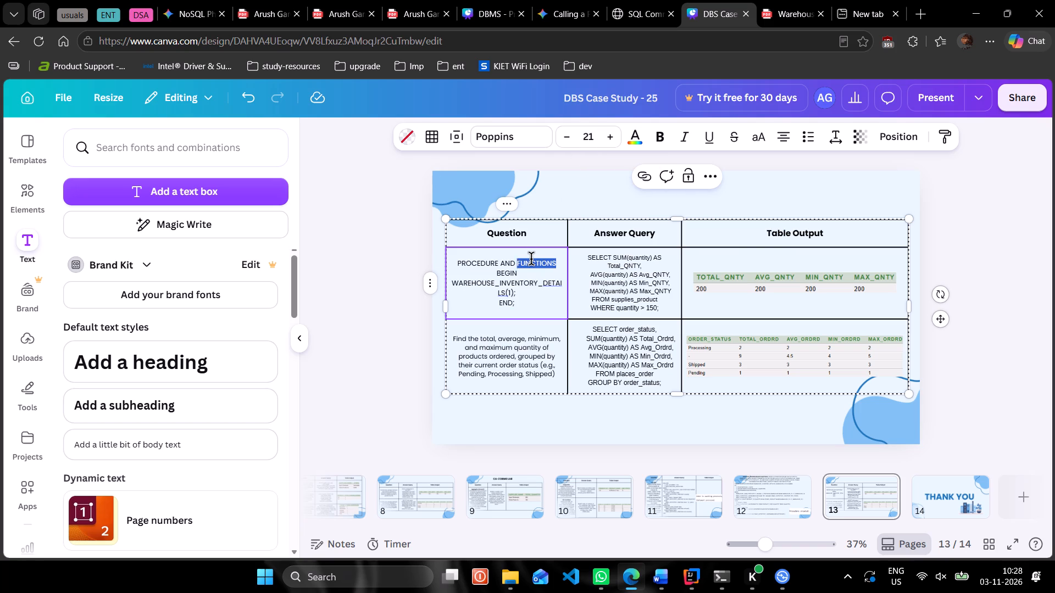
{"action": "key", "text": "ctrl+shift+Left"}
{"action": "key", "text": "ctrl+shift+Left"}
{"action": "left_click", "coordinate": [657, 139]}
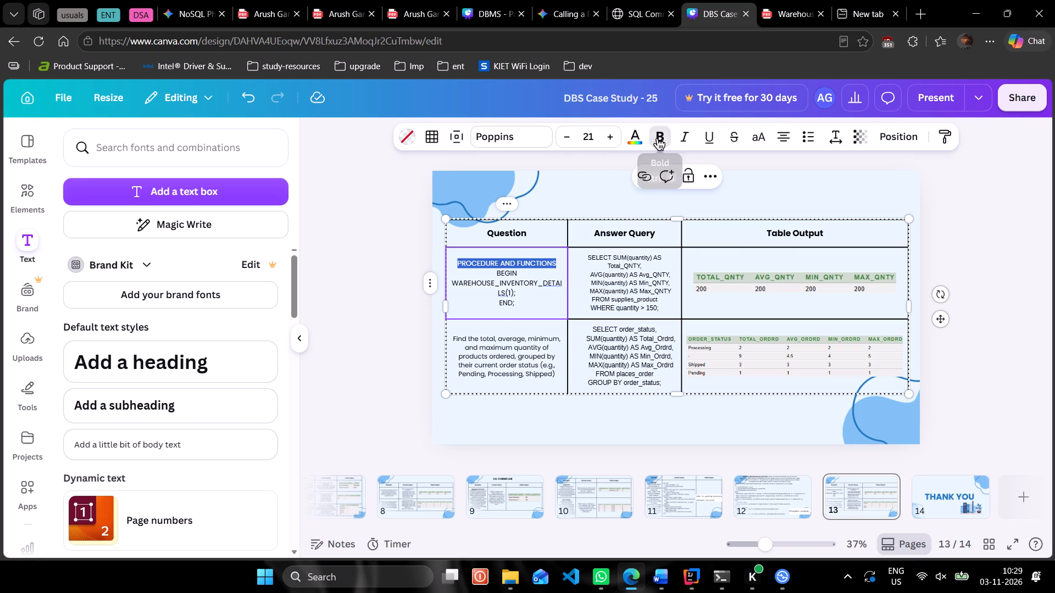
Widen slide 13's Question column so the WAREHOUSE_INVENTORY_DETAILS(1); call fits on one line.
{"action": "left_click_drag", "start_coordinate": [566, 270], "coordinate": [592, 271]}
{"action": "left_click", "coordinate": [573, 293]}
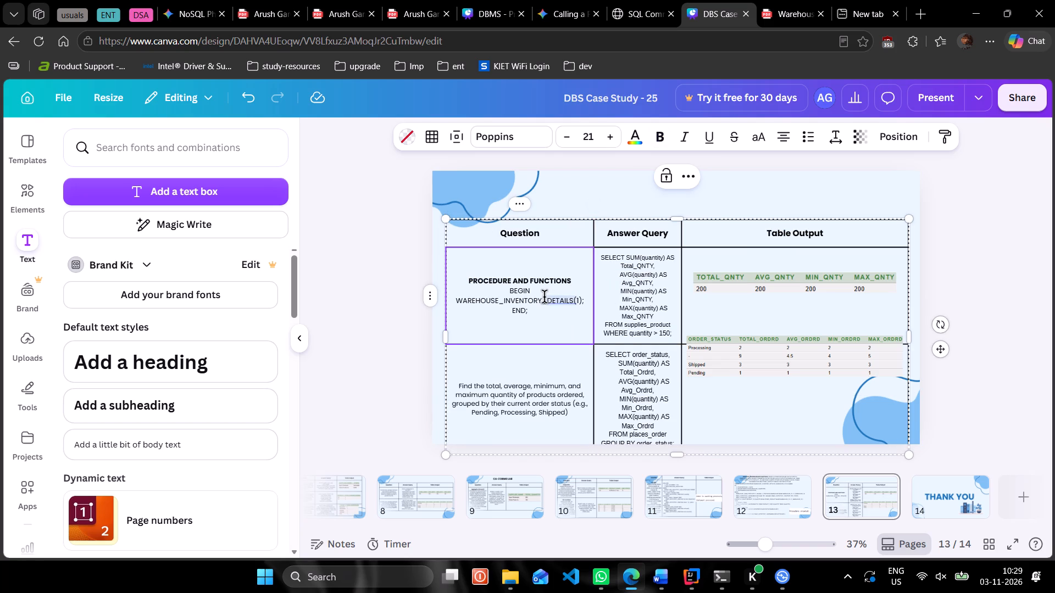
Copy the BEGIN to END; block from the first Question cell and paste it over the SELECT query in the adjacent Answer Query cell.
{"action": "left_click_drag", "start_coordinate": [535, 306], "coordinate": [513, 291]}
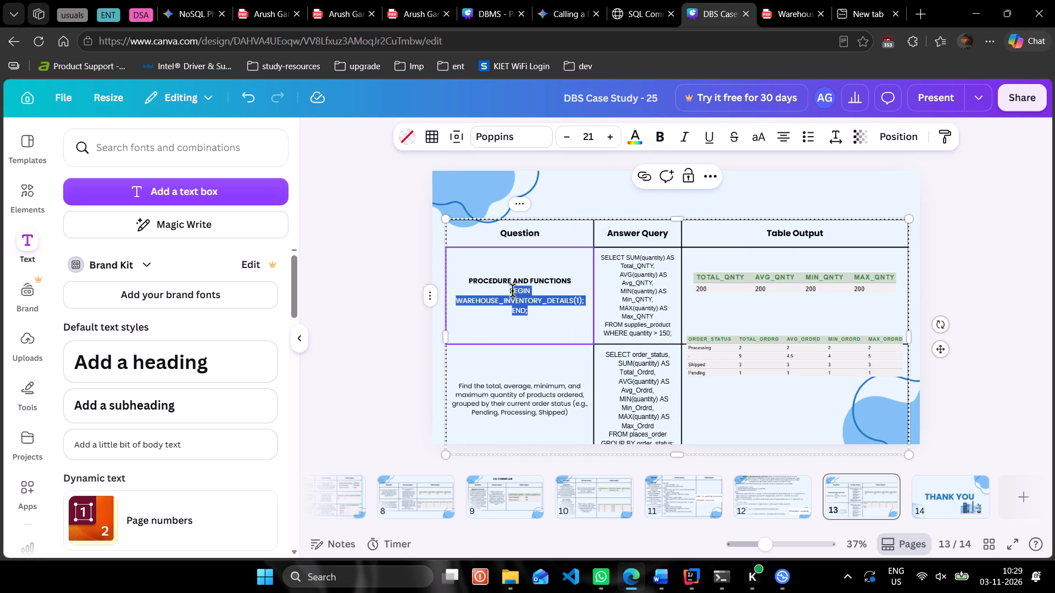
{"action": "left_click", "coordinate": [549, 311]}
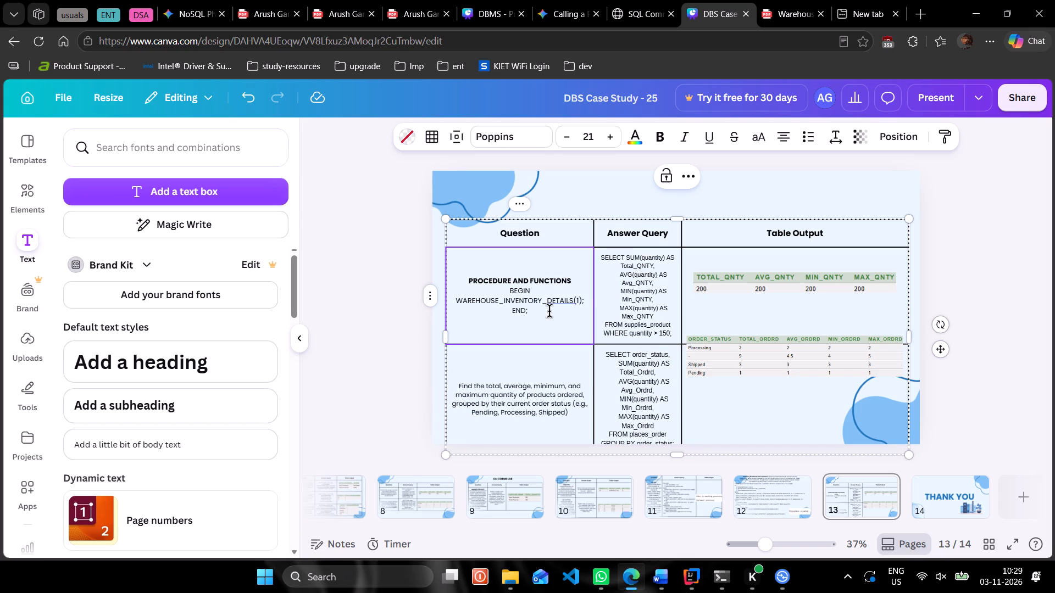
{"action": "left_click_drag", "start_coordinate": [549, 311], "coordinate": [502, 289]}
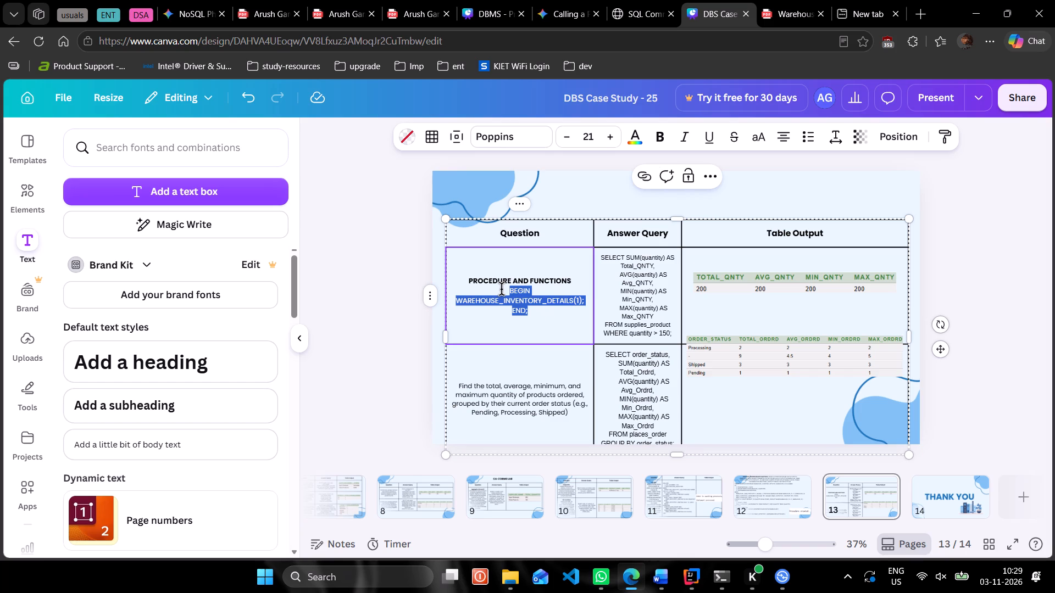
{"action": "key", "text": "ctrl+c"}
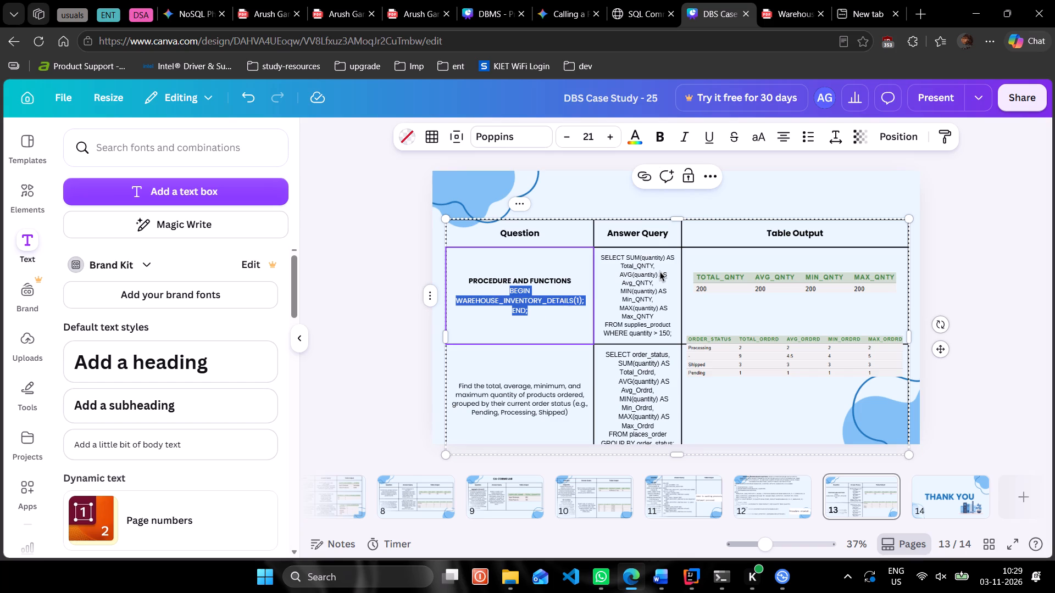
{"action": "left_click", "coordinate": [660, 271]}
{"action": "key", "text": "ctrl+a"}
{"action": "double_click", "coordinate": [643, 283]}
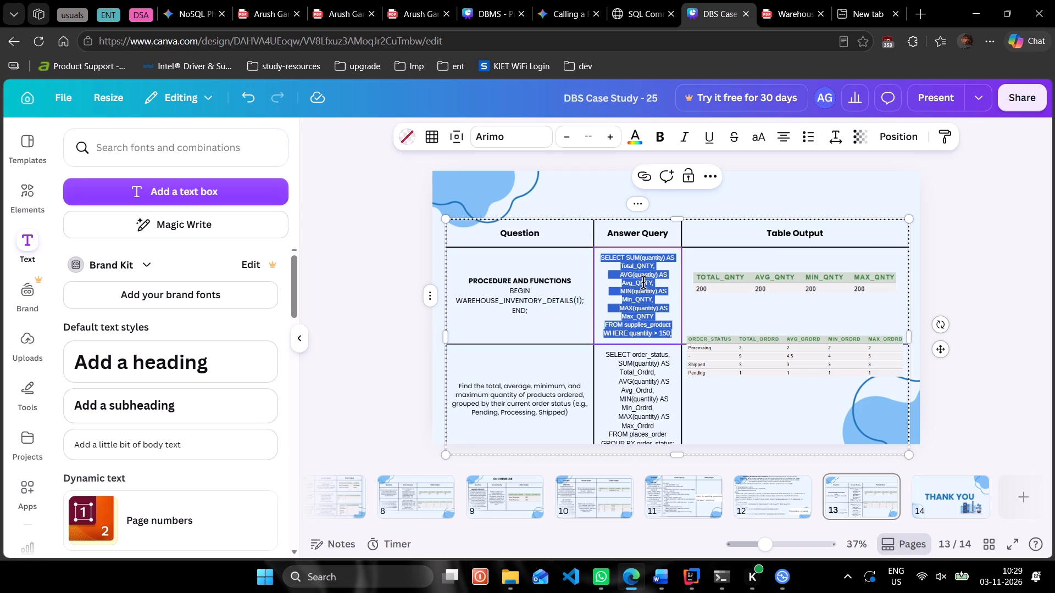
{"action": "key", "text": "ctrl+v"}
Set the pasted procedure call's text size to 21 and left-align it in the first Answer Query cell.
{"action": "double_click", "coordinate": [607, 143]}
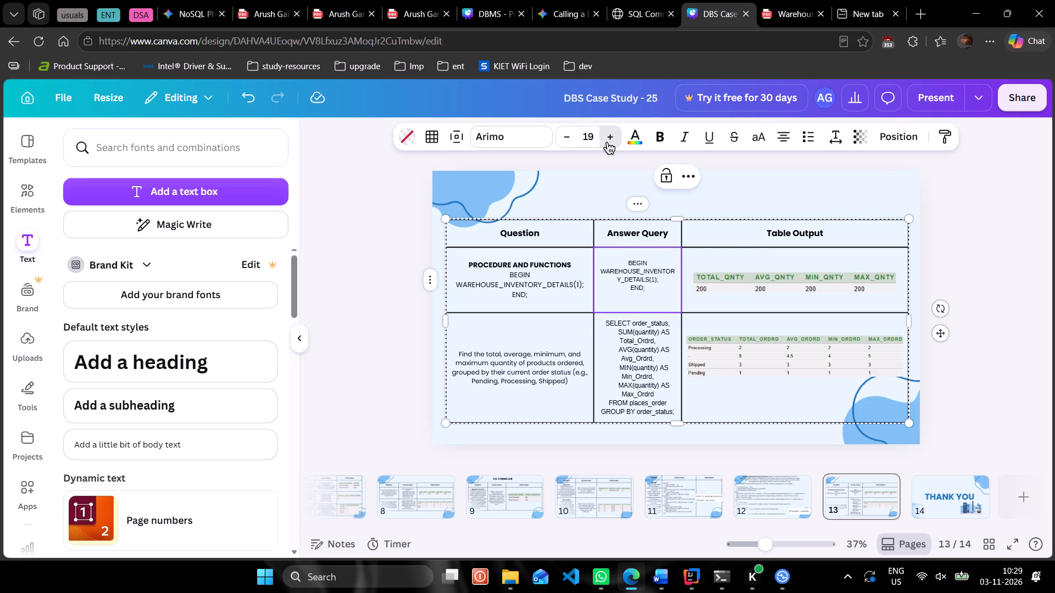
{"action": "double_click", "coordinate": [638, 278]}
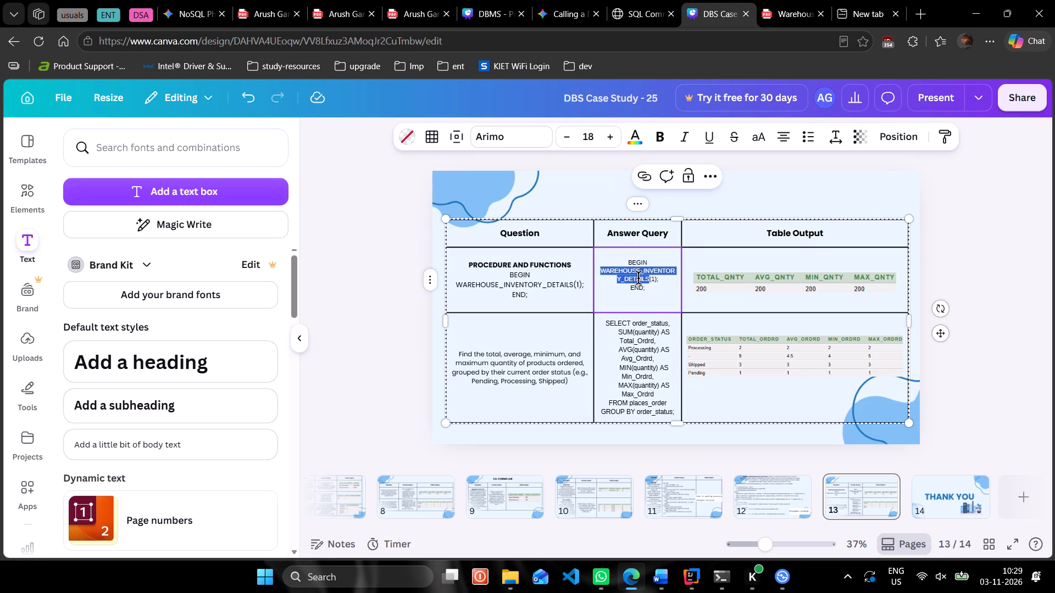
{"action": "key", "text": "ctrl+a"}
{"action": "left_click", "coordinate": [590, 138]}
{"action": "type", "text": "21"}
{"action": "key", "text": "Return"}
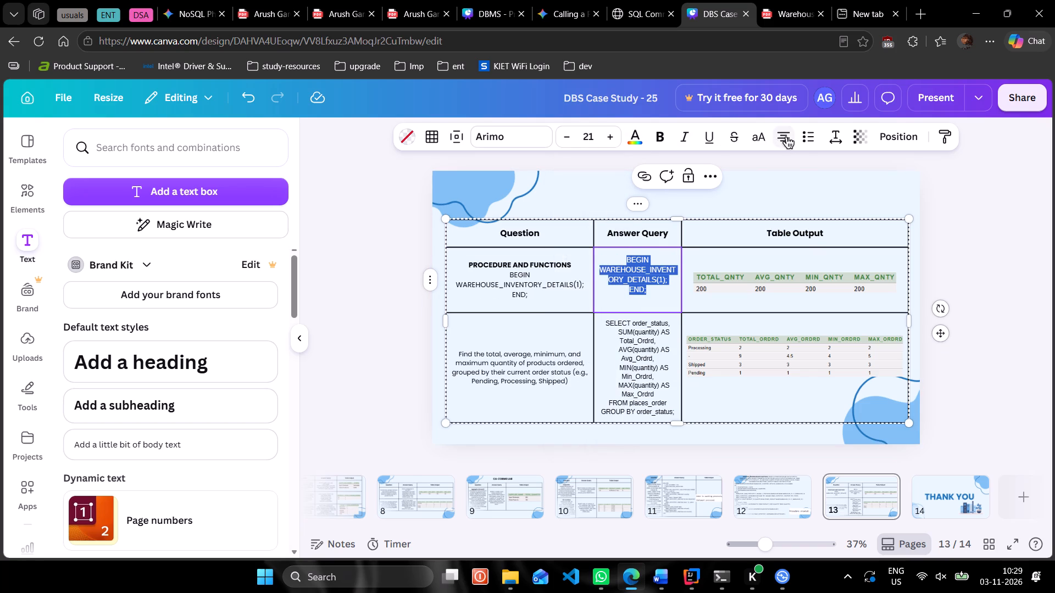
{"action": "left_click", "coordinate": [786, 137]}
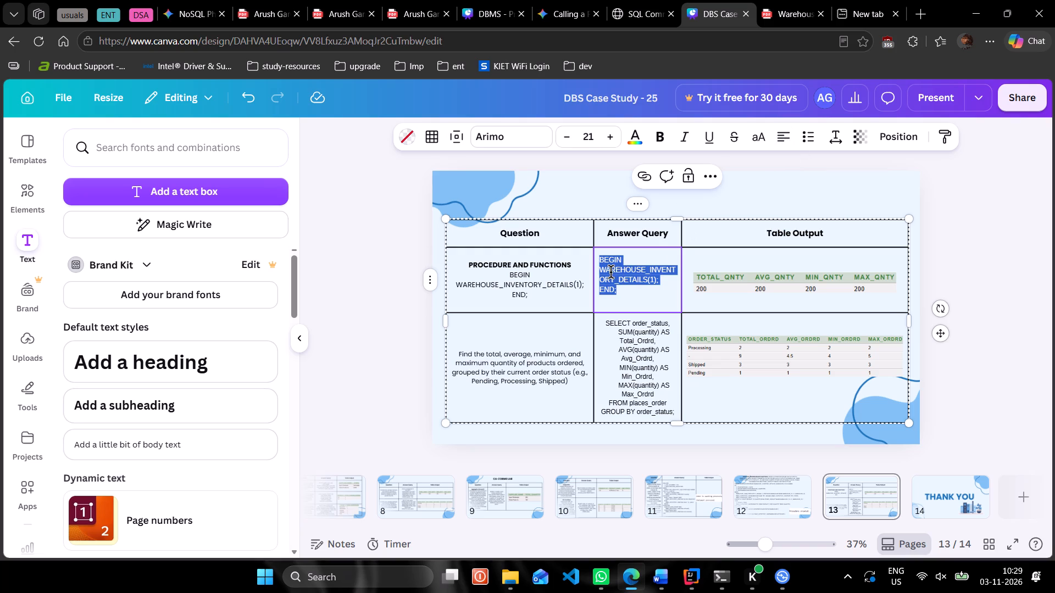
Indent the WAREHOUSE_INVENTORY_DETAILS(1); line by four spaces in the first Answer Query cell.
{"action": "left_click", "coordinate": [611, 272]}
{"action": "key", "text": "Left"}
{"action": "key", "text": "Left"}
{"action": "key", "text": "Left"}
{"action": "key", "text": "Right"}
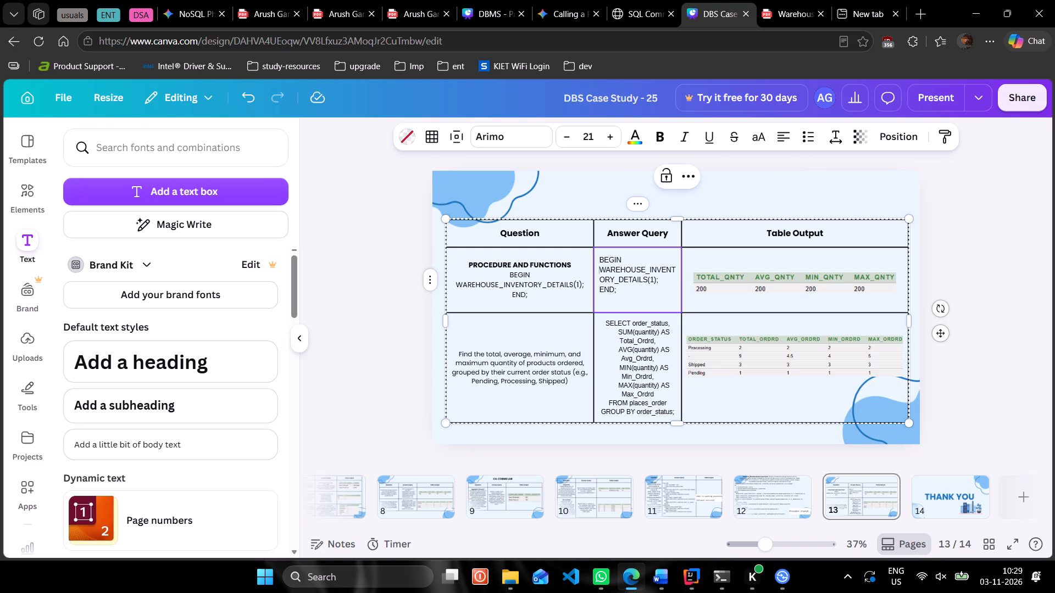
{"action": "key", "text": "space"}
{"action": "key", "text": "space"}
{"action": "key", "text": "space"}
{"action": "key", "text": "space"}
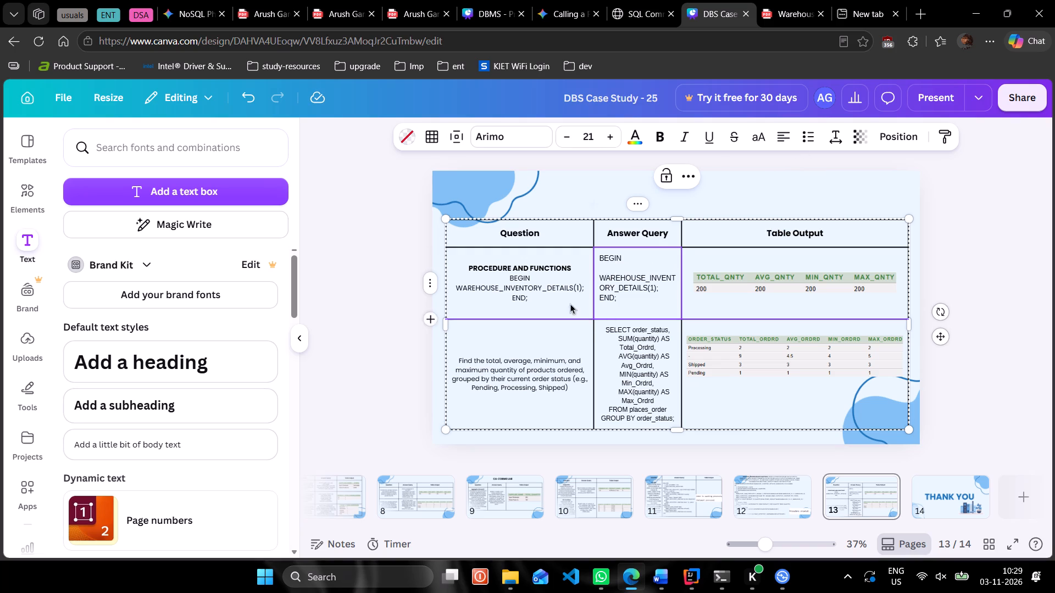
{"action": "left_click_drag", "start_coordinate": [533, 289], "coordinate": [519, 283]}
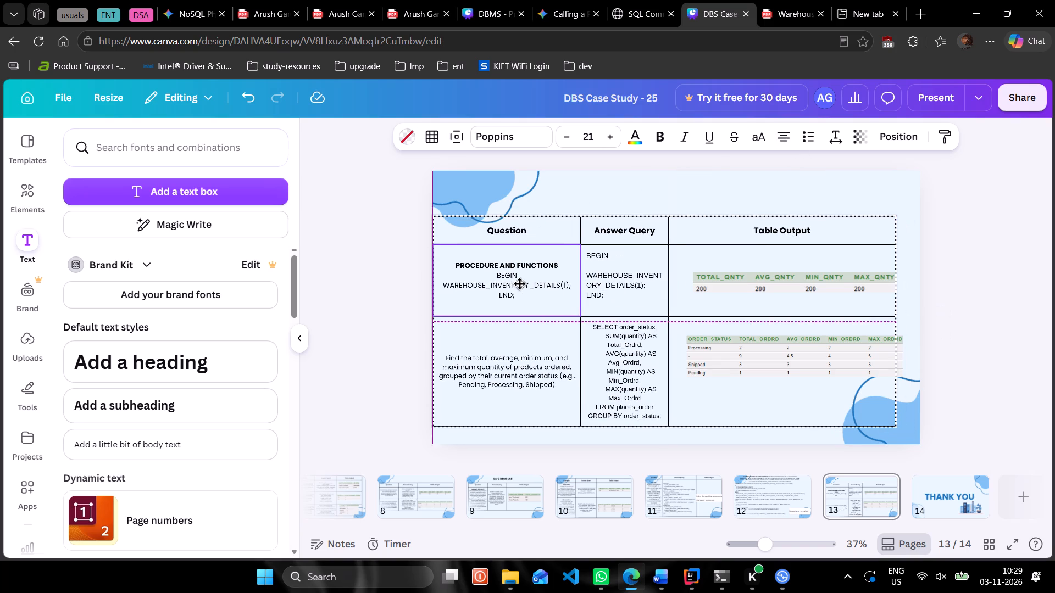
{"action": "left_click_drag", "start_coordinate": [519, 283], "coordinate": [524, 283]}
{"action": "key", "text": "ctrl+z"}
Delete the BEGIN to END; block from the first Question cell and start a new line below "PROCEDURE AND FUNCTIONS".
{"action": "double_click", "coordinate": [524, 283]}
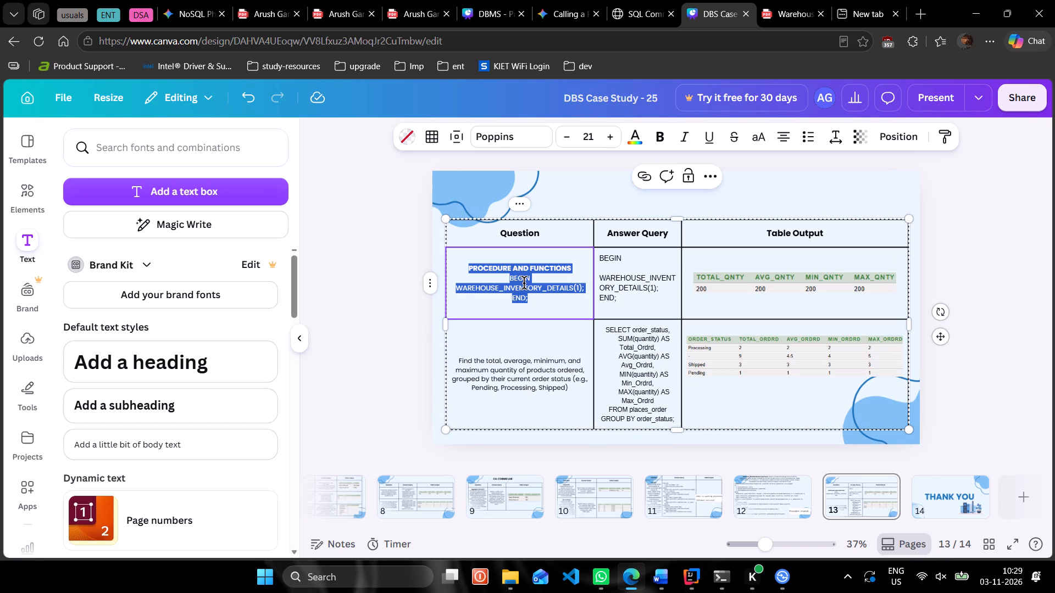
{"action": "left_click", "coordinate": [524, 283]}
{"action": "left_click_drag", "start_coordinate": [531, 295], "coordinate": [512, 281]}
{"action": "key", "text": "BackSpace"}
{"action": "key", "text": "BackSpace"}
{"action": "key", "text": "Return"}
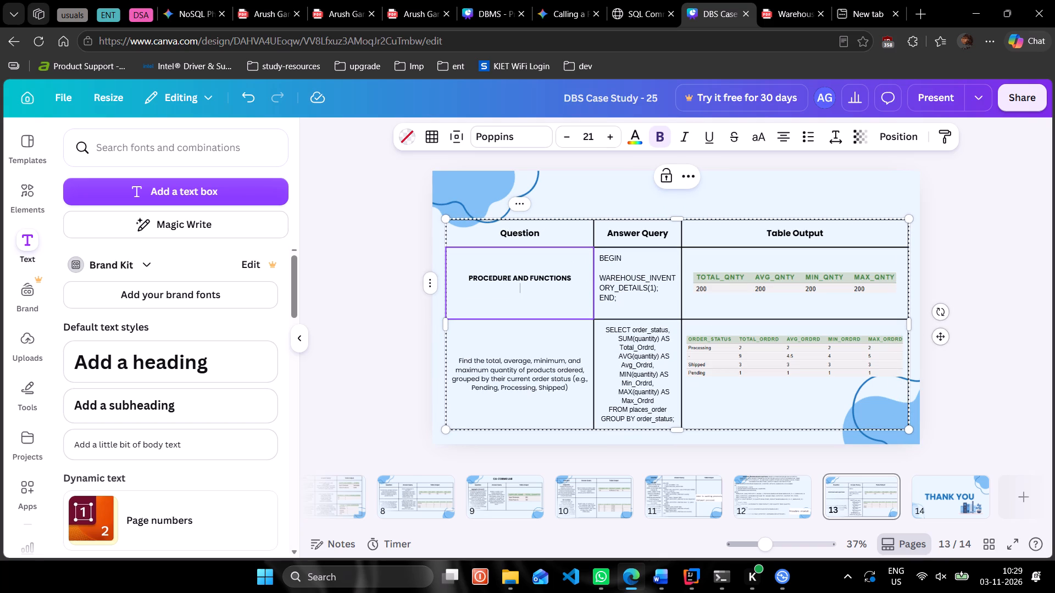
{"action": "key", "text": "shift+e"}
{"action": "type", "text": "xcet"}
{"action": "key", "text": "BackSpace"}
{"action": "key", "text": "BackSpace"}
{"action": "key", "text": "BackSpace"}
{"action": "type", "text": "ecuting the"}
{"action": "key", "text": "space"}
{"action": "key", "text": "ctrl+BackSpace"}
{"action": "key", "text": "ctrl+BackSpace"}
Add the non-bold description "Executing the procedure we made in last slide" below the heading in the first Question cell.
{"action": "left_click", "coordinate": [654, 141]}
{"action": "type", "text": "Executing the procedure we mad"}
{"action": "key", "text": "space"}
{"action": "key", "text": "BackSpace"}
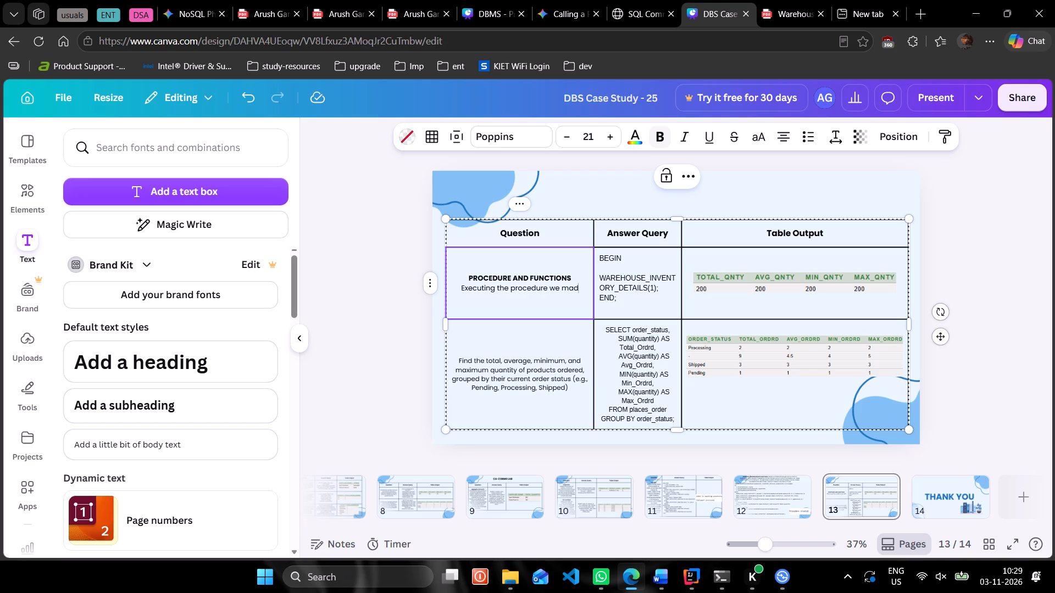
{"action": "type", "text": "e in last slide"}
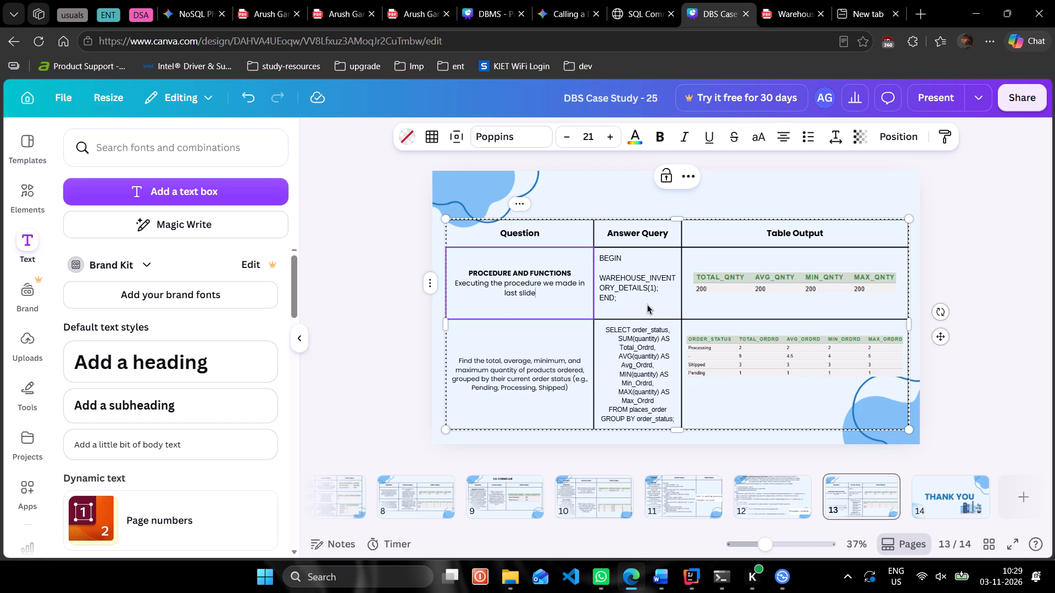
Widen the Answer Query column so the WAREHOUSE_INVENTORY_DETAILS(1); call fits on one line.
{"action": "left_click", "coordinate": [637, 270]}
{"action": "left_click_drag", "start_coordinate": [685, 303], "coordinate": [768, 286]}
Delete the TOTAL_QNTY result image from the table's first output row.
{"action": "left_click", "coordinate": [818, 277]}
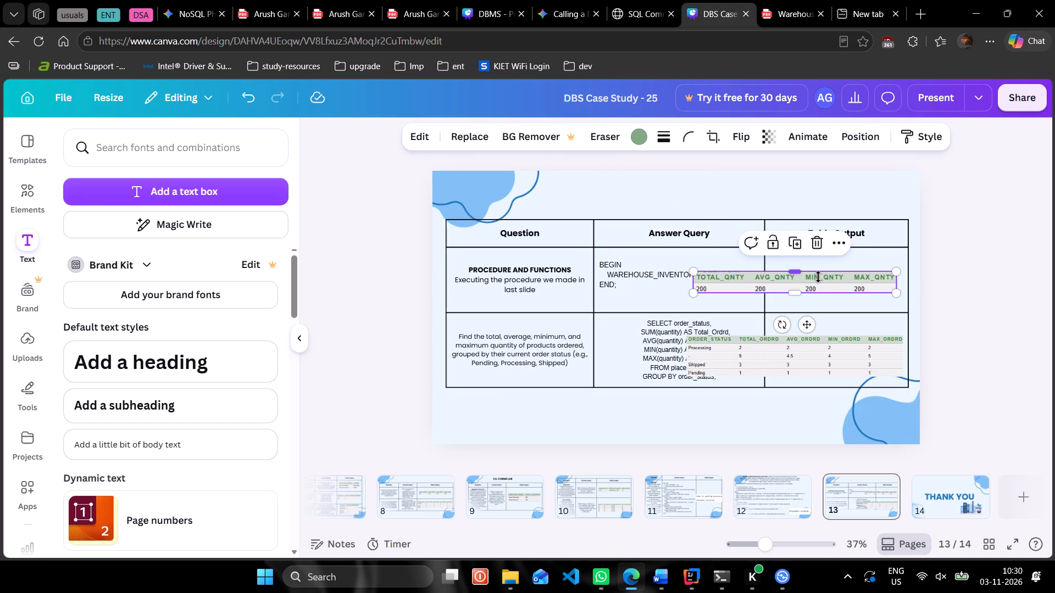
{"action": "key", "text": "Delete"}
On the Oracle SQL Commands page, capture a screenshot of the procedure output from "Warehouse Name" through "Statement processed.".
{"action": "left_click", "coordinate": [657, 0]}
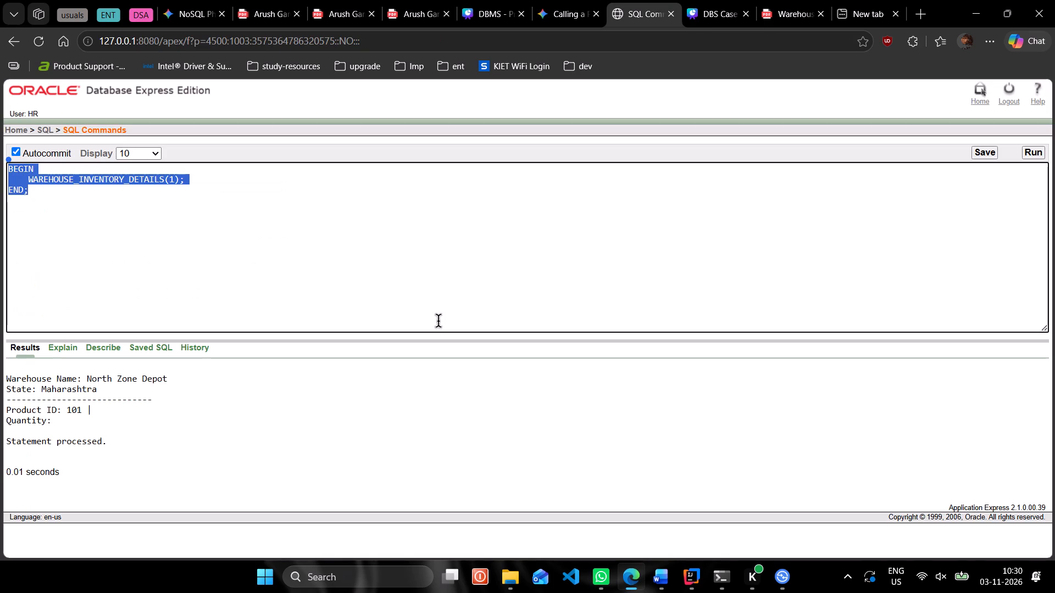
{"action": "left_click", "coordinate": [266, 445]}
{"action": "key", "text": "shift+super+s"}
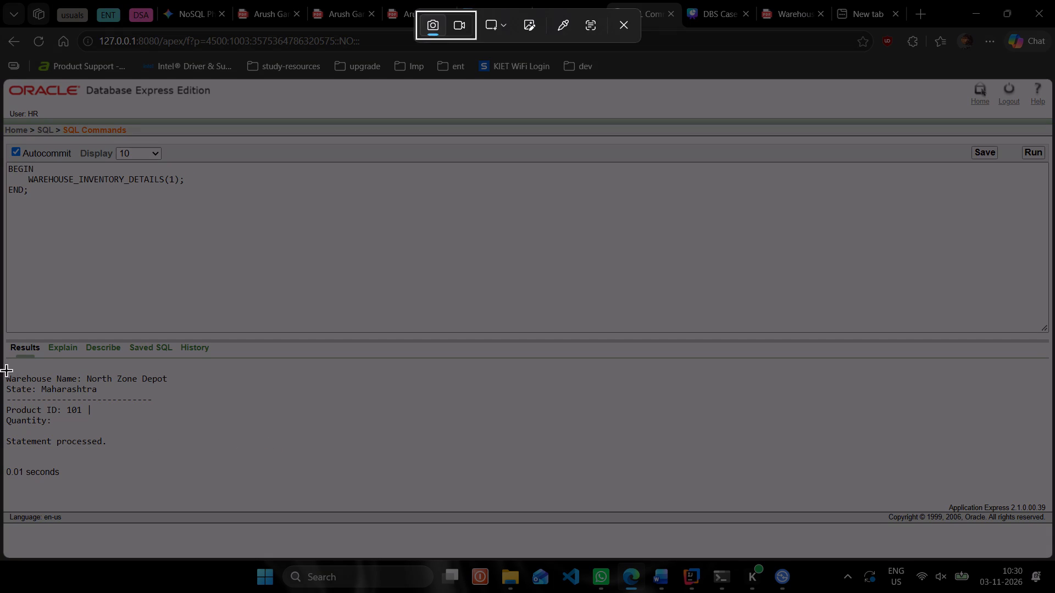
{"action": "left_click_drag", "start_coordinate": [4, 371], "coordinate": [197, 451]}
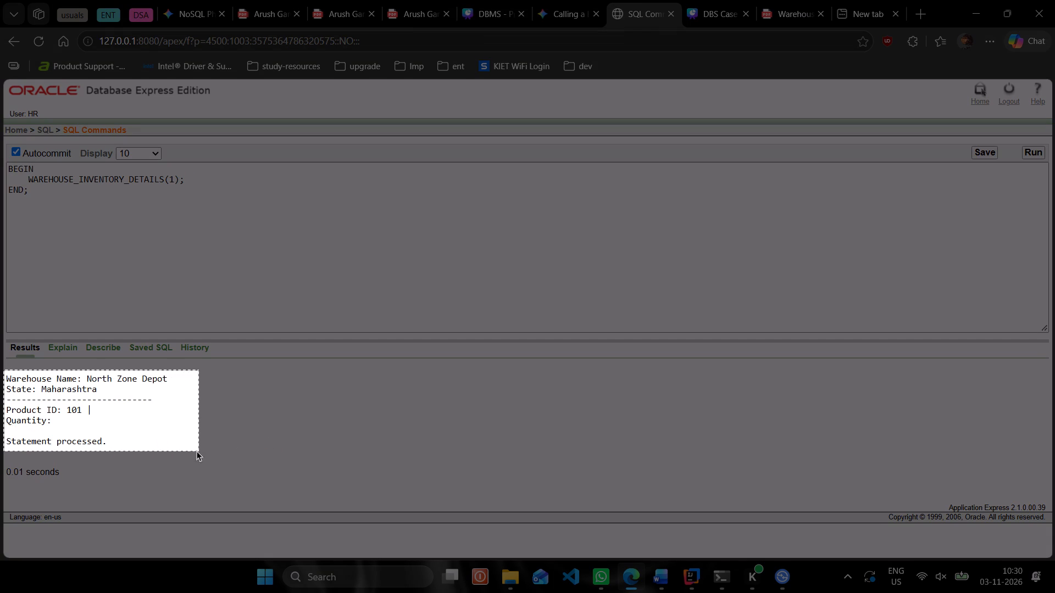
{"action": "left_click_drag", "start_coordinate": [197, 451], "coordinate": [170, 450]}
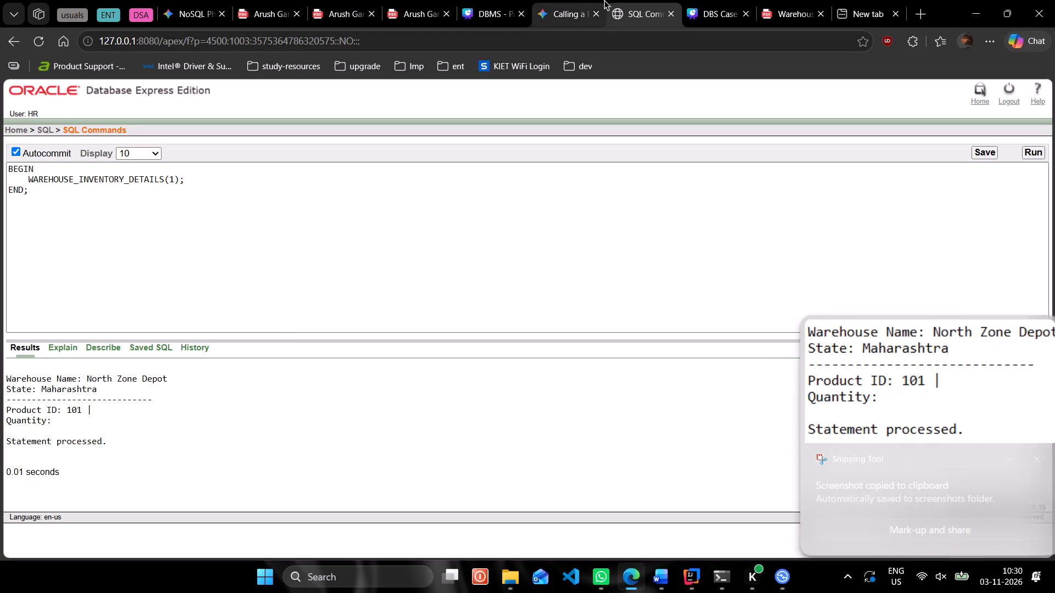
Back in the Canva deck, paste the output screenshot on slide 13, shrink it and move it over the first Table Output cell.
{"action": "left_click", "coordinate": [687, 0]}
{"action": "left_click", "coordinate": [774, 225]}
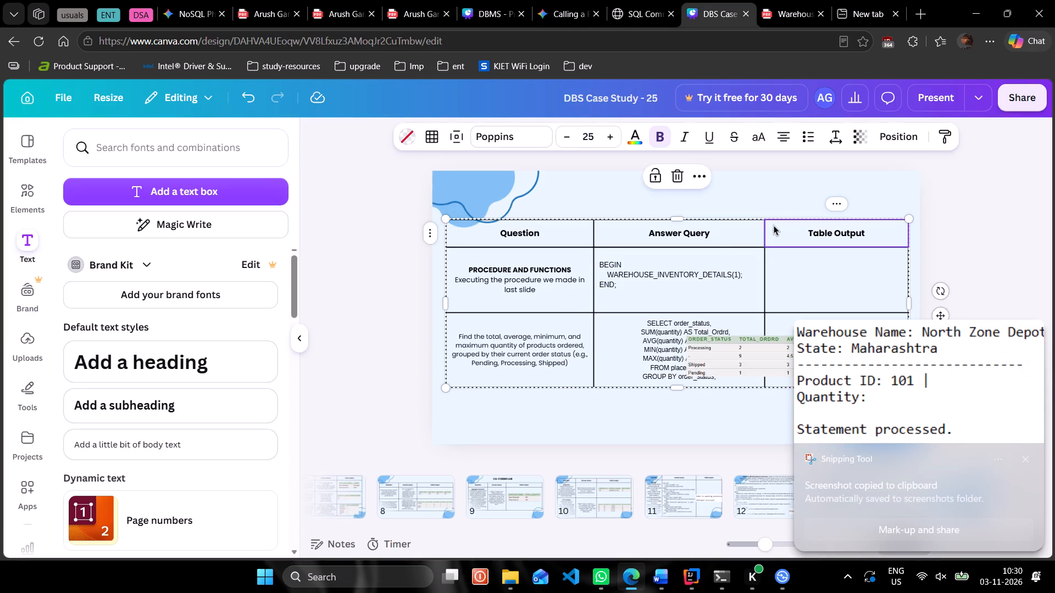
{"action": "key", "text": "ctrl+v"}
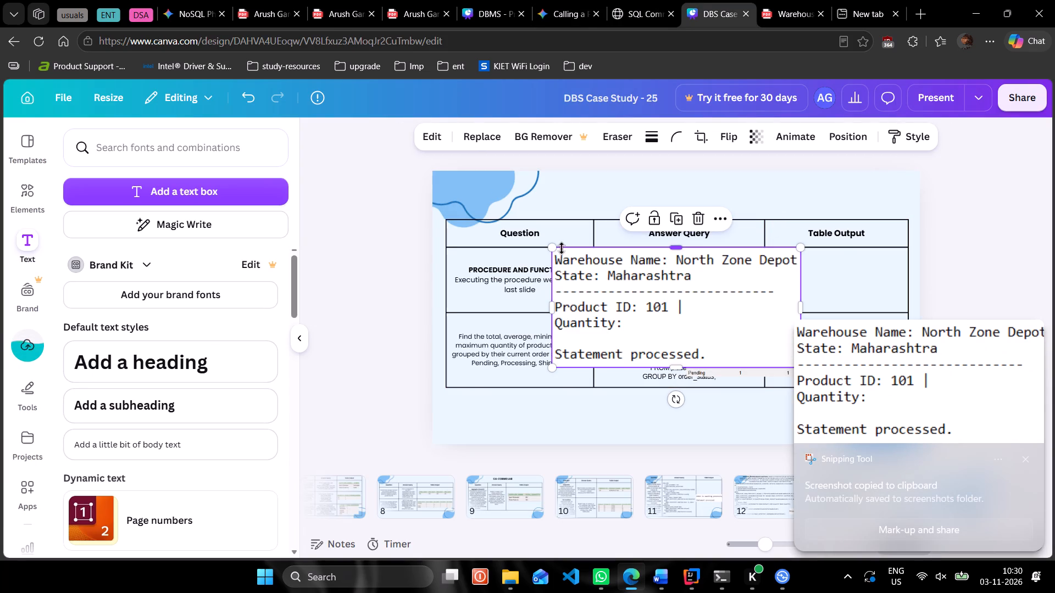
{"action": "left_click_drag", "start_coordinate": [556, 248], "coordinate": [655, 276]}
{"action": "left_click_drag", "start_coordinate": [687, 309], "coordinate": [707, 298]}
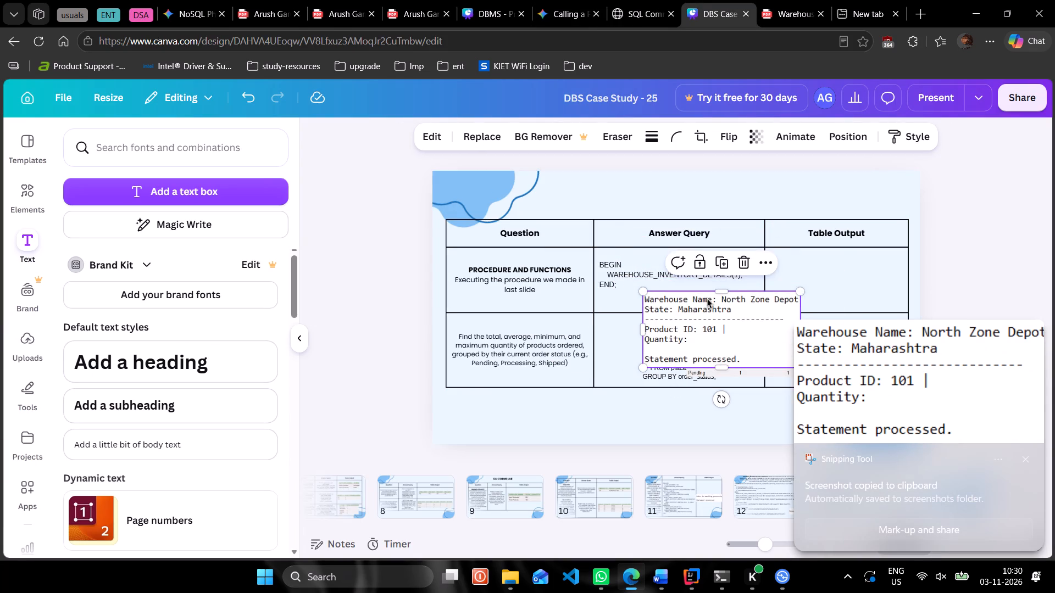
{"action": "left_click_drag", "start_coordinate": [707, 298], "coordinate": [808, 262]}
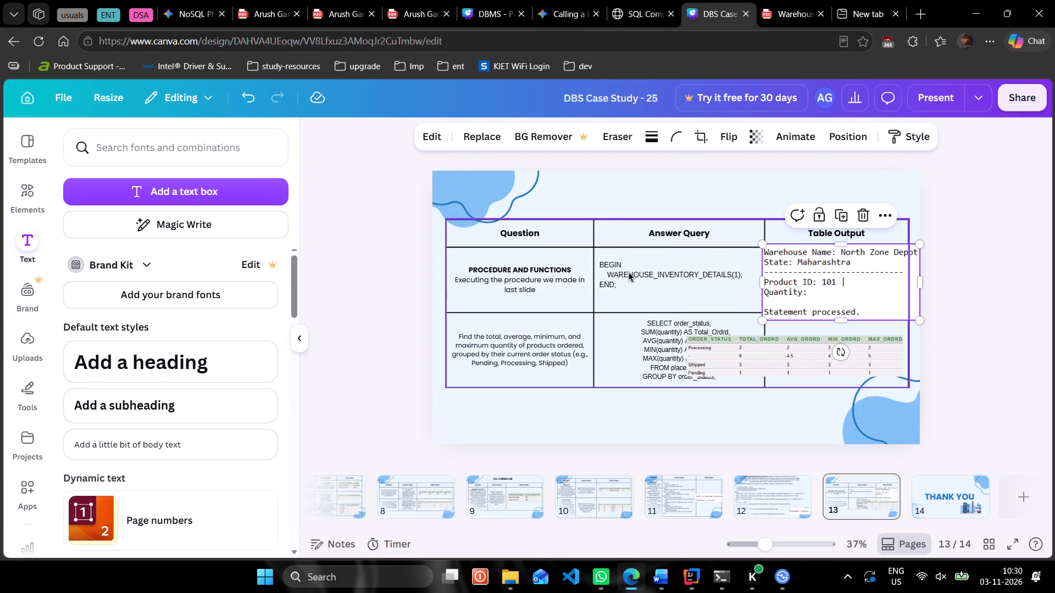
Narrow the Question column slightly, giving the extra width to the Answer Query column.
{"action": "left_click", "coordinate": [591, 287]}
{"action": "left_click_drag", "start_coordinate": [592, 287], "coordinate": [571, 288]}
Shrink the warehouse output screenshot further and position it inside the first Table Output cell.
{"action": "left_click", "coordinate": [821, 283]}
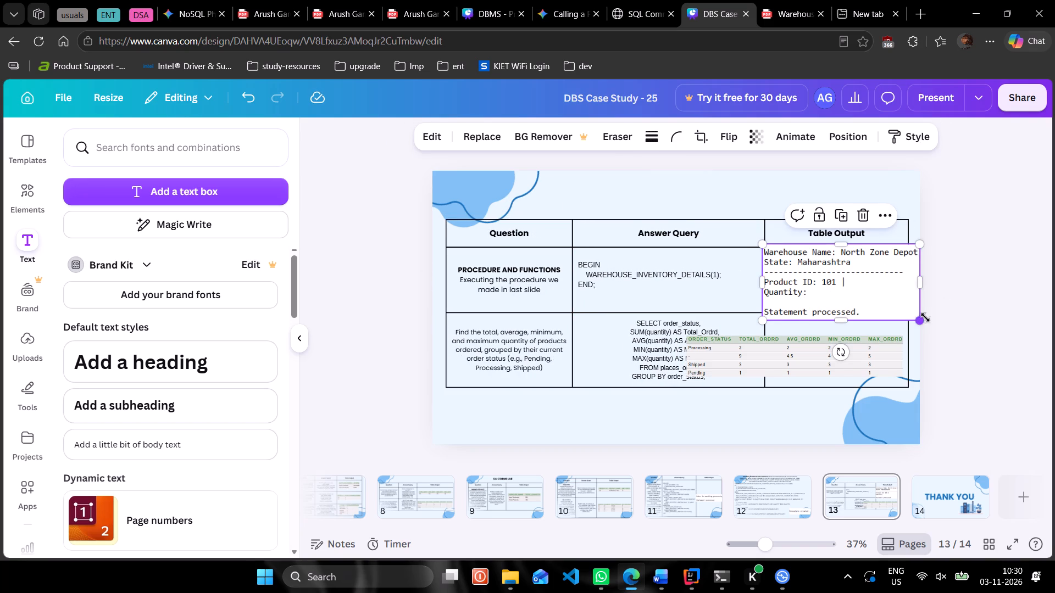
{"action": "left_click", "coordinate": [925, 317]}
{"action": "left_click_drag", "start_coordinate": [922, 321], "coordinate": [860, 305]}
{"action": "left_click_drag", "start_coordinate": [865, 293], "coordinate": [881, 296]}
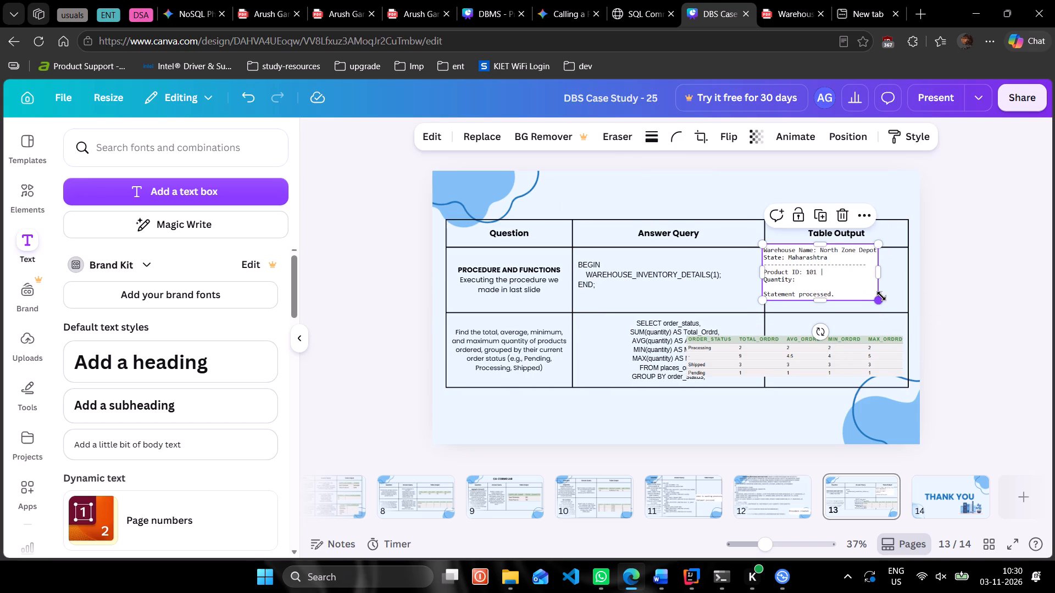
{"action": "left_click_drag", "start_coordinate": [837, 273], "coordinate": [857, 278]}
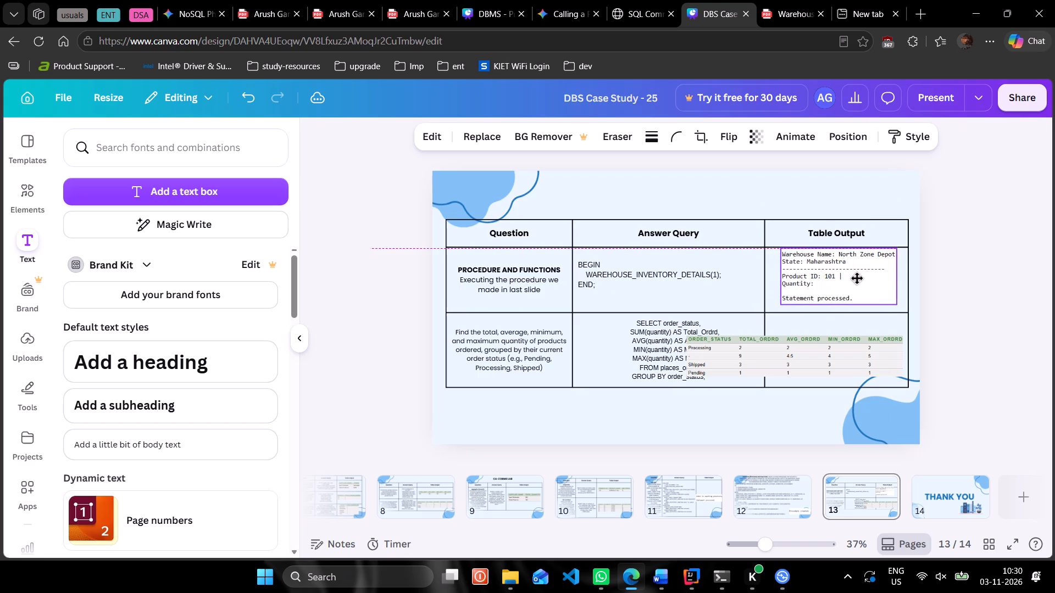
Nudge the warehouse output screenshot slightly lower so it sits within the first Table Output cell.
{"action": "left_click_drag", "start_coordinate": [857, 278], "coordinate": [857, 280]}
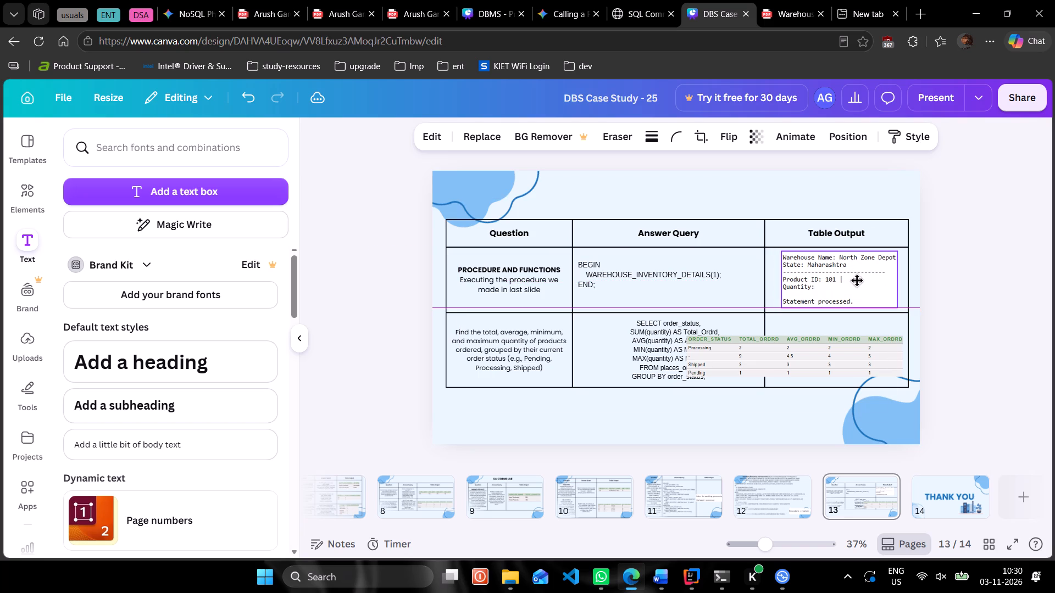
{"action": "left_click_drag", "start_coordinate": [857, 280], "coordinate": [856, 279]}
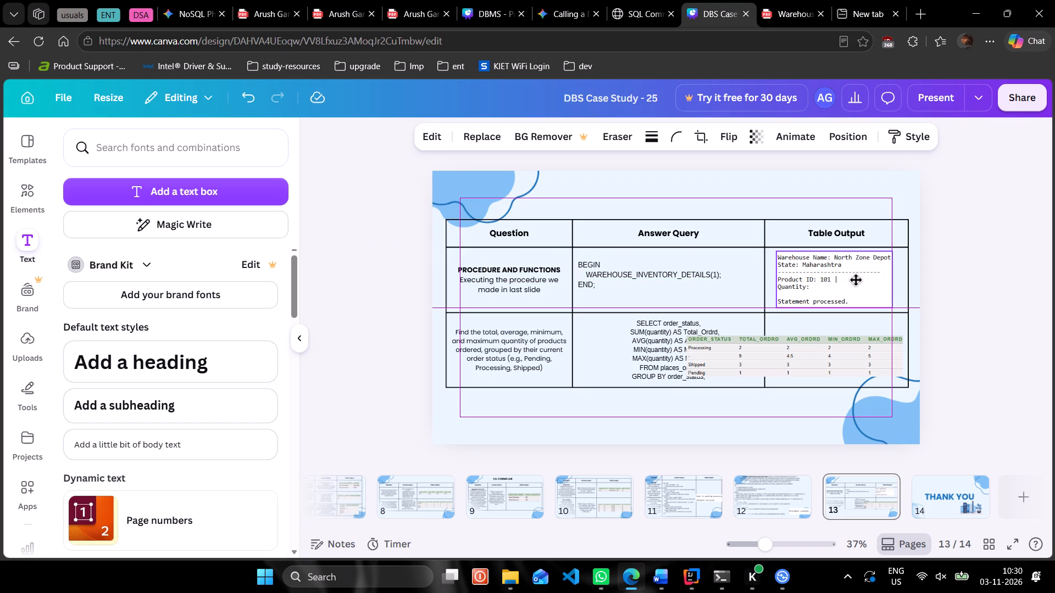
{"action": "left_click_drag", "start_coordinate": [856, 279], "coordinate": [857, 279]}
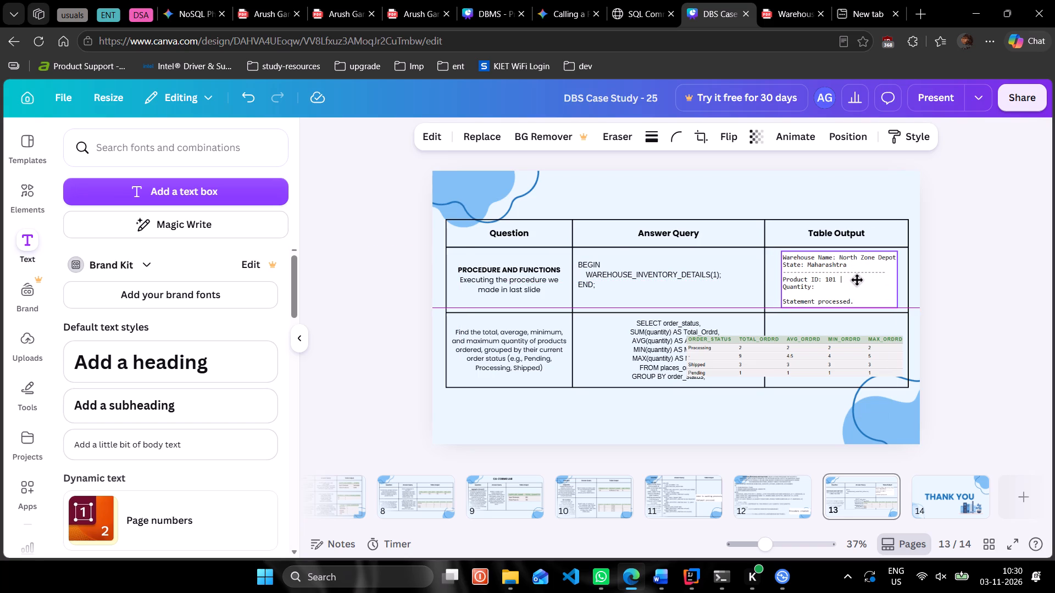
{"action": "left_click_drag", "start_coordinate": [857, 279], "coordinate": [856, 279]}
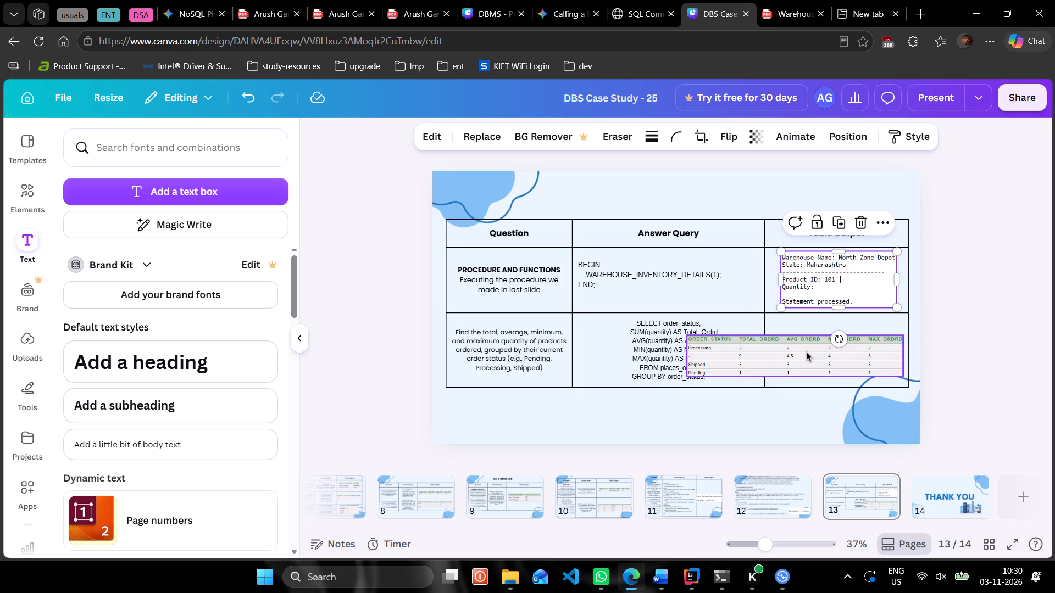
Delete the old order-status output image from the second row of slide 13's table.
{"action": "left_click", "coordinate": [807, 351]}
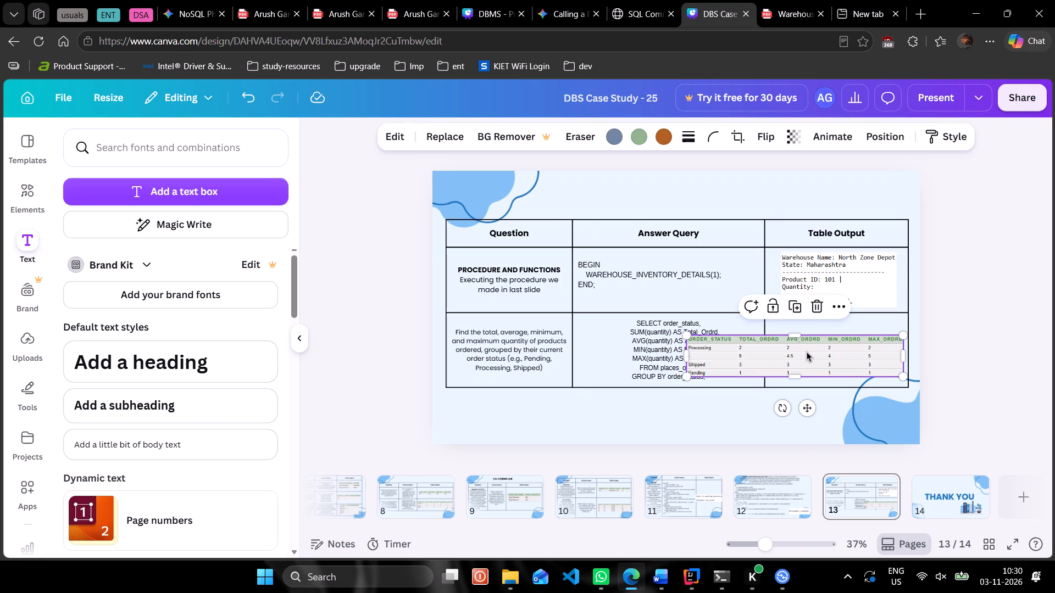
{"action": "key", "text": "Delete"}
In the Warehouse SQL Case Study Questions PDF, copy the Topic 6: Index and Views question text, without its heading.
{"action": "left_click", "coordinate": [786, 0]}
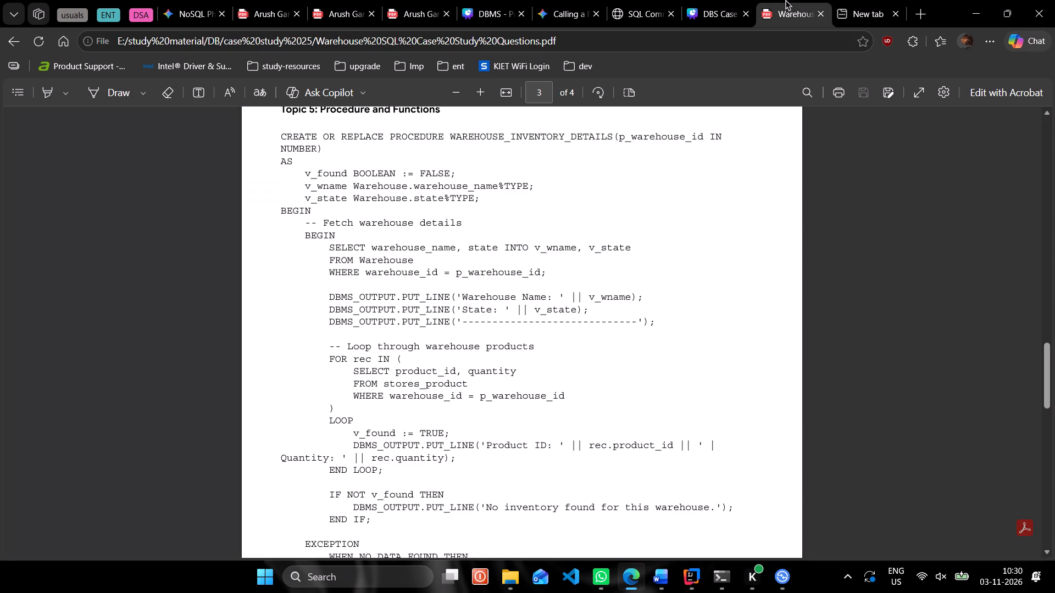
{"action": "scroll", "coordinate": [655, 250], "scroll_direction": "down", "scroll_amount": 3}
{"action": "scroll", "coordinate": [655, 250], "scroll_direction": "up", "scroll_amount": 6}
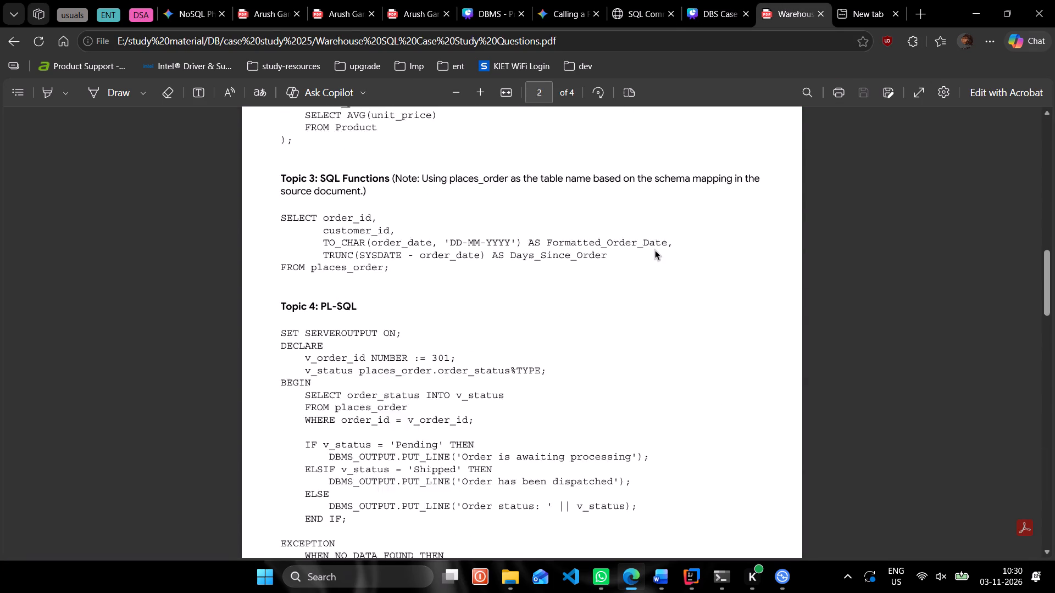
{"action": "scroll", "coordinate": [655, 250], "scroll_direction": "up", "scroll_amount": 3}
{"action": "scroll", "coordinate": [655, 250], "scroll_direction": "down", "scroll_amount": 2}
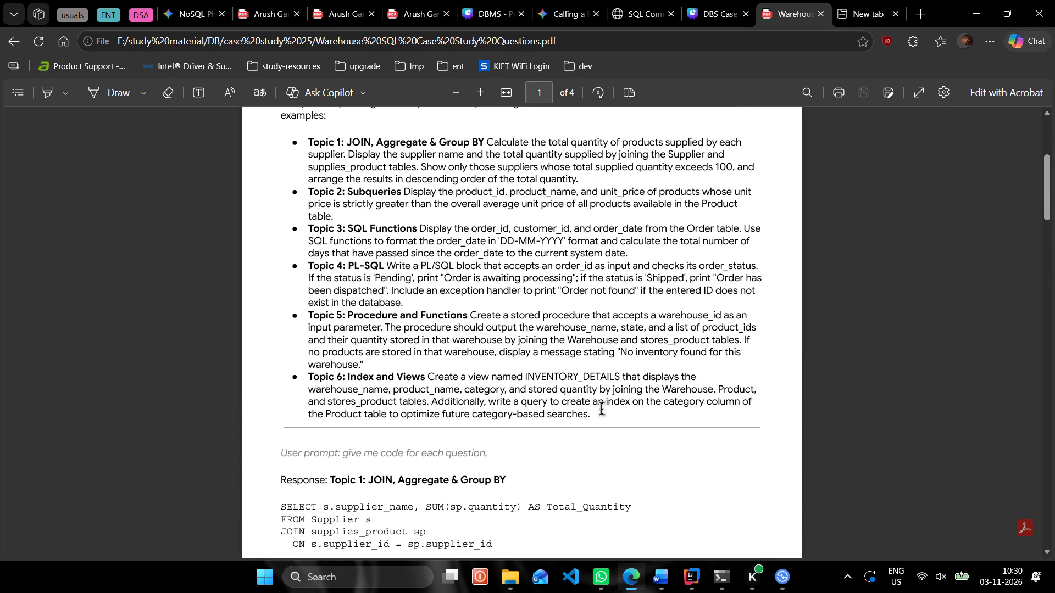
{"action": "left_click_drag", "start_coordinate": [591, 412], "coordinate": [425, 365]}
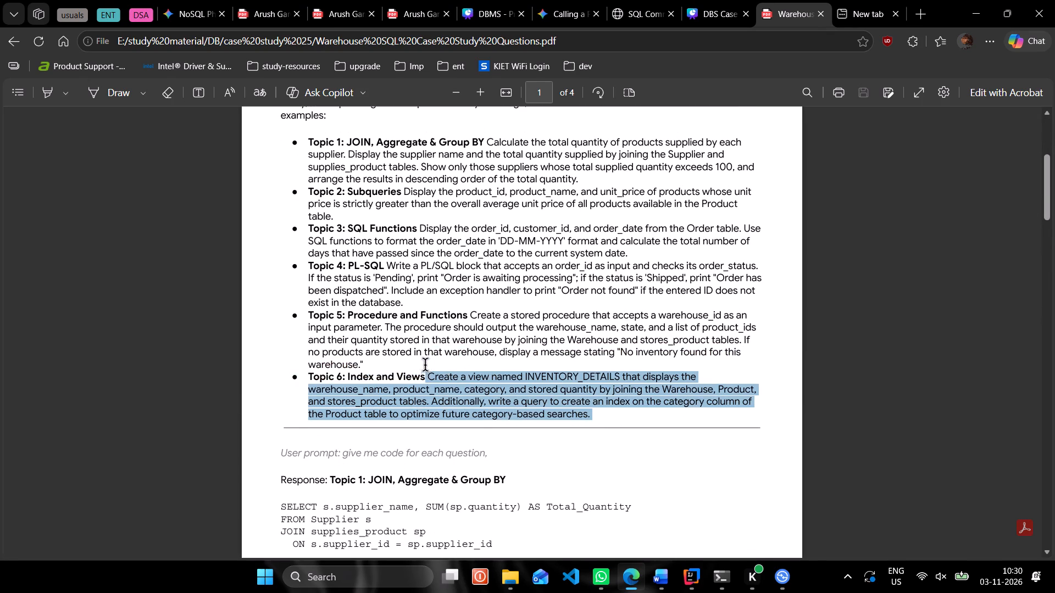
{"action": "left_click_drag", "start_coordinate": [425, 365], "coordinate": [425, 373]}
{"action": "key", "text": "ctrl+c"}
Back in the Canva deck, replace the second Question cell's text on slide 13 with the copied INVENTORY_DETAILS view question.
{"action": "left_click", "coordinate": [705, 0]}
{"action": "double_click", "coordinate": [523, 363]}
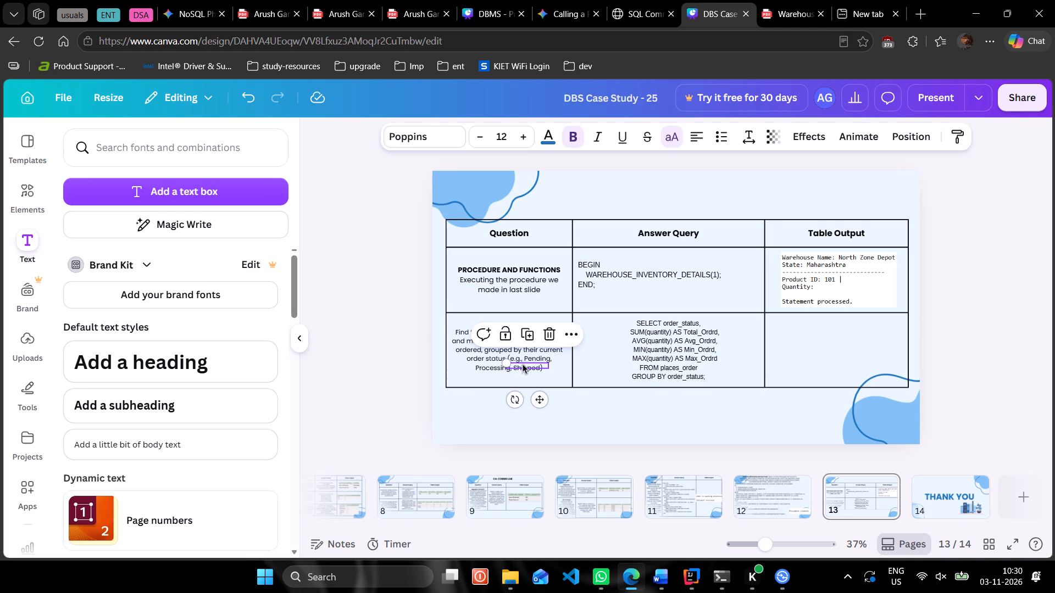
{"action": "key", "text": "ctrl+a"}
{"action": "left_click", "coordinate": [486, 355]}
{"action": "key", "text": "ctrl+a"}
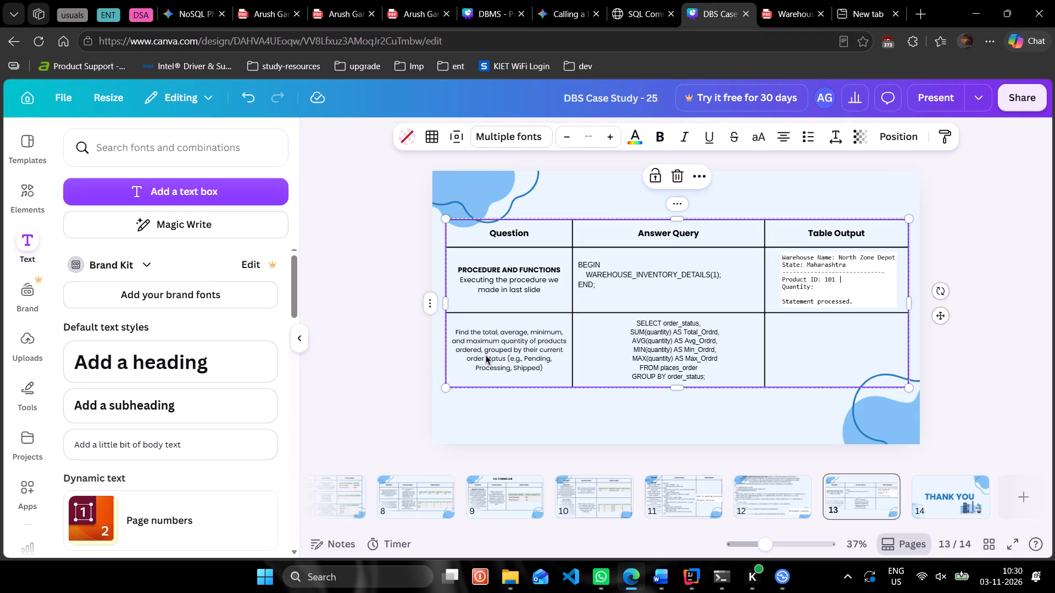
{"action": "double_click", "coordinate": [486, 355]}
{"action": "key", "text": "ctrl+a"}
{"action": "key", "text": "ctrl+v"}
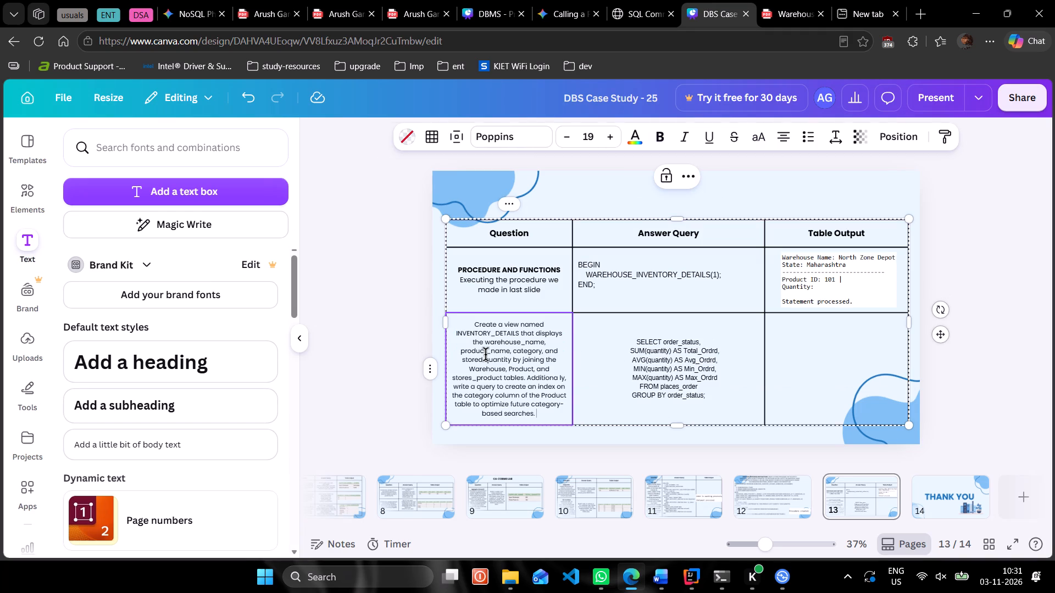
Add the heading line "INDEX AND VIEWS" above the question text in the second Question cell.
{"action": "left_click", "coordinate": [473, 329]}
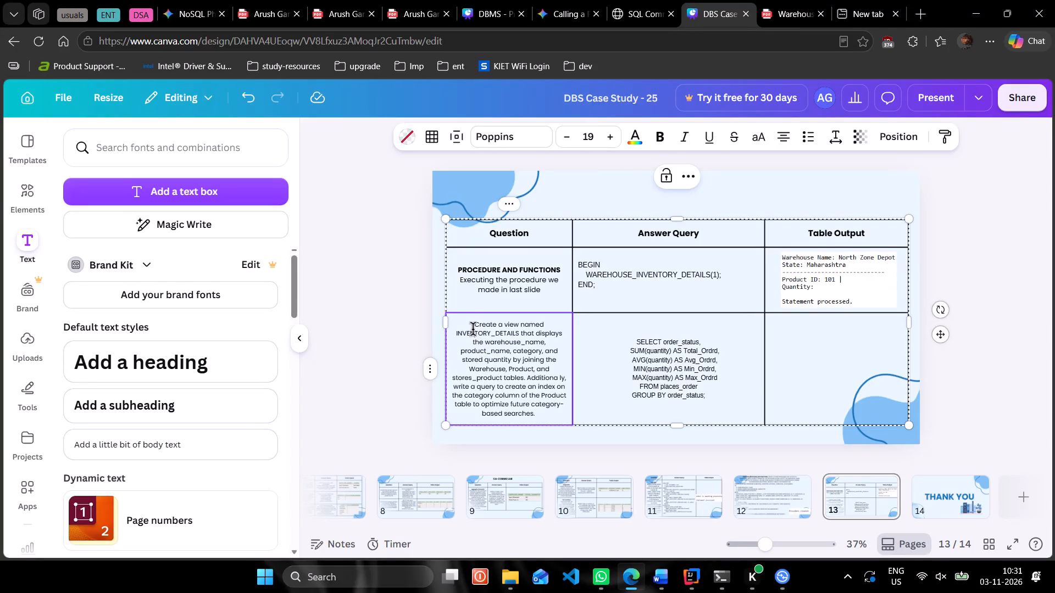
{"action": "key", "text": "shift+Return"}
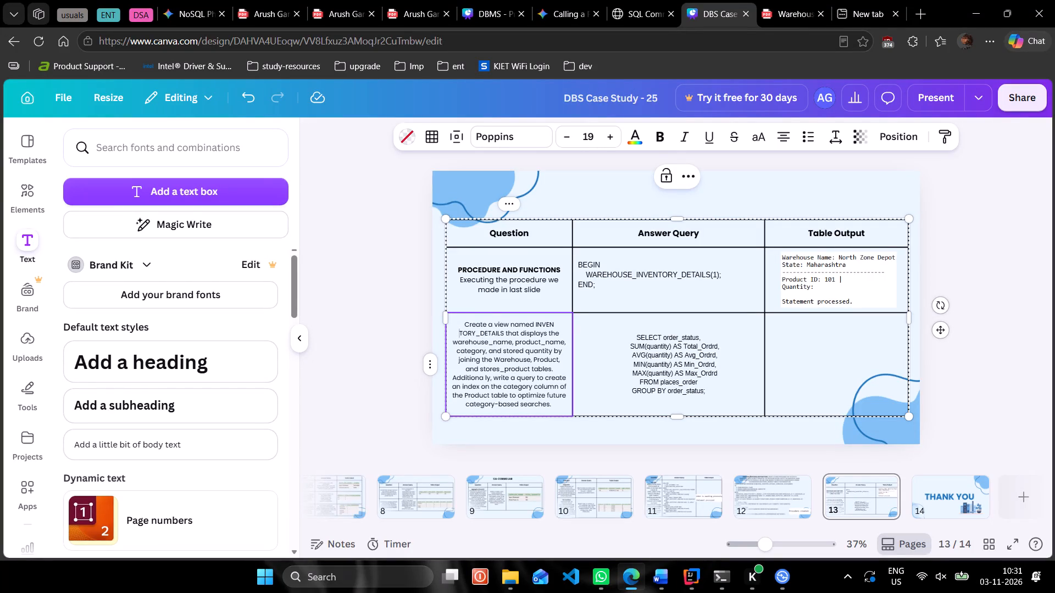
{"action": "key", "text": "Up"}
{"action": "key", "text": "Up"}
{"action": "key", "text": "Down"}
{"action": "key", "text": "shift+Return"}
{"action": "key", "text": "Up"}
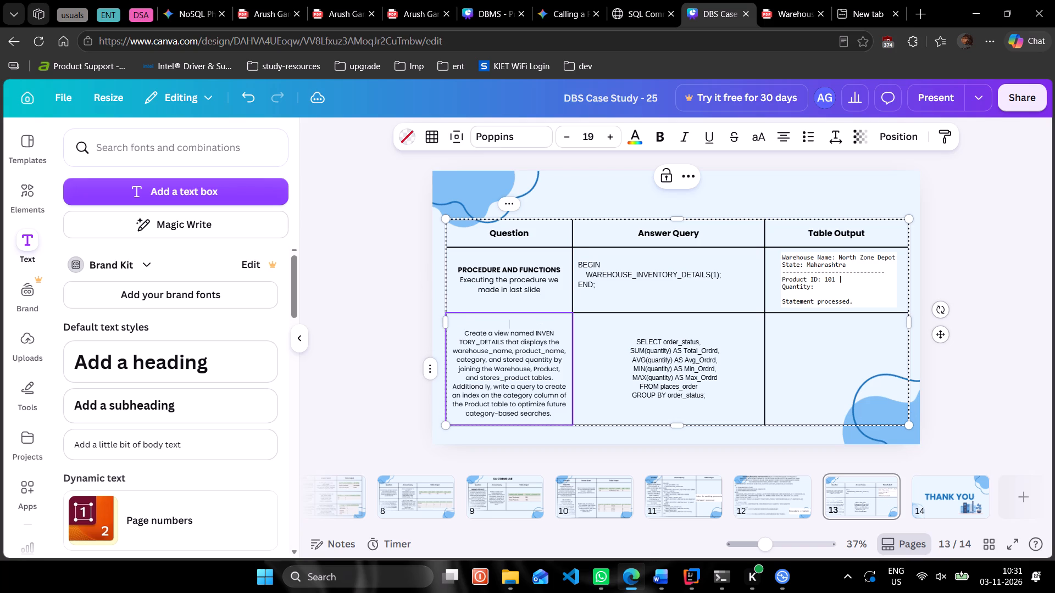
{"action": "type", "text": "INDEX"}
{"action": "key", "text": "space"}
{"action": "type", "text": "AND"}
{"action": "key", "text": "space"}
{"action": "type", "text": "VIEWS"}
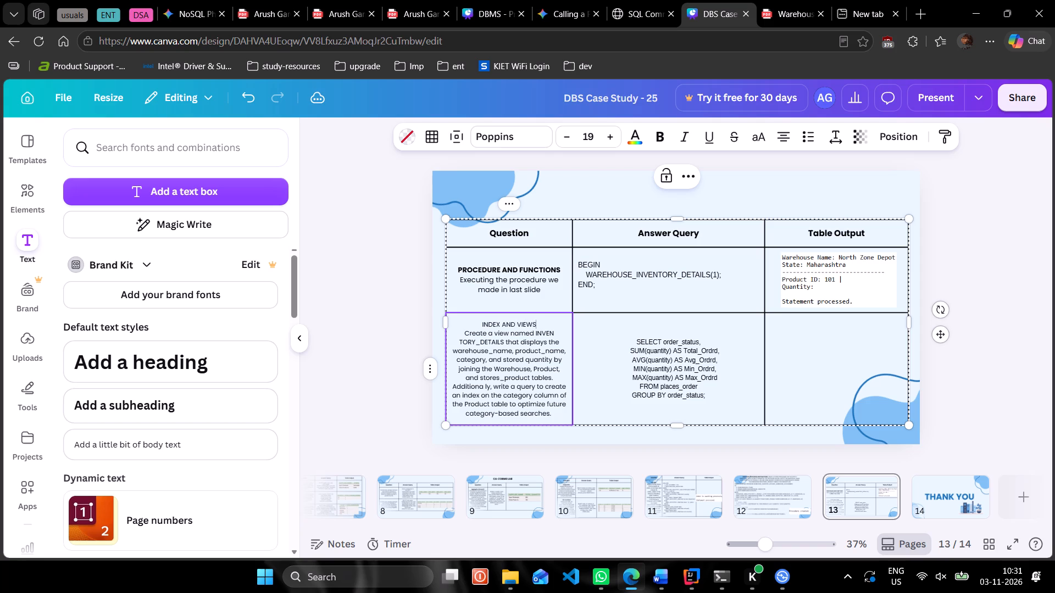
Make the "INDEX AND VIEWS" heading bold.
{"action": "key", "text": "ctrl+shift+Left"}
{"action": "key", "text": "ctrl+shift+Left"}
{"action": "key", "text": "ctrl+shift+Left"}
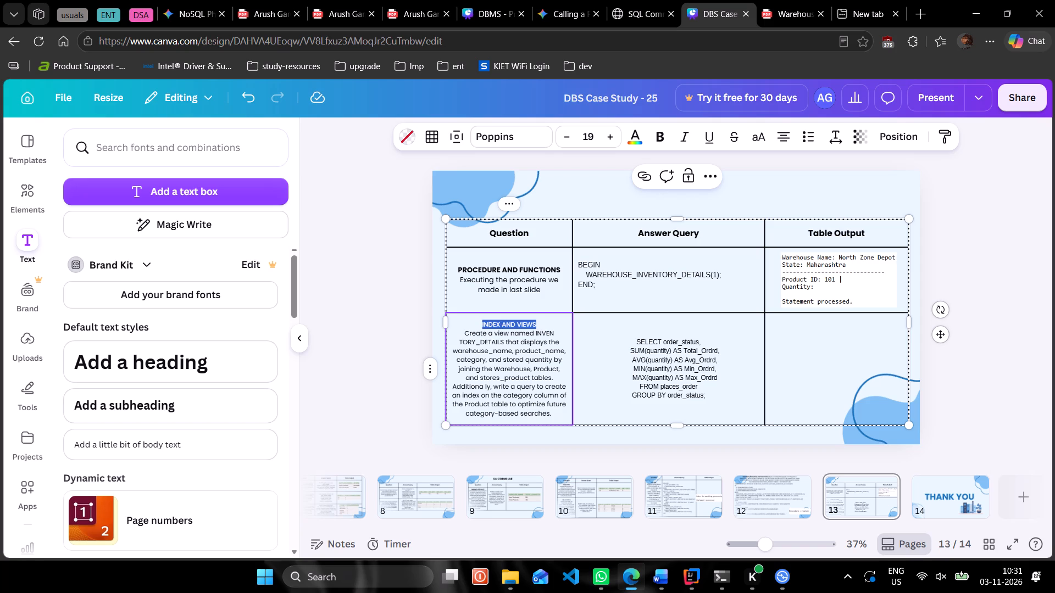
{"action": "left_click", "coordinate": [659, 135]}
Set the font size of all text in the second Question cell to 21.
{"action": "left_click", "coordinate": [519, 338]}
{"action": "key", "text": "ctrl+a"}
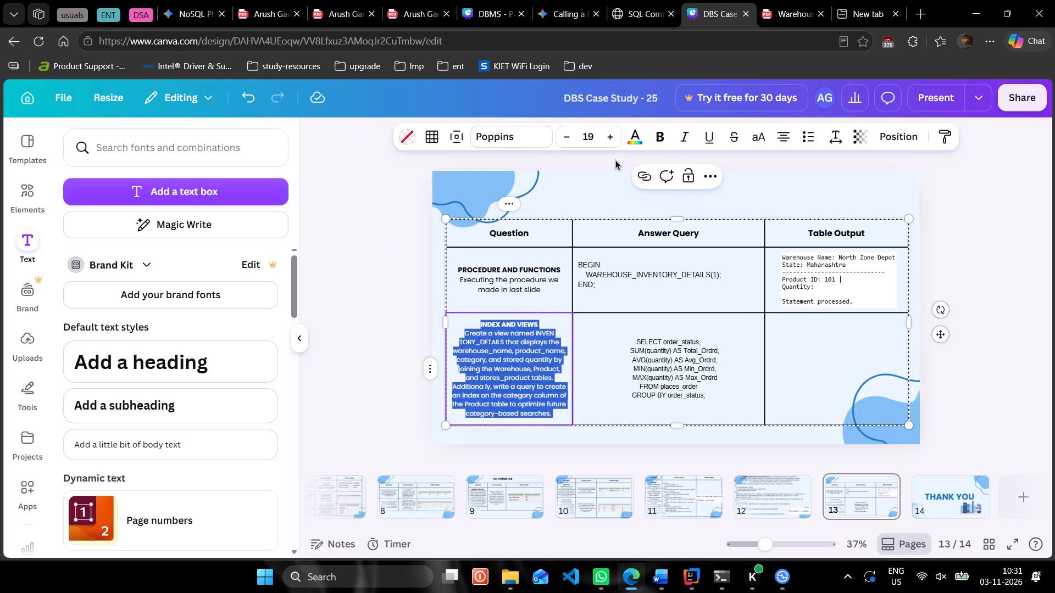
{"action": "left_click", "coordinate": [600, 140]}
{"action": "left_click", "coordinate": [600, 140]}
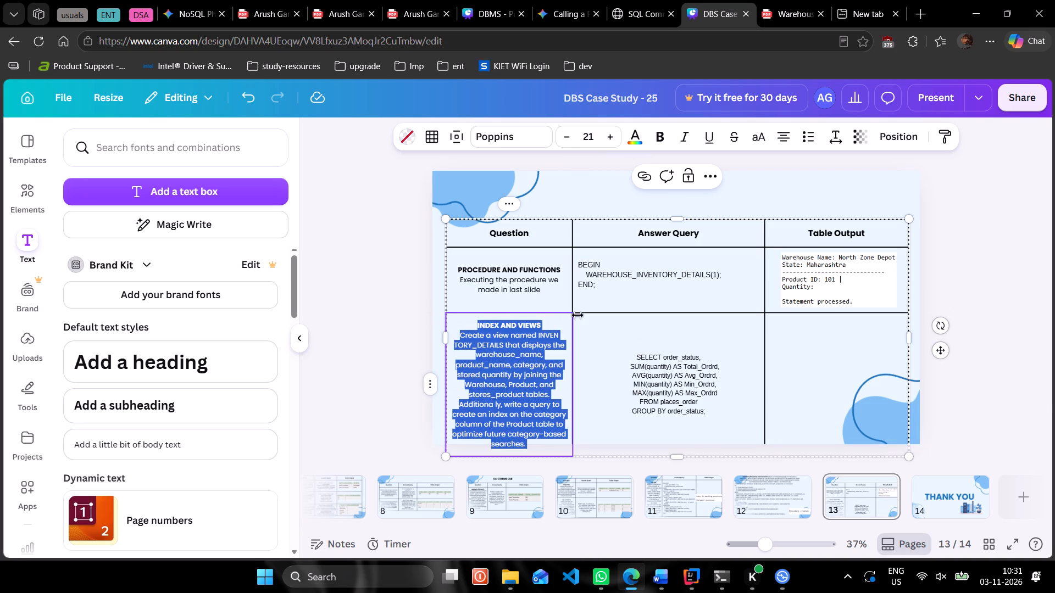
Widen the Question column slightly, taking the extra width from the Answer Query column.
{"action": "left_click_drag", "start_coordinate": [570, 343], "coordinate": [593, 340]}
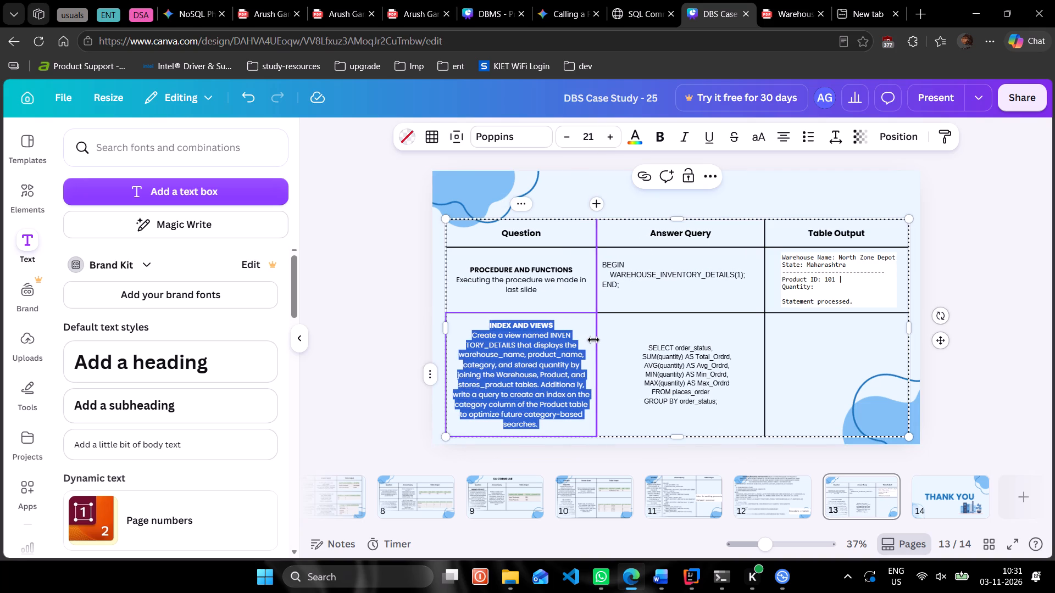
{"action": "left_click", "coordinate": [593, 340]}
{"action": "left_click", "coordinate": [973, 353]}
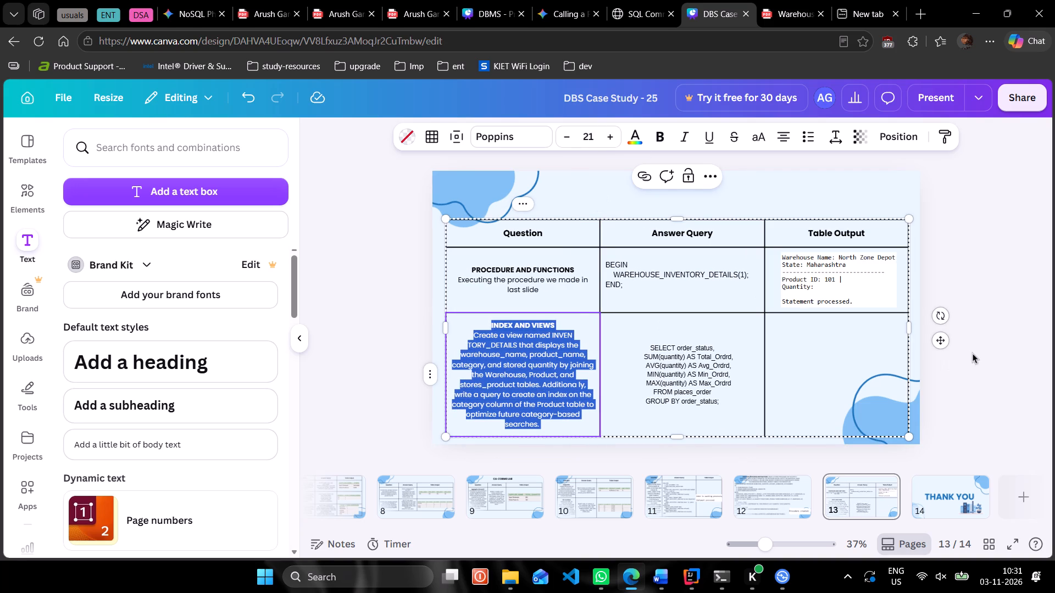
In the case study PDF, copy the Topic 6 SQL from "CREATE OR REPLACE VIEW INVENTORY_DETAILS AS" through "ON Product(category);".
{"action": "left_click", "coordinate": [764, 1]}
{"action": "scroll", "coordinate": [657, 313], "scroll_direction": "down", "scroll_amount": 11}
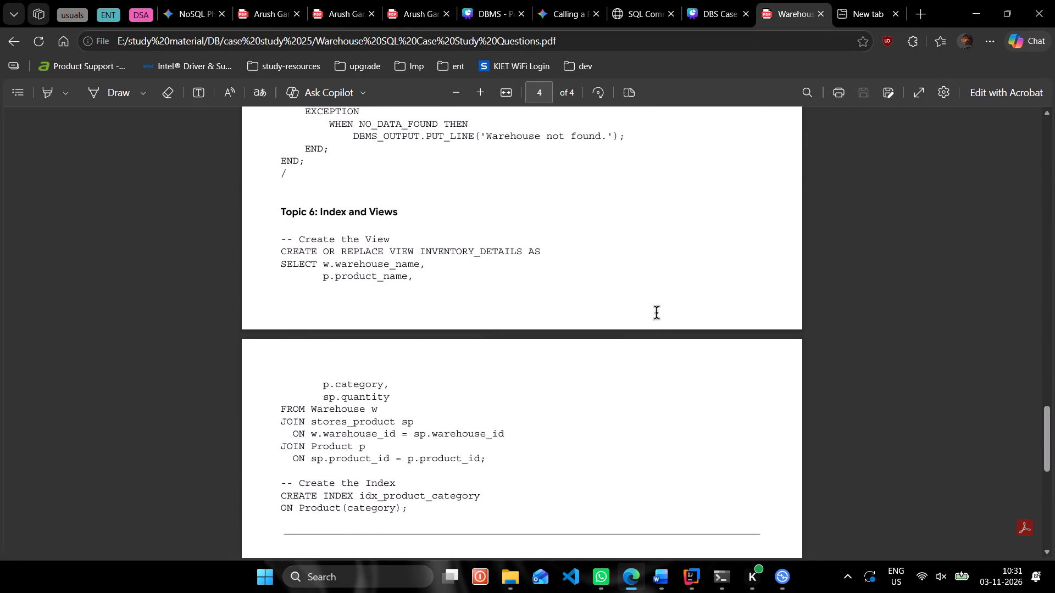
{"action": "scroll", "coordinate": [657, 313], "scroll_direction": "down", "scroll_amount": 2}
{"action": "scroll", "coordinate": [657, 313], "scroll_direction": "up", "scroll_amount": 4}
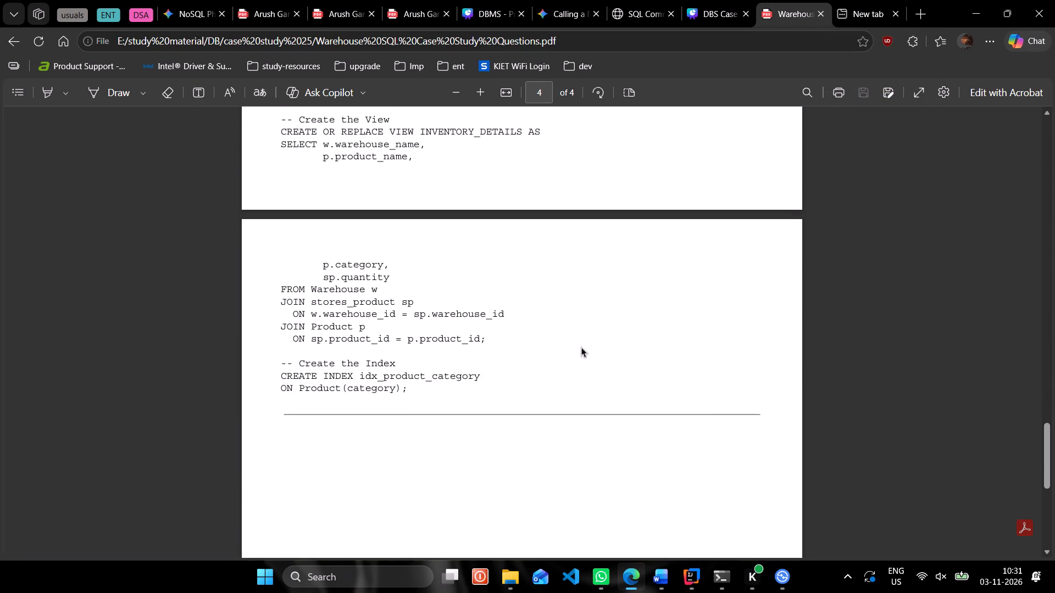
{"action": "scroll", "coordinate": [421, 388], "scroll_direction": "up", "scroll_amount": 2}
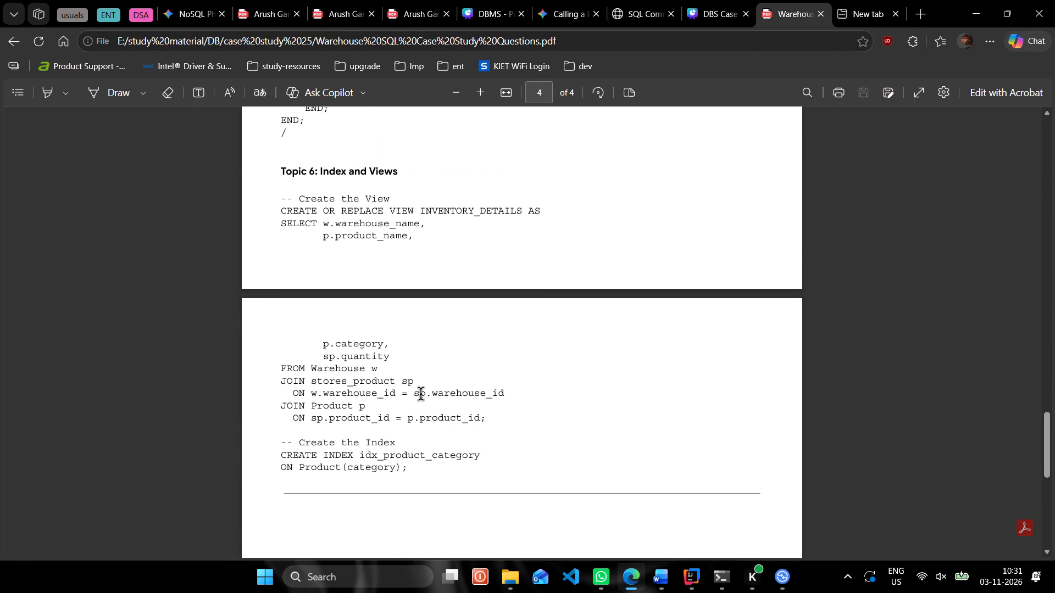
{"action": "left_click_drag", "start_coordinate": [411, 466], "coordinate": [286, 211]}
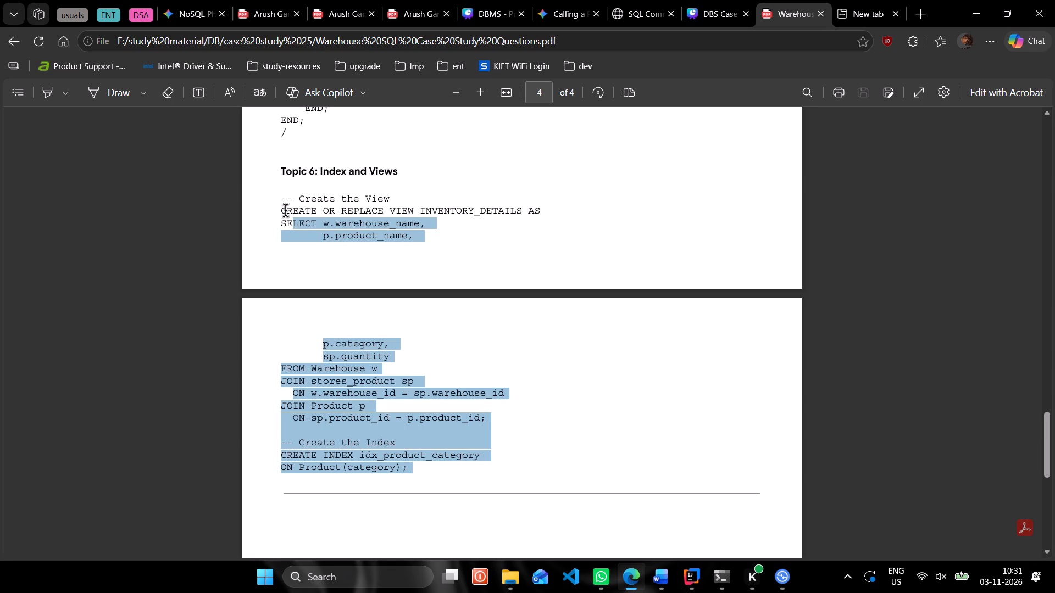
{"action": "left_click_drag", "start_coordinate": [286, 211], "coordinate": [276, 212]}
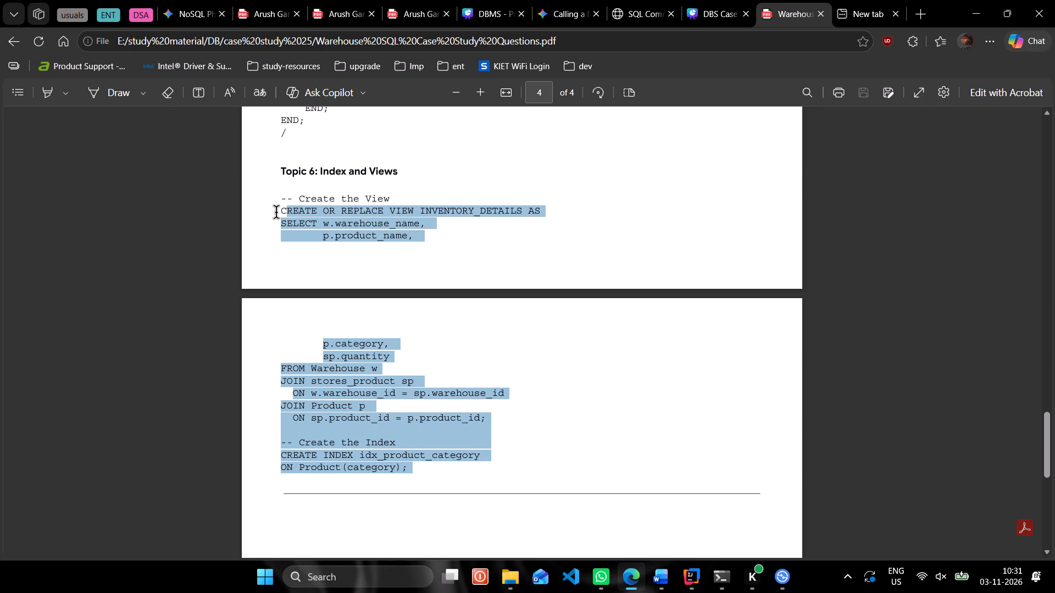
{"action": "left_click_drag", "start_coordinate": [276, 212], "coordinate": [271, 212]}
{"action": "key", "text": "ctrl+c"}
{"action": "key", "text": "ctrl+c"}
{"action": "key", "text": "ctrl+c"}
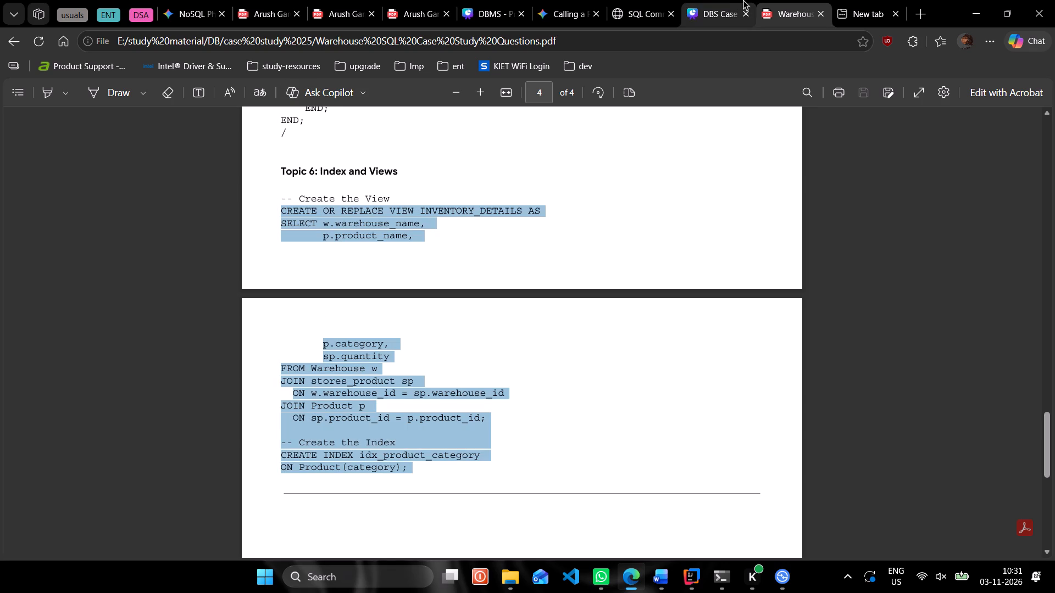
In the Canva deck, replace the old order-status query in the second Answer Query cell with the copied view and index SQL.
{"action": "left_click", "coordinate": [743, 0]}
{"action": "double_click", "coordinate": [682, 344]}
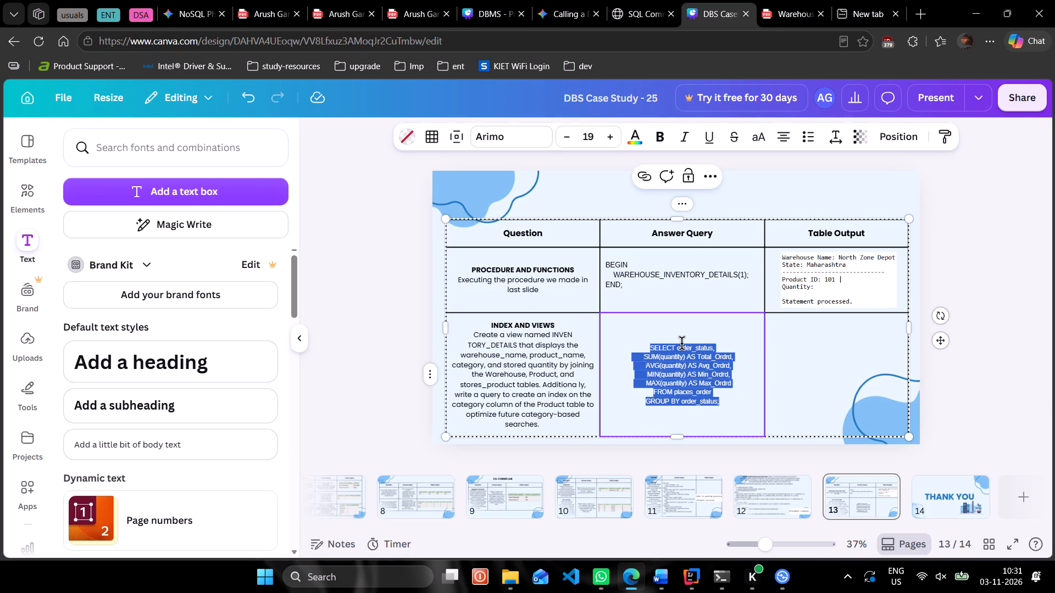
{"action": "key", "text": "ctrl+v"}
In Oracle SQL Commands, replace the WAREHOUSE_INVENTORY_DETAILS procedure call with the copied view and index SQL and run it.
{"action": "left_click", "coordinate": [655, 0]}
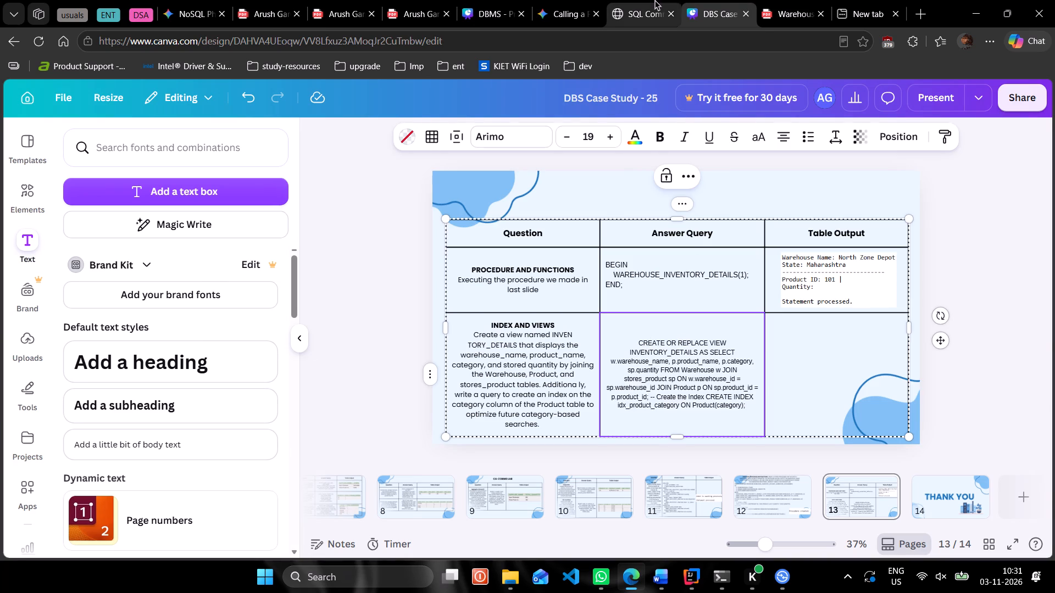
{"action": "left_click", "coordinate": [524, 241]}
{"action": "key", "text": "a"}
{"action": "key", "text": "ctrl+a"}
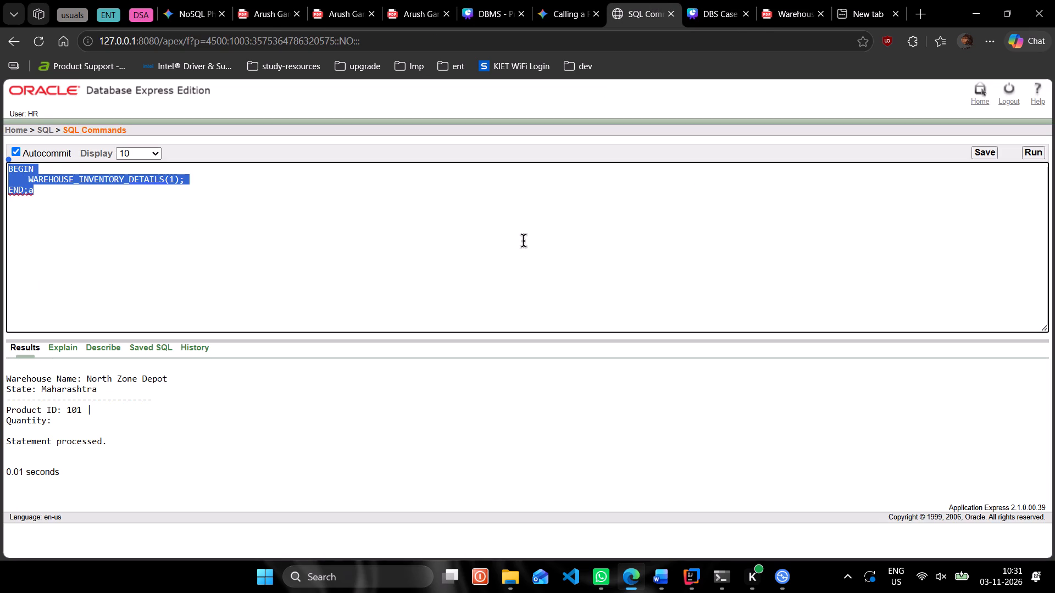
{"action": "key", "text": "ctrl+v"}
{"action": "left_click", "coordinate": [1041, 156]}
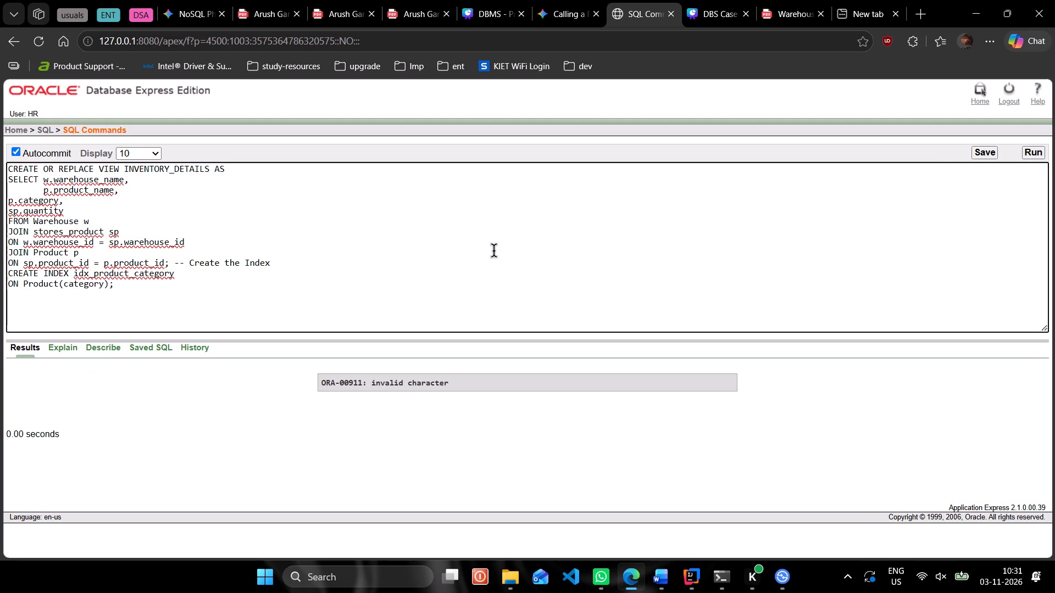
Remove the "-- Create the Index" comment after the view's final ON condition.
{"action": "left_click_drag", "start_coordinate": [291, 262], "coordinate": [171, 265]}
{"action": "key", "text": "BackSpace"}
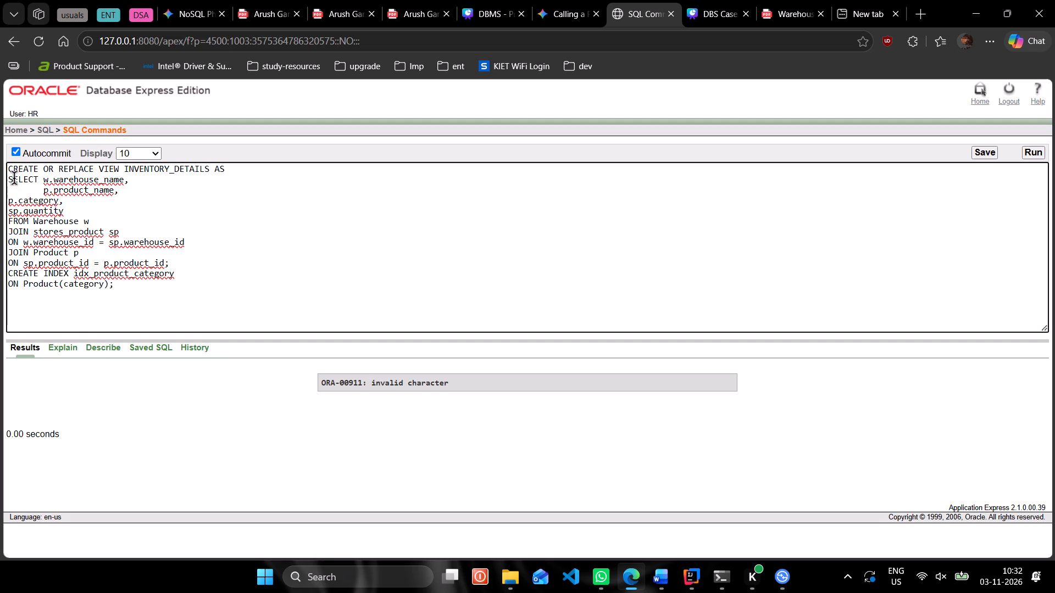
Move p.product_name up onto the SELECT line, one space after w.warehouse_name and its comma.
{"action": "left_click", "coordinate": [39, 192]}
{"action": "key", "text": "BackSpace"}
{"action": "key", "text": "BackSpace"}
{"action": "key", "text": "BackSpace"}
{"action": "key", "text": "BackSpace"}
{"action": "key", "text": "BackSpace"}
{"action": "key", "text": "BackSpace"}
{"action": "key", "text": "BackSpace"}
{"action": "key", "text": "Delete"}
{"action": "key", "text": "BackSpace"}
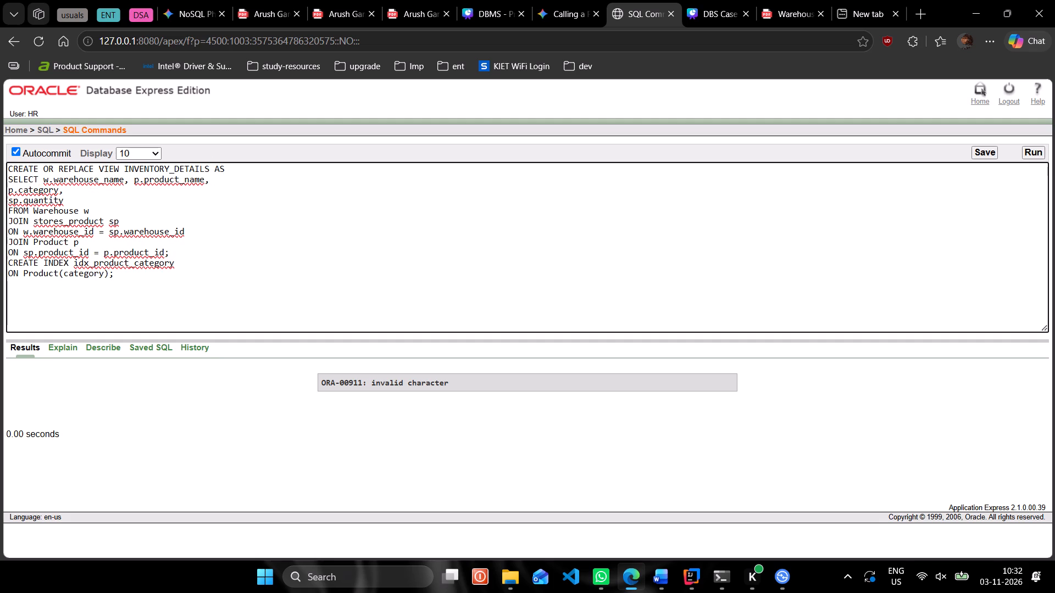
{"action": "key", "text": "BackSpace"}
{"action": "key", "text": "space"}
Move p.category up onto the SELECT line, one space after p.product_name and its comma.
{"action": "key", "text": "Down"}
{"action": "key", "text": "Up"}
{"action": "key", "text": "Right"}
{"action": "key", "text": "ctrl+Right"}
{"action": "key", "text": "ctrl+Right"}
{"action": "key", "text": "Right"}
{"action": "key", "text": "Right"}
{"action": "key", "text": "BackSpace"}
{"action": "key", "text": "Delete"}
{"action": "key", "text": "Delete"}
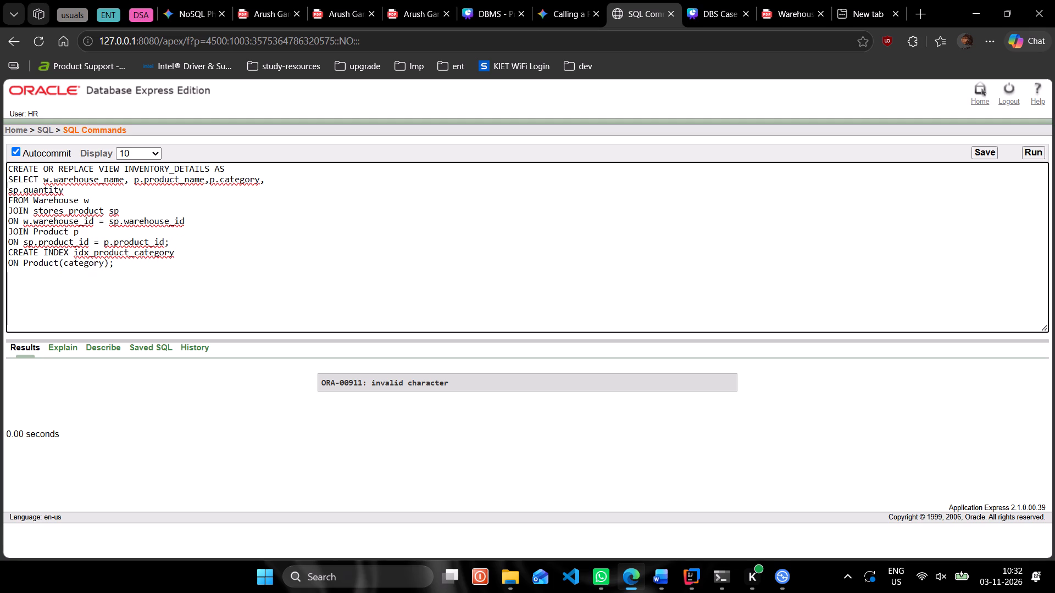
{"action": "key", "text": "space"}
Move sp.quantity up onto the SELECT line, one space after p.category and its comma.
{"action": "key", "text": "ctrl+Right"}
{"action": "key", "text": "ctrl+Right"}
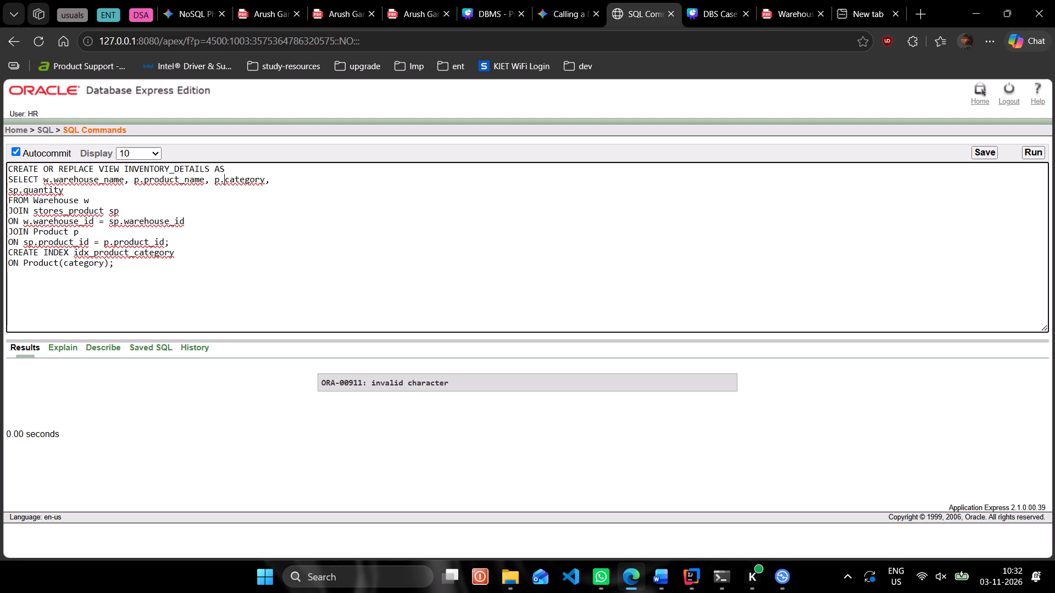
{"action": "key", "text": "ctrl+Right"}
{"action": "key", "text": "ctrl+Right"}
{"action": "key", "text": "BackSpace"}
{"action": "key", "text": "BackSpace"}
{"action": "key", "text": "BackSpace"}
{"action": "key", "text": "BackSpace"}
{"action": "type", "text": "y,"}
{"action": "key", "text": "Delete"}
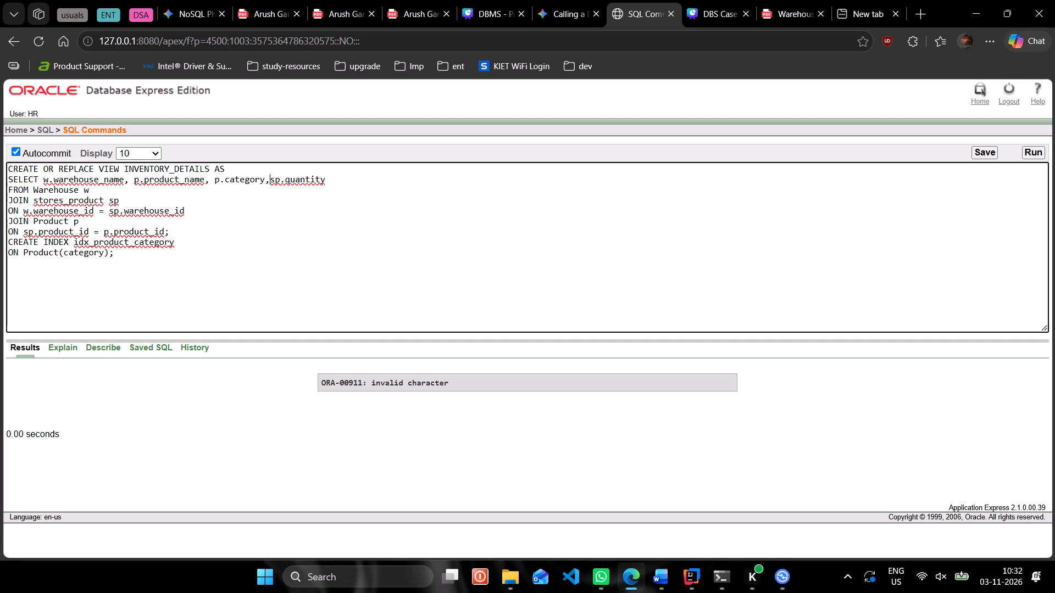
{"action": "key", "text": "space"}
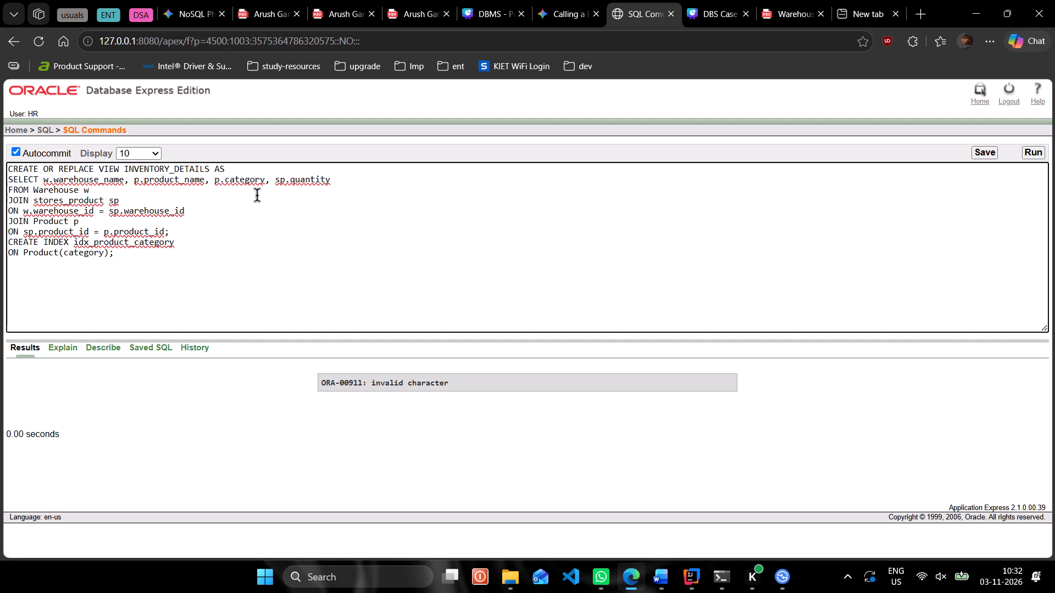
{"action": "key", "text": "backslash"}
{"action": "key", "text": "BackSpace"}
{"action": "key", "text": "BackSpace"}
{"action": "key", "text": "space"}
Join "JOIN stores_product sp" onto the FROM Warehouse line and "JOIN Product p" onto the warehouse_id condition line.
{"action": "left_click", "coordinate": [213, 194]}
{"action": "key", "text": "Delete"}
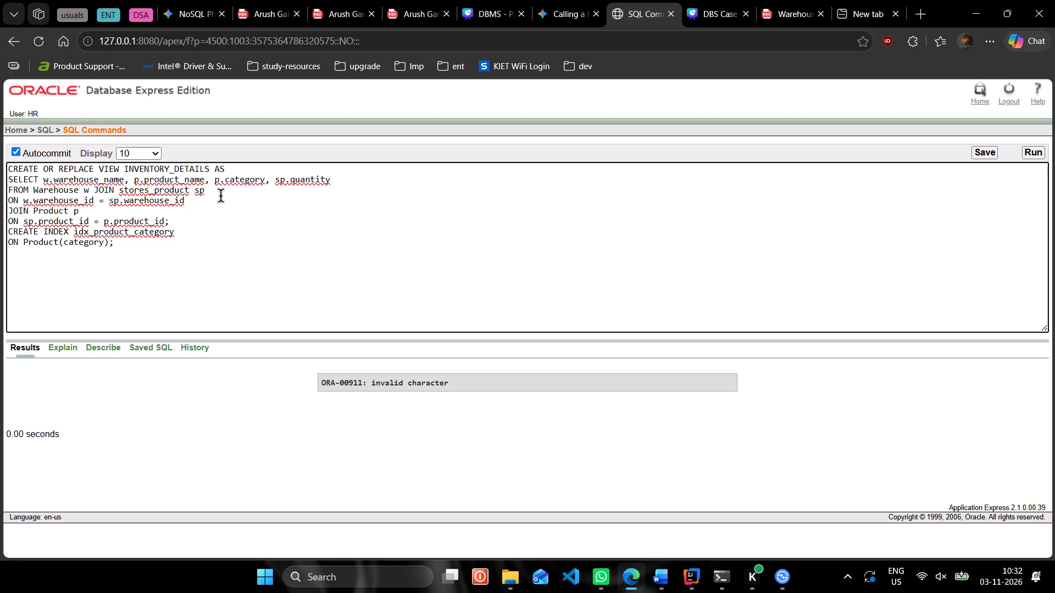
{"action": "left_click", "coordinate": [221, 195]}
{"action": "key", "text": "Delete"}
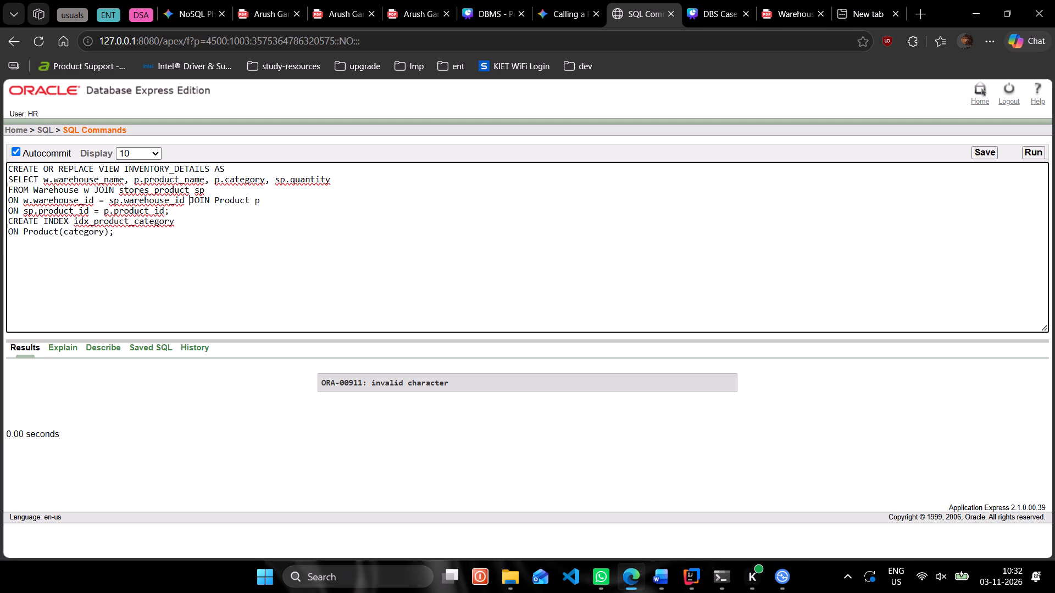
Insert a blank line between the view definition and the CREATE INDEX statement.
{"action": "left_click", "coordinate": [177, 215]}
{"action": "key", "text": "Up"}
{"action": "key", "text": "Return"}
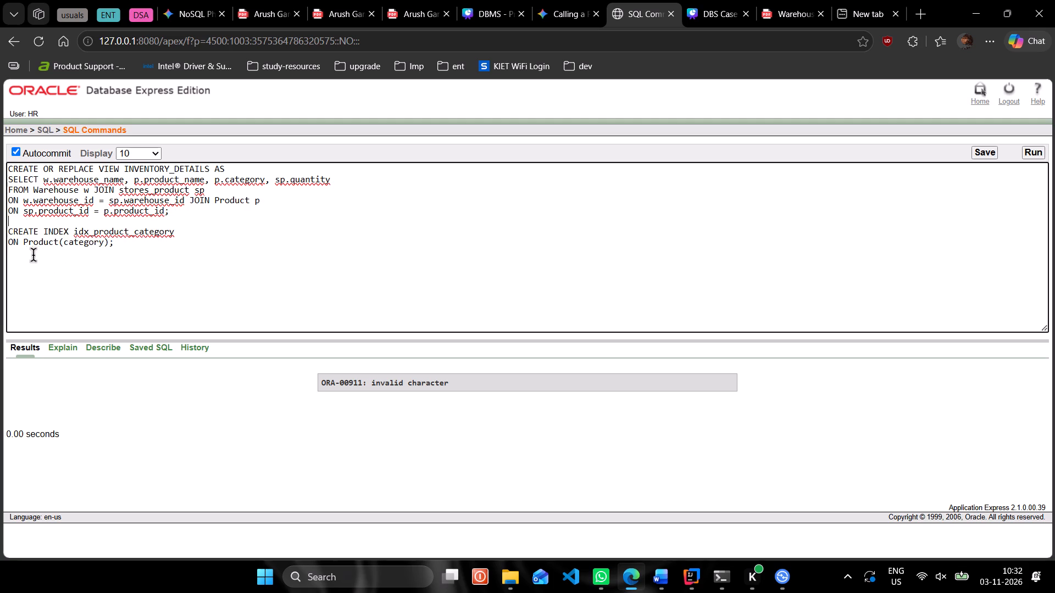
Bring "ON Product(category);" up onto the CREATE INDEX idx_product_category line, separated by a single space.
{"action": "left_click", "coordinate": [15, 250]}
{"action": "key", "text": "Left"}
{"action": "key", "text": "BackSpace"}
{"action": "left_click", "coordinate": [15, 250]}
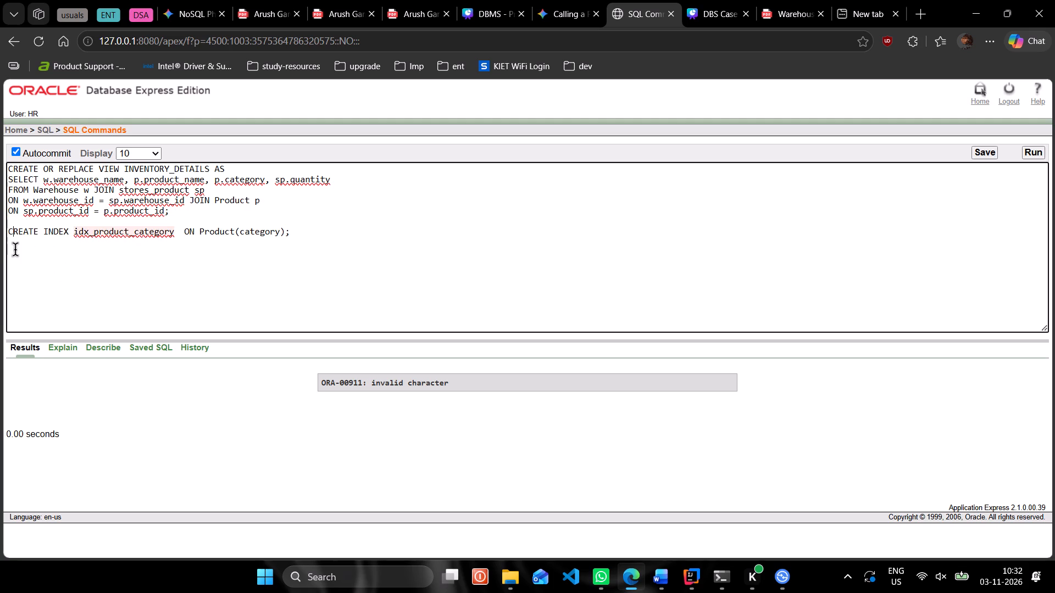
{"action": "key", "text": "BackSpace"}
{"action": "key", "text": "ctrl+z"}
{"action": "key", "text": "ctrl+Right"}
{"action": "key", "text": "ctrl+Right"}
{"action": "key", "text": "ctrl+Right"}
{"action": "key", "text": "ctrl+Right"}
{"action": "key", "text": "ctrl+Left"}
{"action": "key", "text": "BackSpace"}
{"action": "key", "text": "BackSpace"}
{"action": "key", "text": "space"}
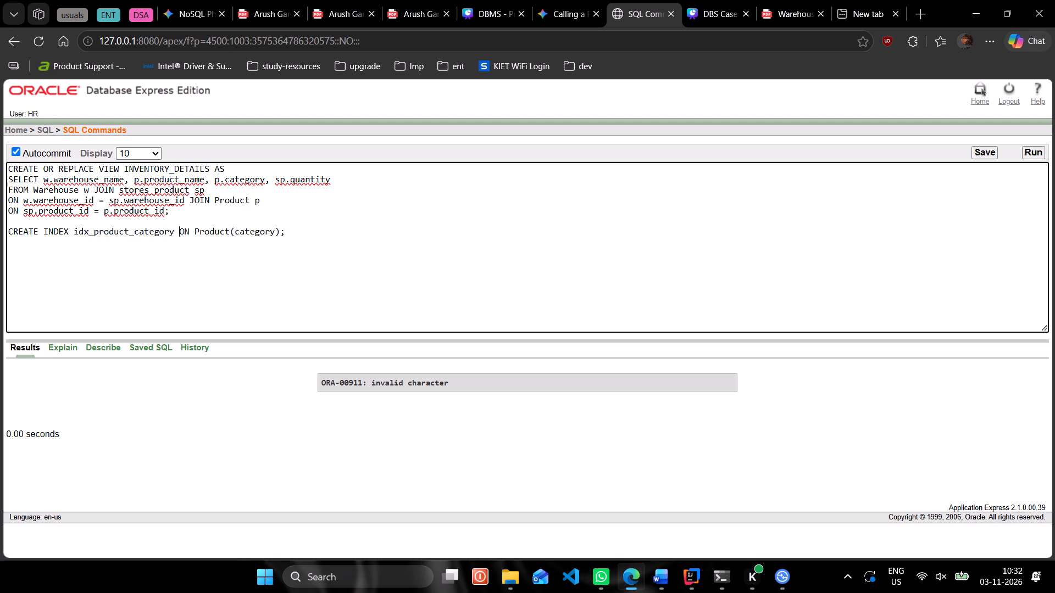
{"action": "left_click", "coordinate": [120, 240]}
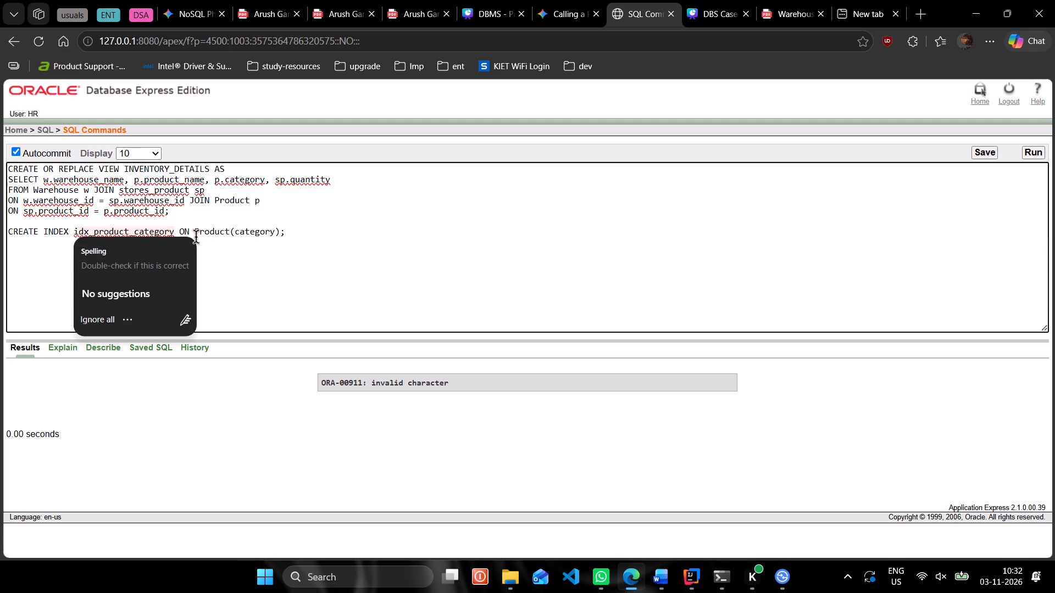
{"action": "left_click", "coordinate": [234, 246]}
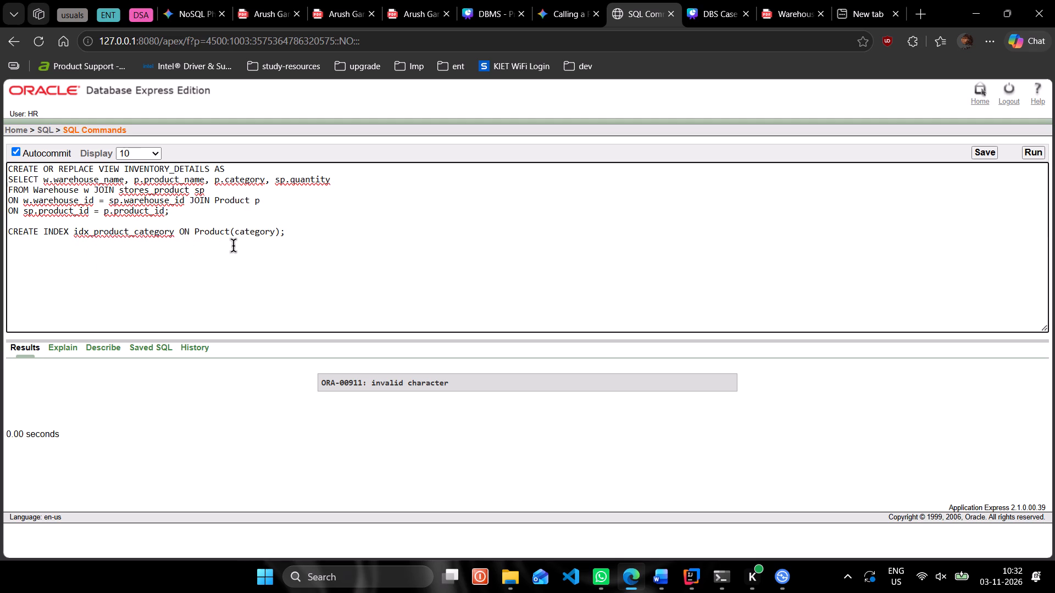
Copy the entire reformatted view and index script and run it.
{"action": "key", "text": "ctrl+a"}
{"action": "key", "text": "ctrl+c"}
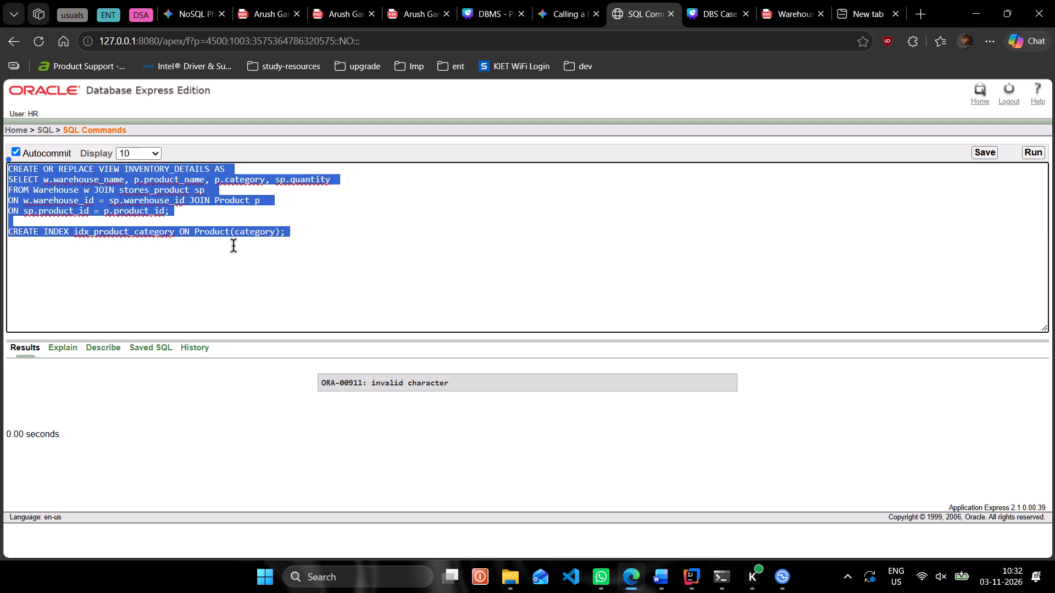
{"action": "left_click", "coordinate": [1039, 154]}
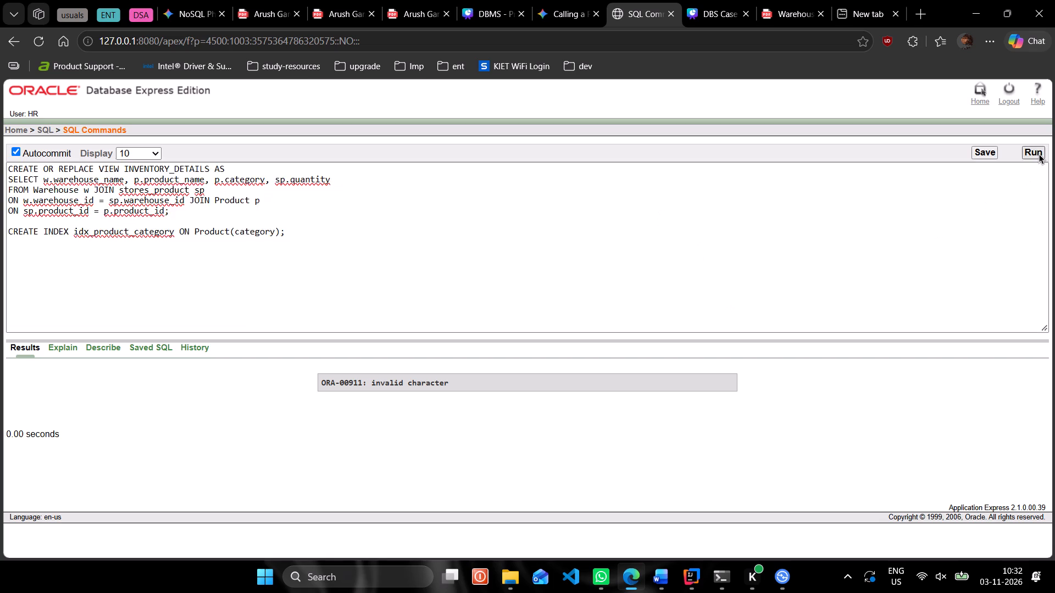
{"action": "left_click", "coordinate": [813, 271]}
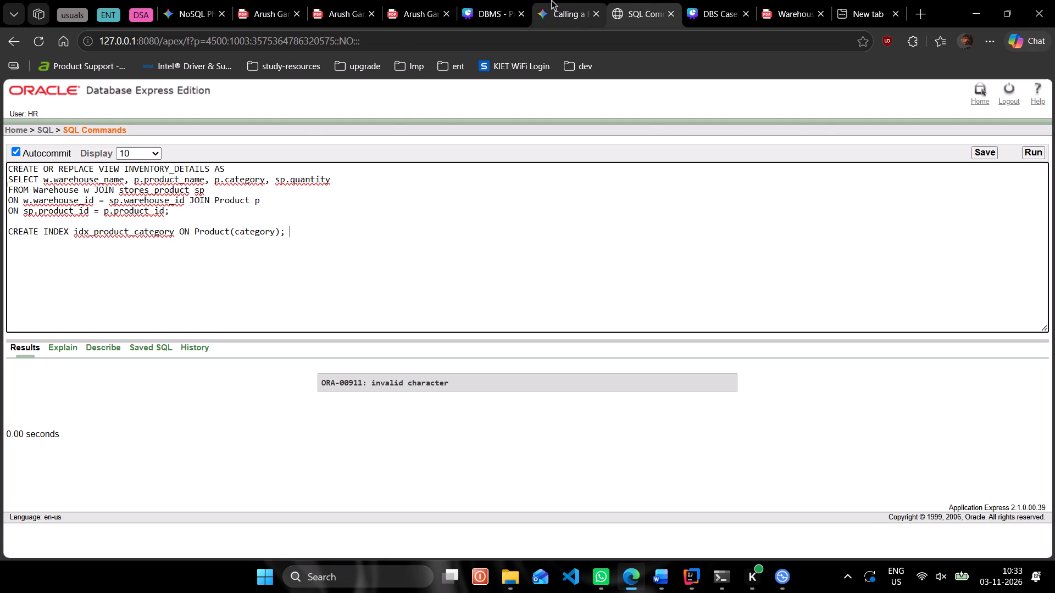
Close the DBMS browser tab and return to the Oracle SQL Commands tab.
{"action": "left_click", "coordinate": [493, 0]}
{"action": "left_click", "coordinate": [521, 15]}
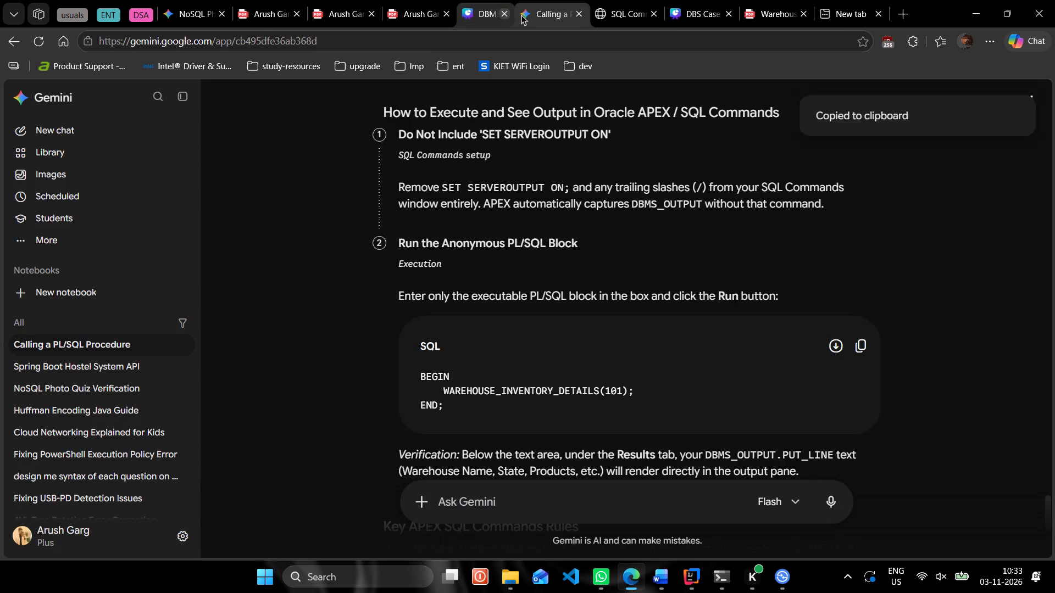
{"action": "left_click", "coordinate": [620, 0]}
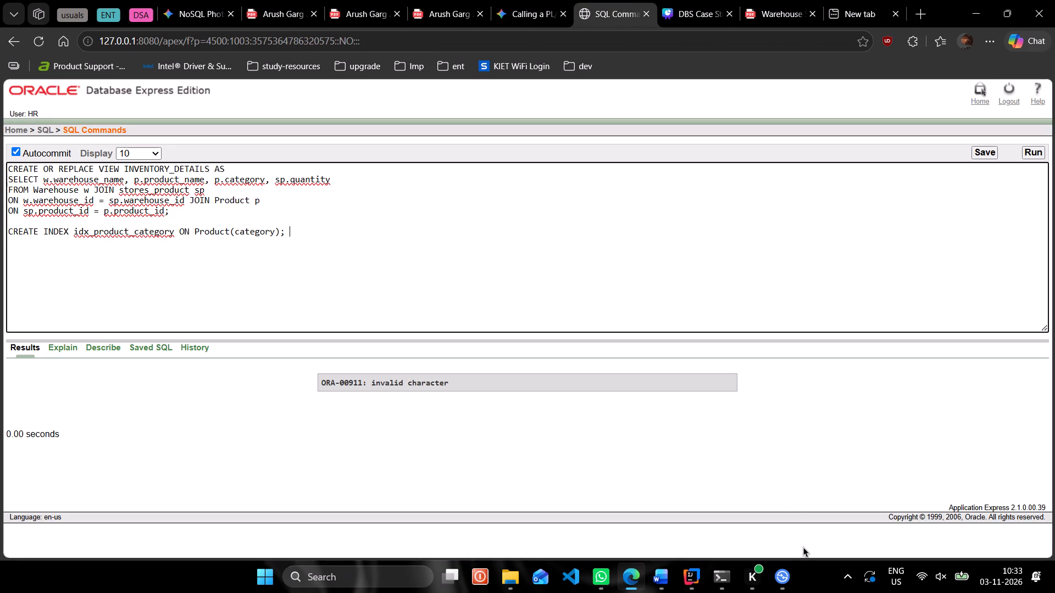
Close the Quick Share window.
{"action": "left_click", "coordinate": [790, 571]}
{"action": "key", "text": "alt+F4"}
Close the hostel-management IntelliJ IDEA window and return to the view and index script in Oracle SQL Commands.
{"action": "key", "text": "alt+Tab"}
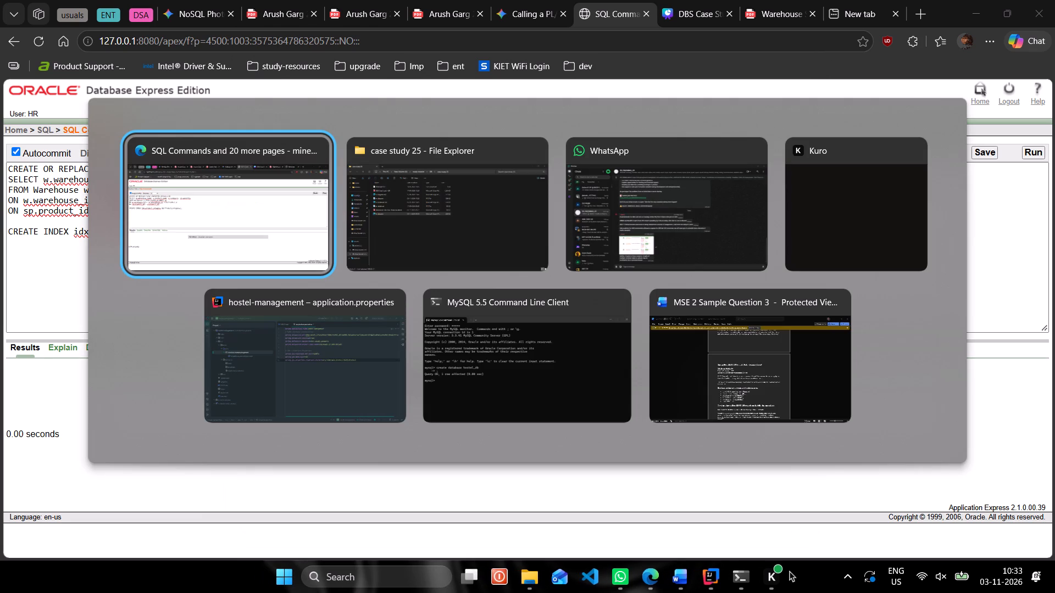
{"action": "left_click", "coordinate": [396, 306], "text": "alt"}
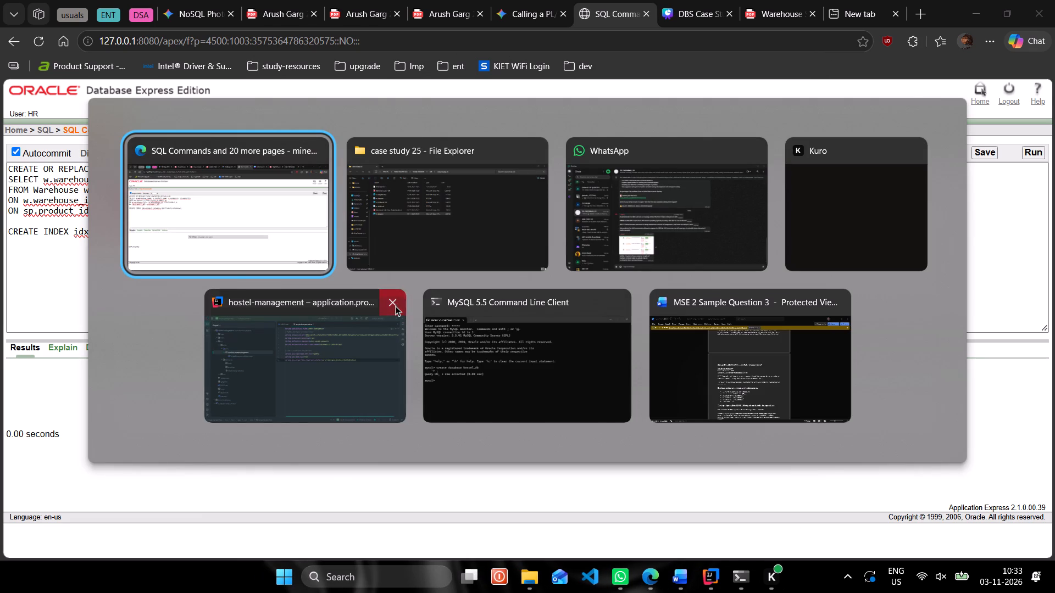
{"action": "key", "text": "Return"}
{"action": "key", "text": "alt+Tab"}
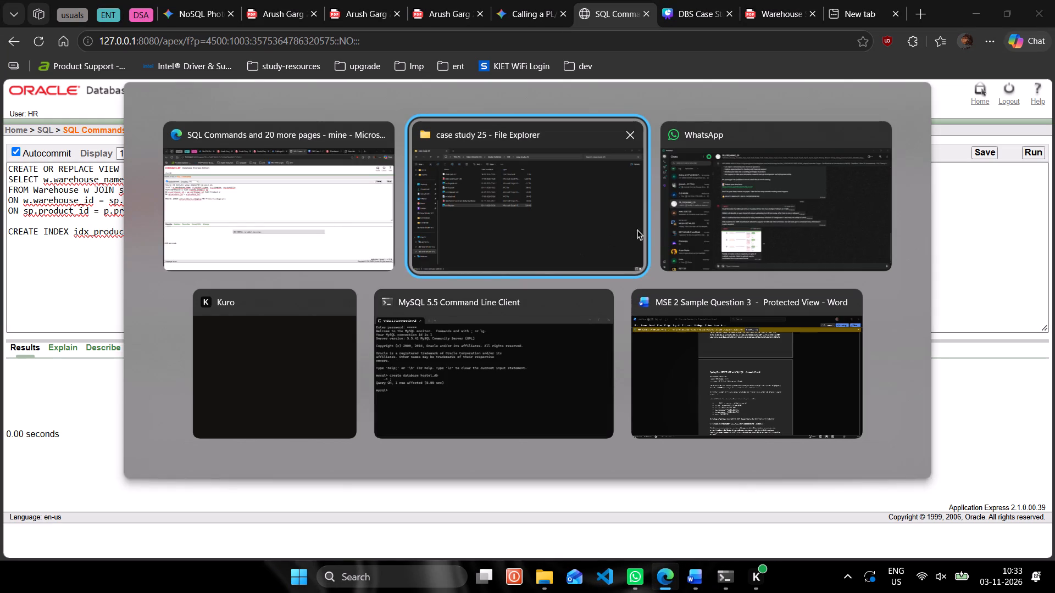
{"action": "left_click", "coordinate": [298, 214], "text": "alt"}
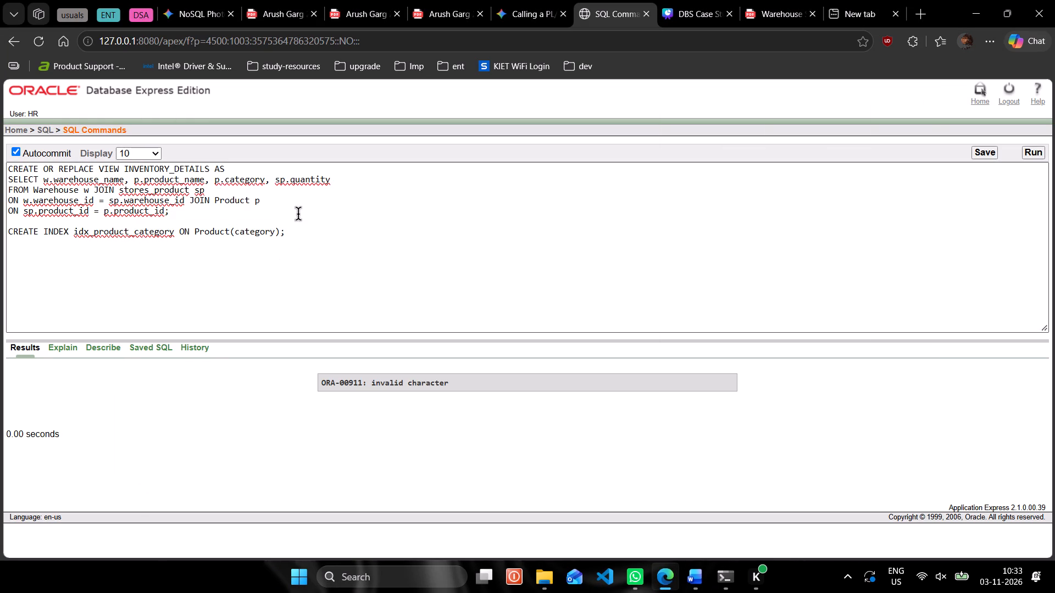
{"action": "left_click", "coordinate": [298, 214]}
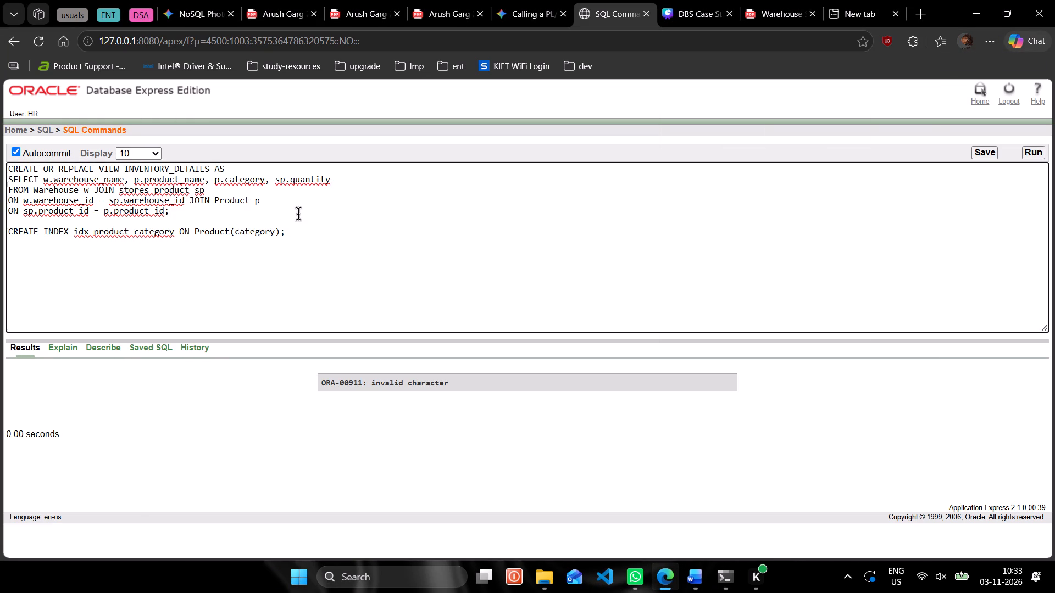
{"action": "left_click", "coordinate": [546, 0]}
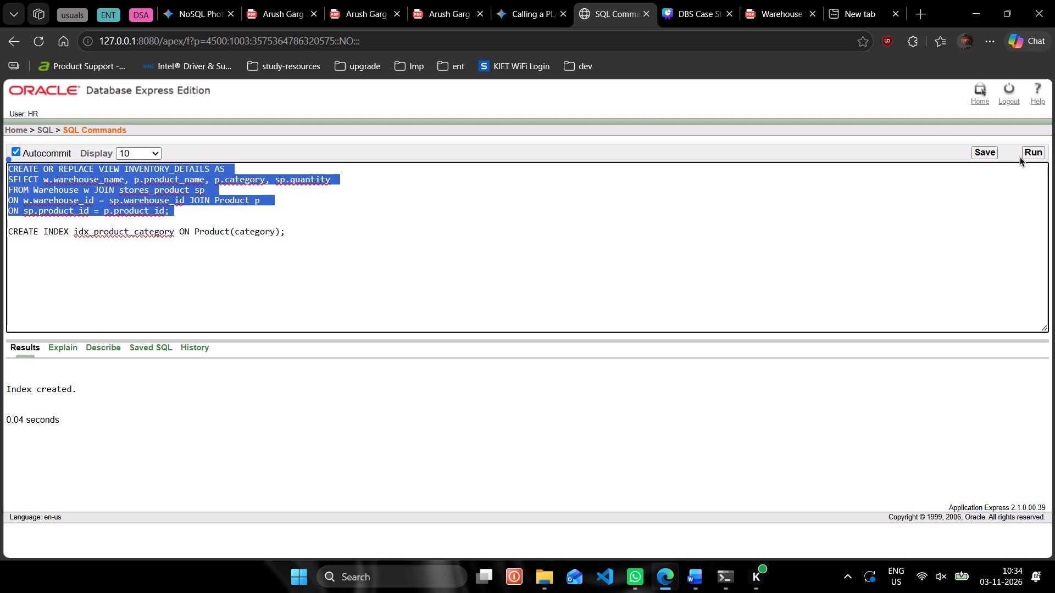
{"action": "left_click", "coordinate": [1032, 155]}
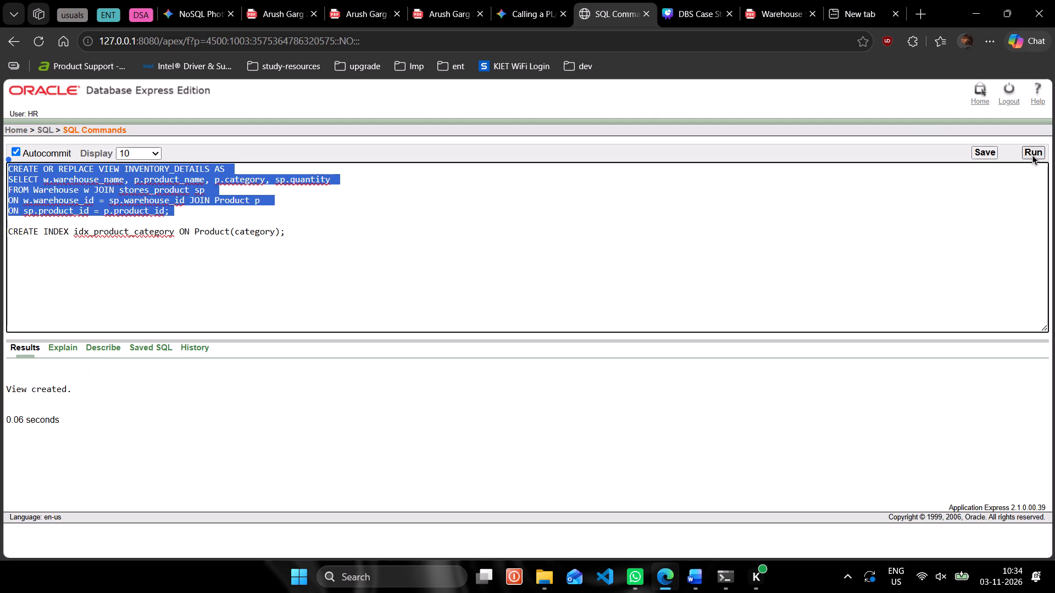
Copy the whole view and index script and replace the Index and Views answer query on slide 13 of the Canva deck with it.
{"action": "left_click", "coordinate": [884, 185]}
{"action": "key", "text": "ctrl+a"}
{"action": "key", "text": "ctrl+c"}
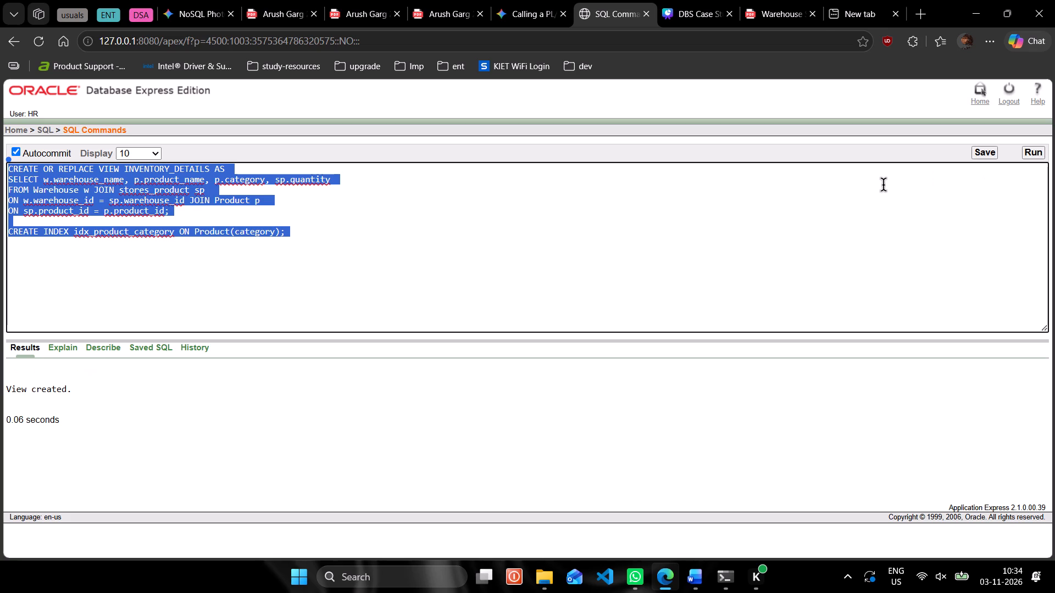
{"action": "left_click", "coordinate": [710, 0]}
{"action": "triple_click", "coordinate": [674, 391]}
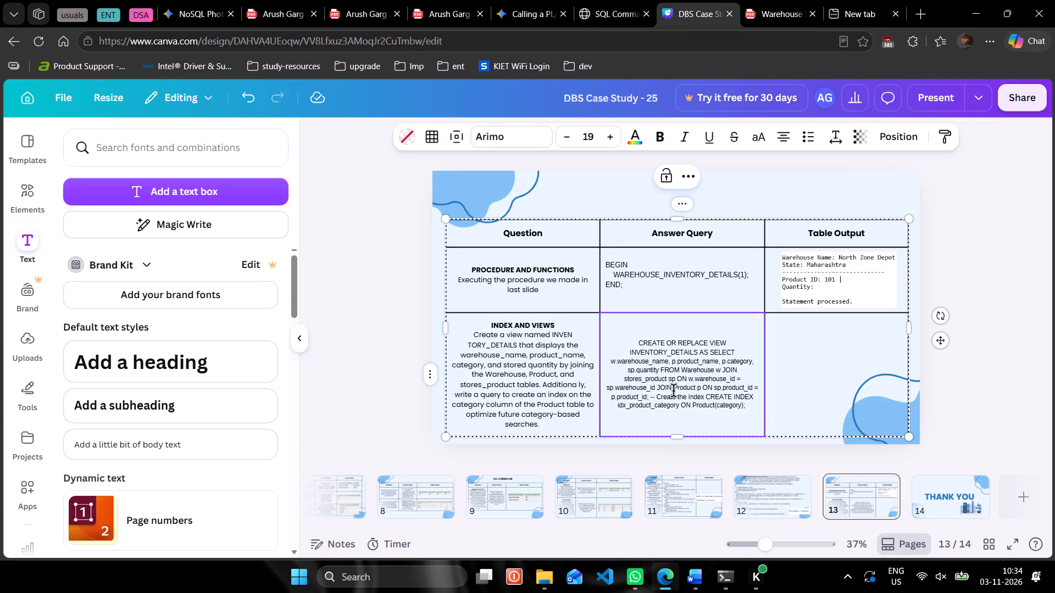
{"action": "key", "text": "ctrl+v"}
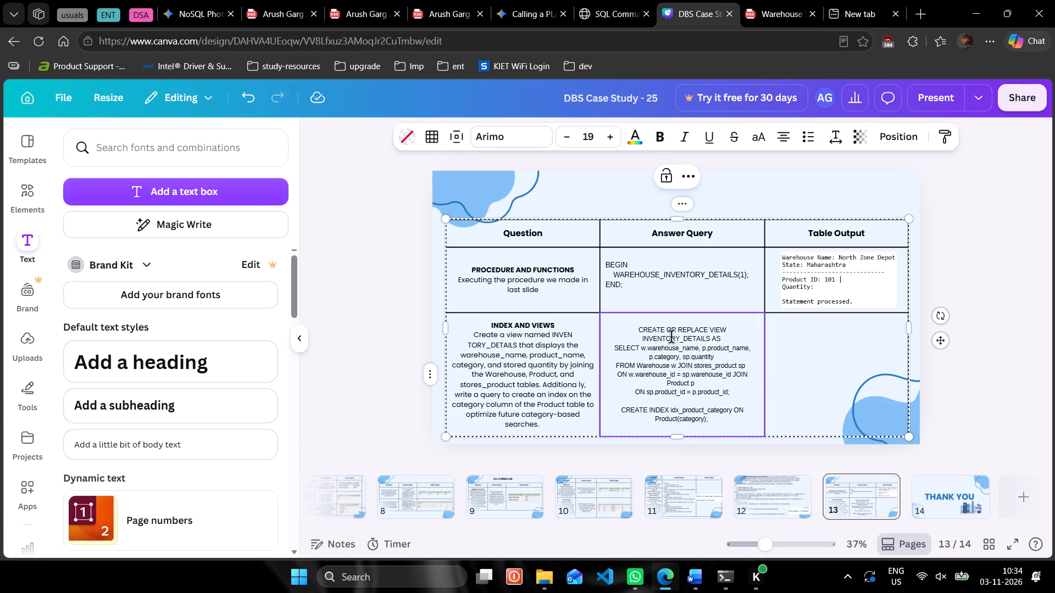
Retype the space and initial "I" of INVENTORY_DETAILS after VIEW in the pasted query.
{"action": "left_click", "coordinate": [644, 339]}
{"action": "key", "text": "BackSpace"}
{"action": "key", "text": "BackSpace"}
{"action": "key", "text": "space"}
{"action": "key", "text": "shift+i"}
Format the entire Index and Views query at font size 21 with left alignment.
{"action": "key", "text": "ctrl+a"}
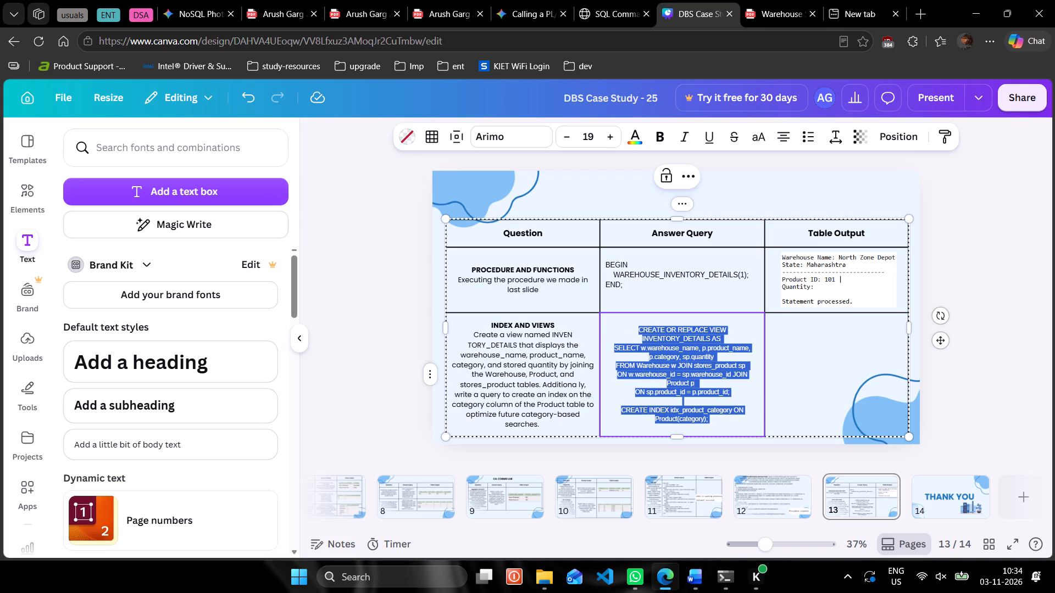
{"action": "double_click", "coordinate": [611, 142]}
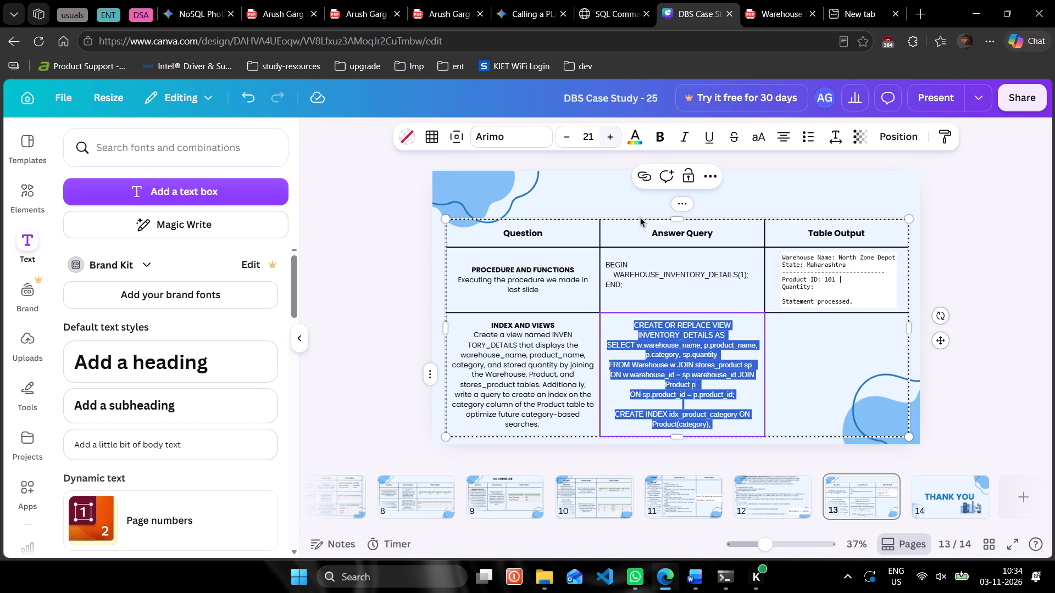
{"action": "left_click", "coordinate": [717, 376]}
{"action": "triple_click", "coordinate": [706, 329]}
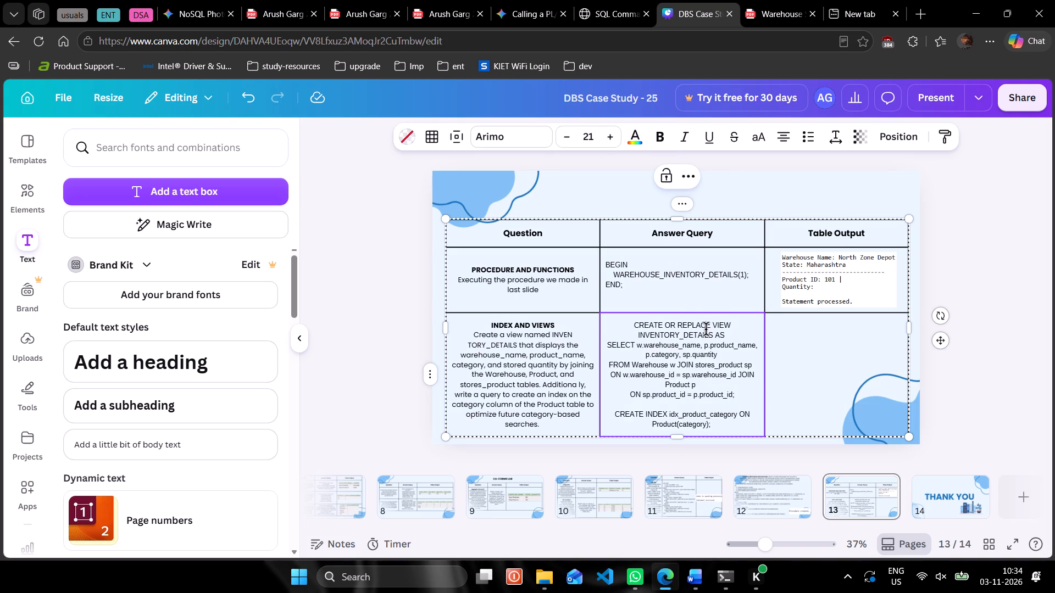
{"action": "key", "text": "ctrl+a"}
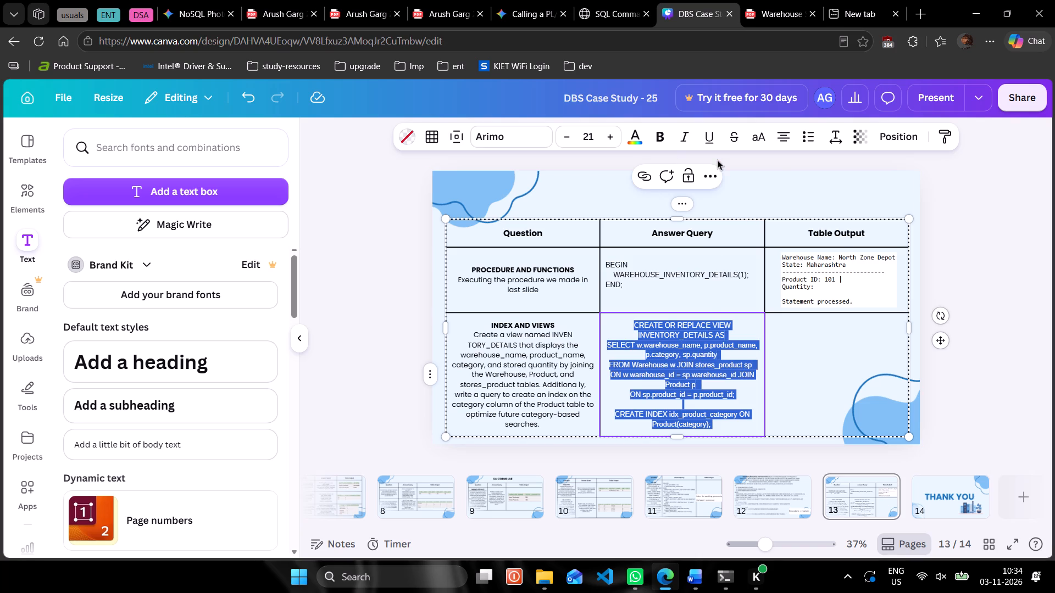
{"action": "left_click", "coordinate": [790, 143]}
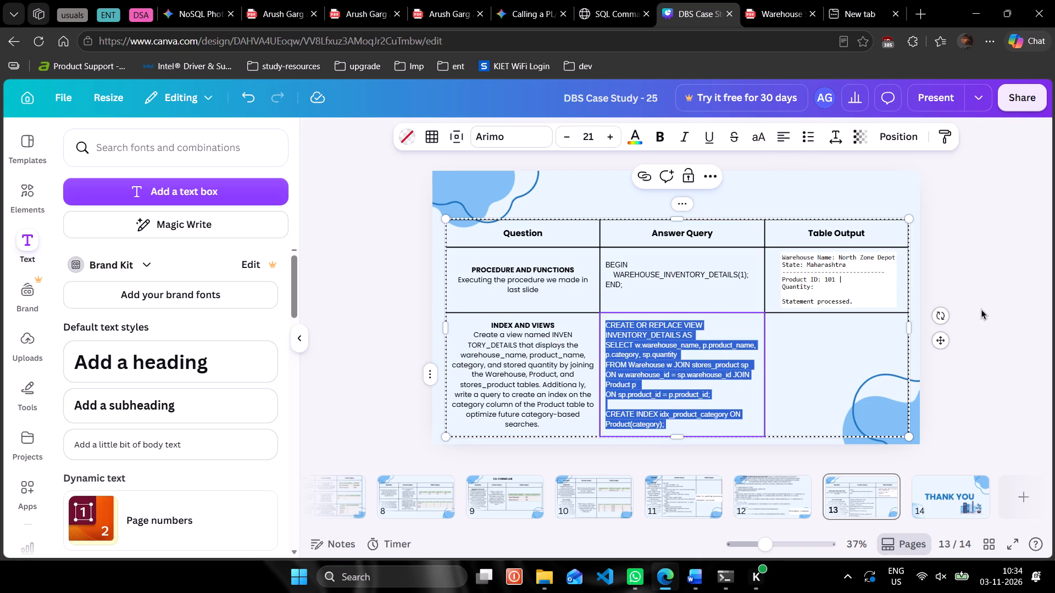
{"action": "left_click", "coordinate": [981, 309]}
Indent the SELECT line of the Index and Views query on slide 13 by four spaces, working in full screen.
{"action": "left_click", "coordinate": [606, 343]}
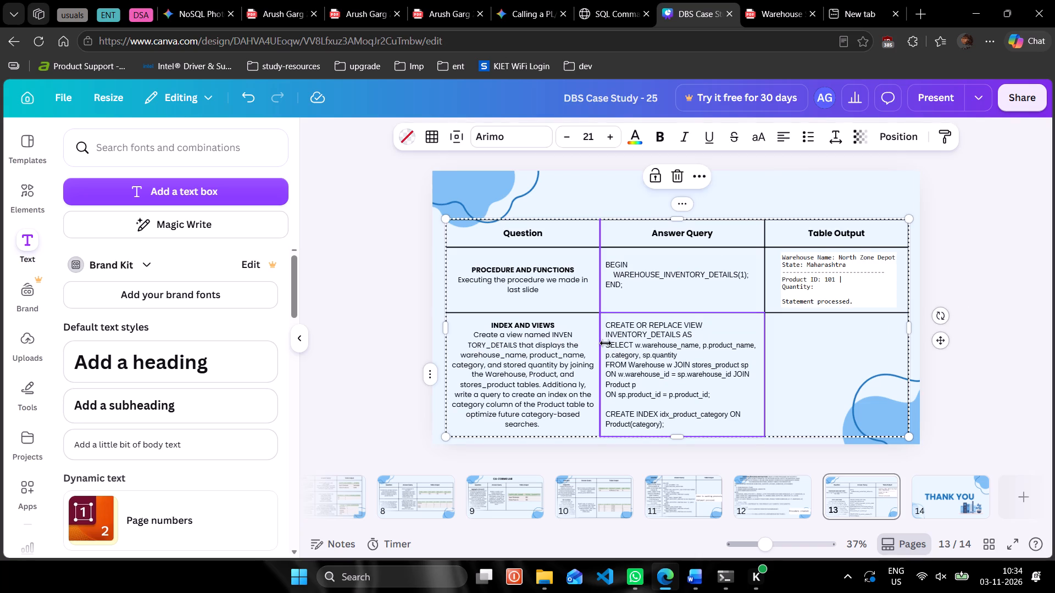
{"action": "left_click", "coordinate": [606, 343]}
{"action": "key", "text": "Right"}
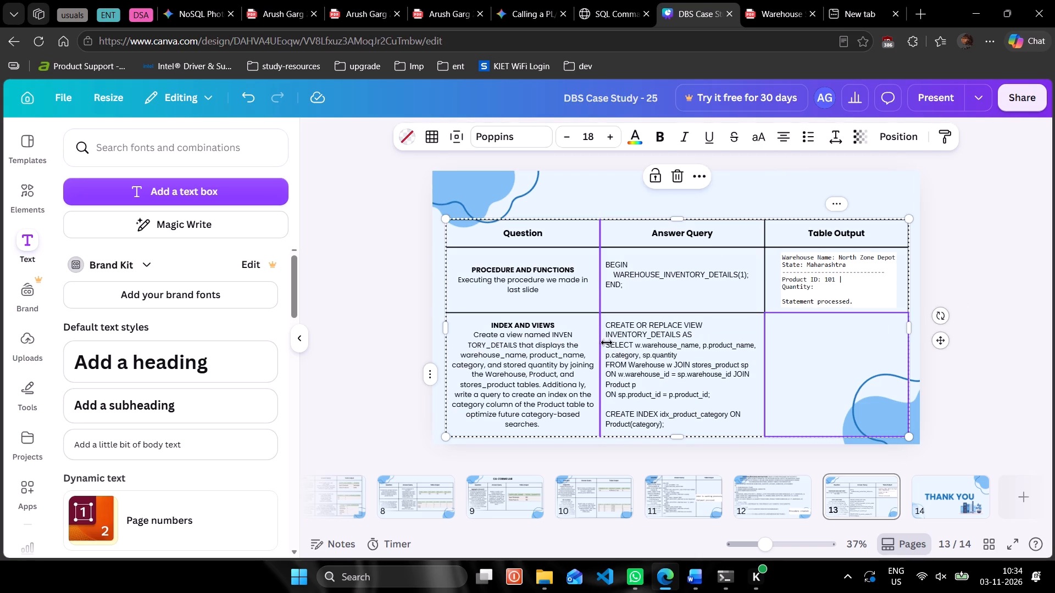
{"action": "left_click", "coordinate": [607, 344]}
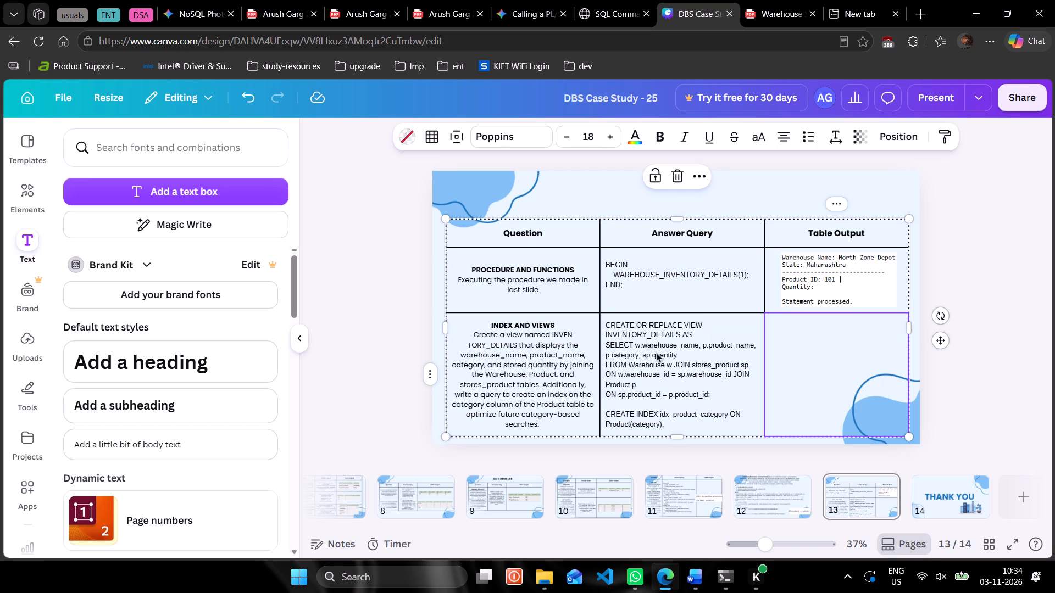
{"action": "key", "text": "F11"}
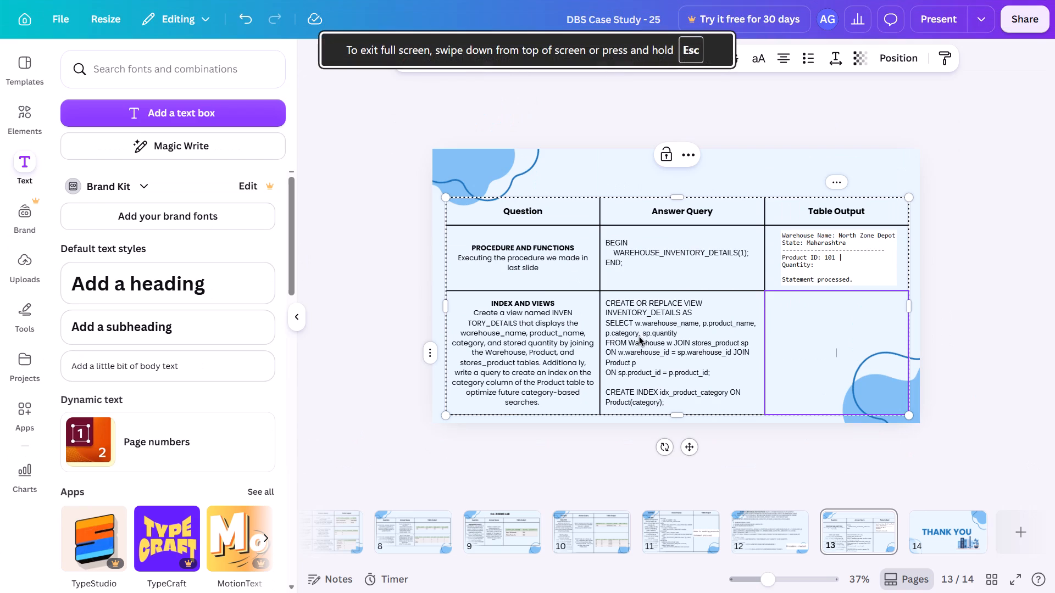
{"action": "left_click", "coordinate": [606, 321]}
{"action": "left_click", "coordinate": [611, 322]}
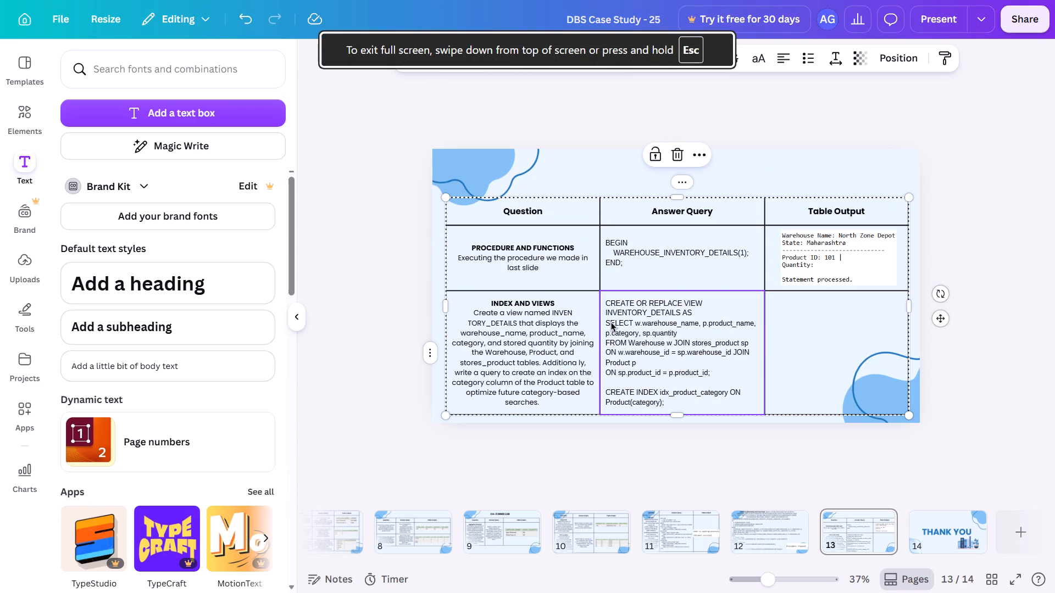
{"action": "left_click", "coordinate": [611, 322]}
{"action": "key", "text": "Left"}
{"action": "key", "text": "Right"}
{"action": "key", "text": "Left"}
{"action": "key", "text": "Down"}
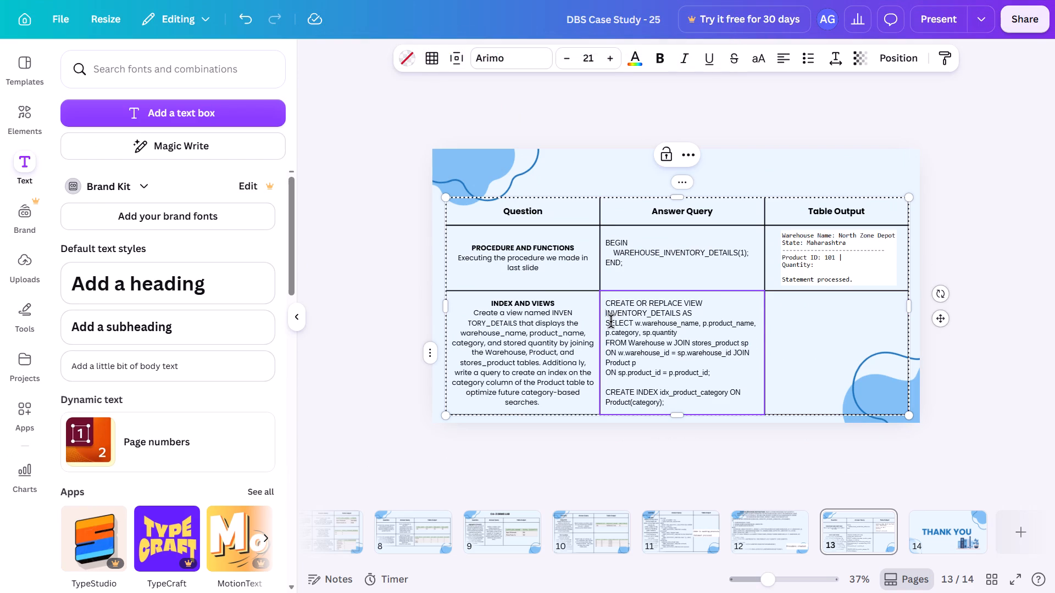
{"action": "key", "text": "Down"}
{"action": "key", "text": "Down"}
{"action": "key", "text": "Up"}
{"action": "key", "text": "space"}
{"action": "key", "text": "space"}
{"action": "key", "text": "space"}
{"action": "key", "text": "space"}
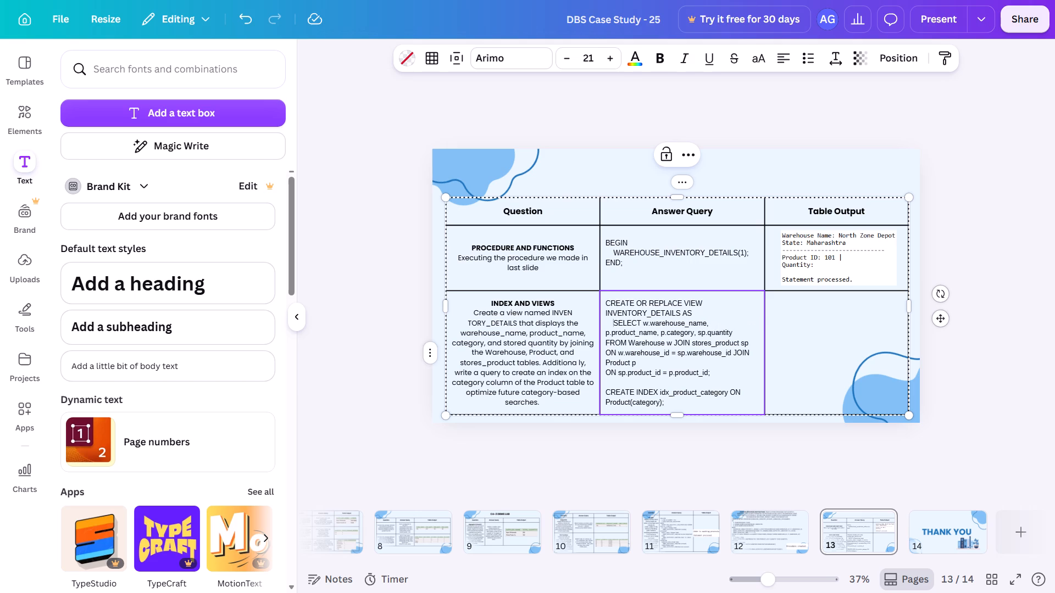
Insert four spaces before p.product_name at the wrap of the SELECT column list.
{"action": "key", "text": "Up"}
{"action": "key", "text": "Down"}
{"action": "key", "text": "Left"}
{"action": "key", "text": "Left"}
{"action": "key", "text": "Down"}
{"action": "key", "text": "Left"}
{"action": "key", "text": "space"}
{"action": "key", "text": "space"}
{"action": "key", "text": "space"}
{"action": "key", "text": "space"}
Indent the FROM Warehouse line and the ON w.warehouse_id line of the query by four spaces each.
{"action": "key", "text": "Up"}
{"action": "key", "text": "Down"}
{"action": "key", "text": "Down"}
{"action": "key", "text": "space"}
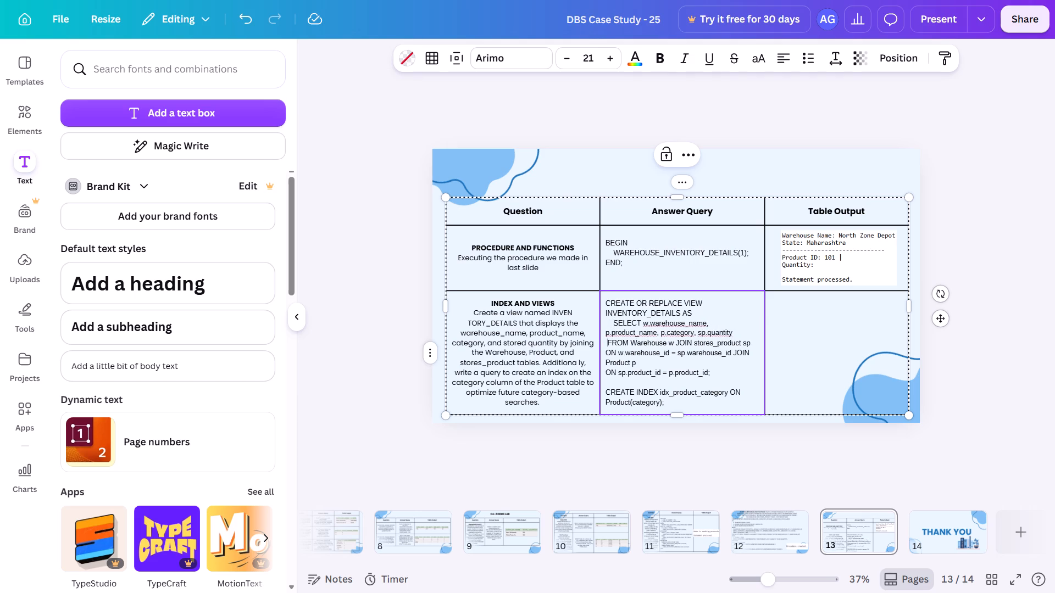
{"action": "key", "text": "space"}
{"action": "key", "text": "space"}
{"action": "key", "text": "space"}
{"action": "key", "text": "Down"}
{"action": "key", "text": "Left"}
{"action": "key", "text": "space"}
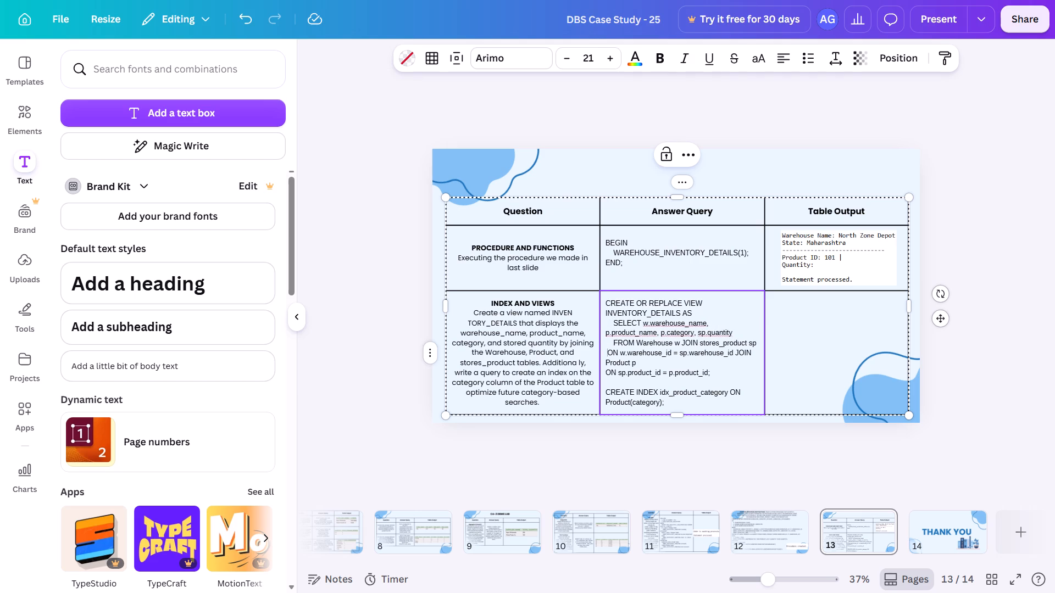
{"action": "key", "text": "space"}
{"action": "key", "text": "space"}
{"action": "key", "text": "space"}
Insert four spaces before the wrapped Product p and indent the ON sp.product_id line by four spaces.
{"action": "key", "text": "Down"}
{"action": "key", "text": "Left"}
{"action": "key", "text": "Left"}
{"action": "key", "text": "space"}
{"action": "key", "text": "space"}
{"action": "key", "text": "space"}
{"action": "key", "text": "space"}
{"action": "key", "text": "Down"}
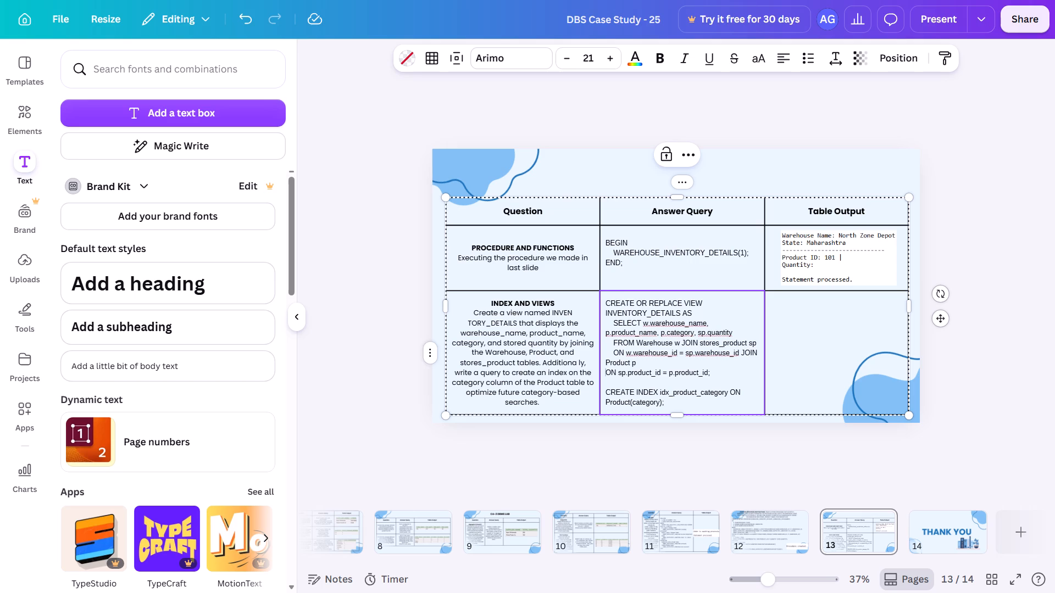
{"action": "key", "text": "space"}
{"action": "key", "text": "space"}
{"action": "key", "text": "space"}
{"action": "key", "text": "space"}
{"action": "key", "text": "Down"}
{"action": "key", "text": "Left"}
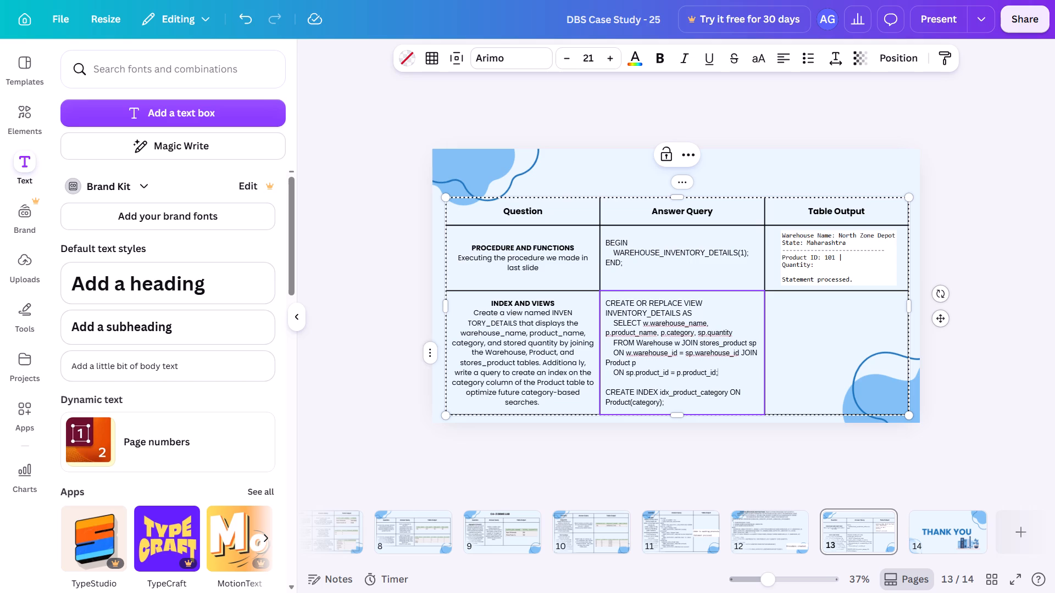
{"action": "key", "text": "Down"}
Switch to the Oracle SQL Commands page and capture a snip of the "View created." result.
{"action": "key", "text": "alt+Tab"}
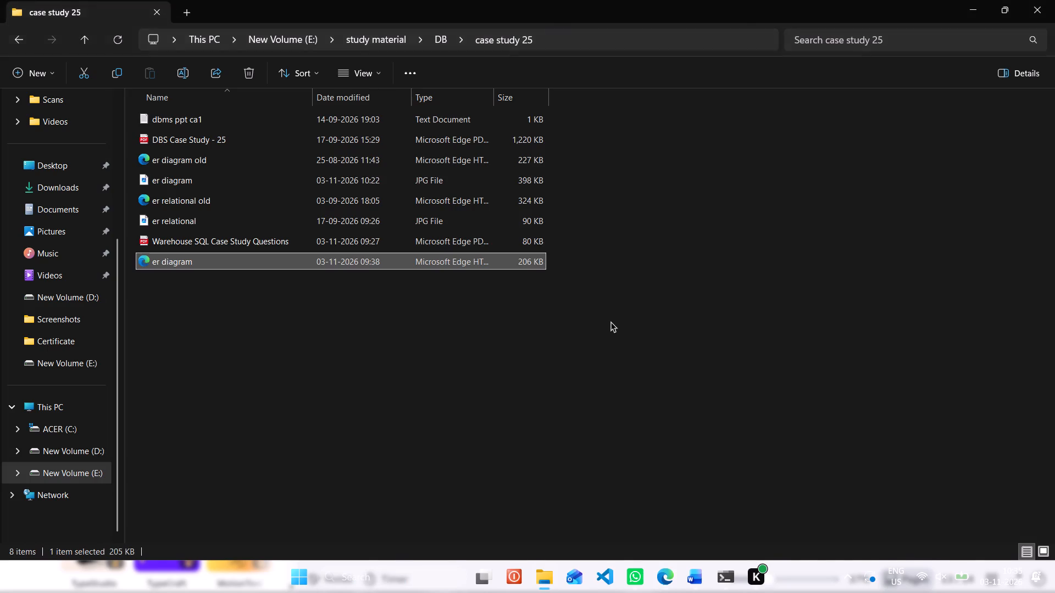
{"action": "key", "text": "alt+Tab"}
{"action": "key", "text": "ctrl+shift+Tab"}
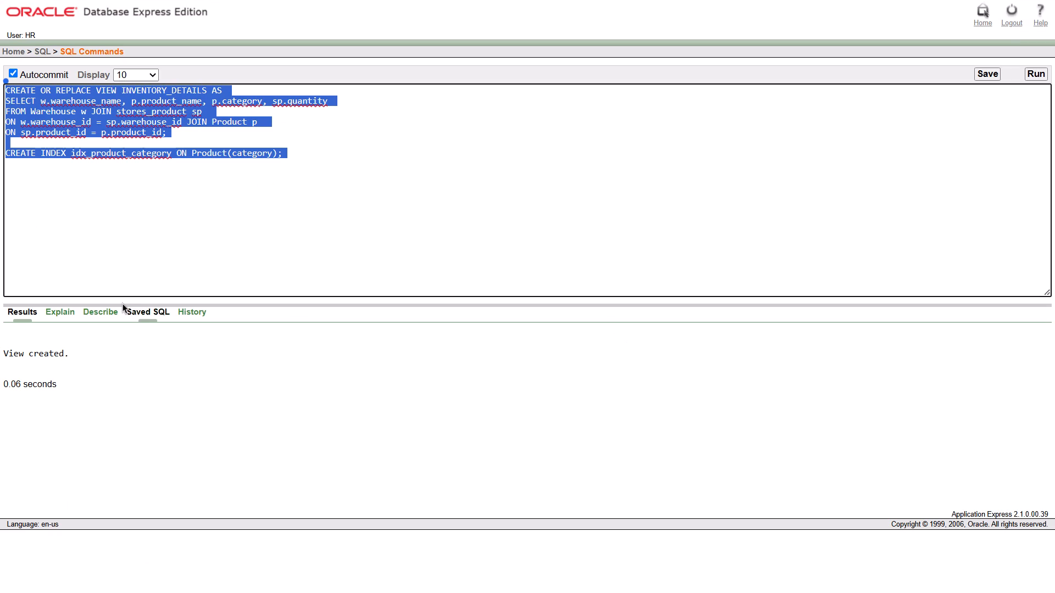
{"action": "key", "text": "shift+super+s"}
{"action": "left_click_drag", "start_coordinate": [1, 340], "coordinate": [73, 364]}
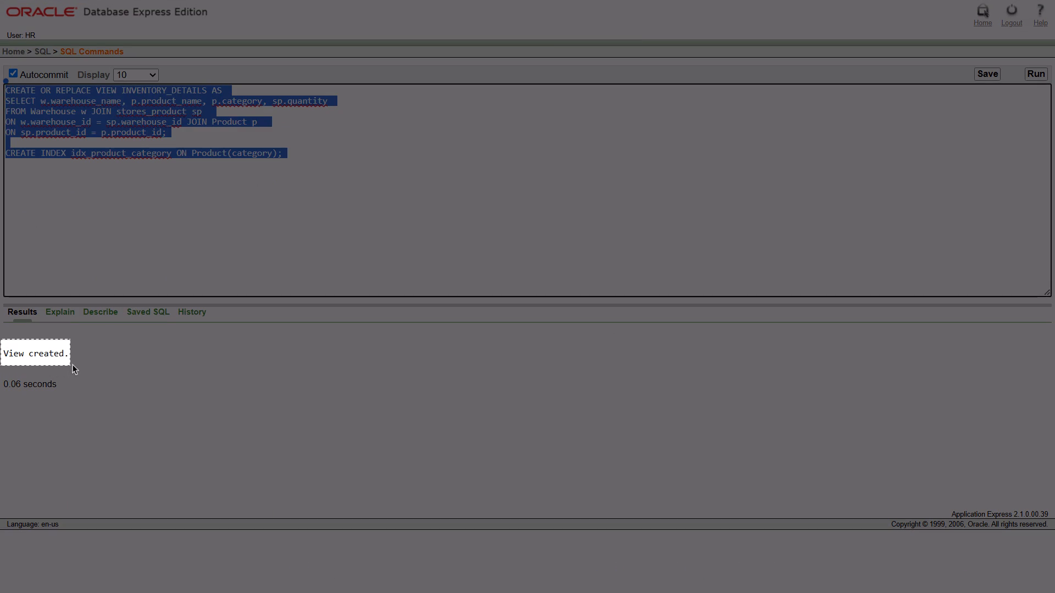
{"action": "left_click_drag", "start_coordinate": [73, 364], "coordinate": [74, 367]}
Paste the snip onto slide 13 of the Canva deck, shrink it and place it in the Index and Views row's Table Output cell.
{"action": "key", "text": "ctrl+Tab"}
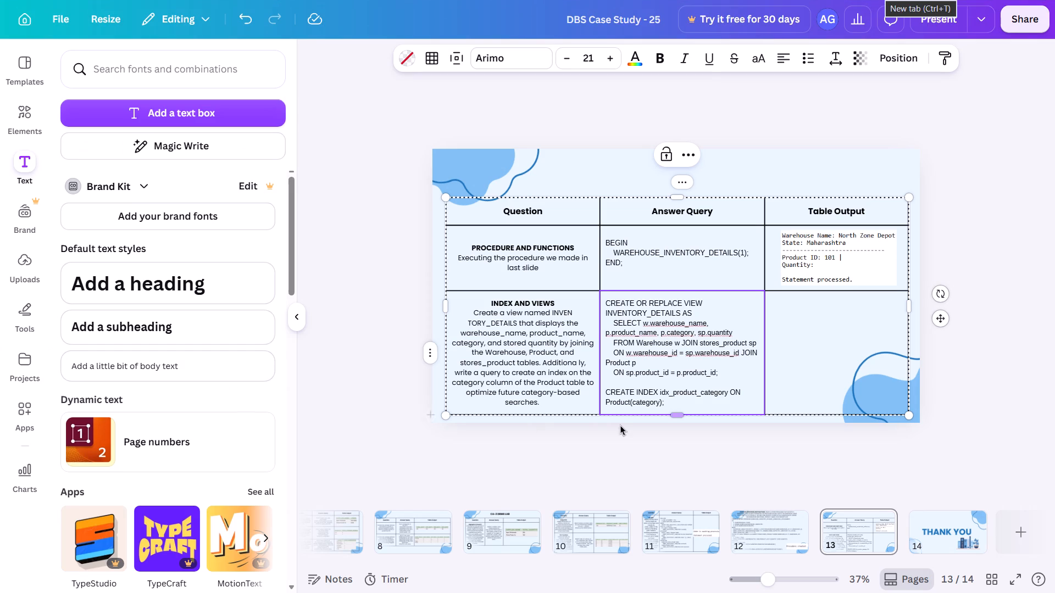
{"action": "key", "text": "ctrl+v"}
{"action": "double_click", "coordinate": [794, 322]}
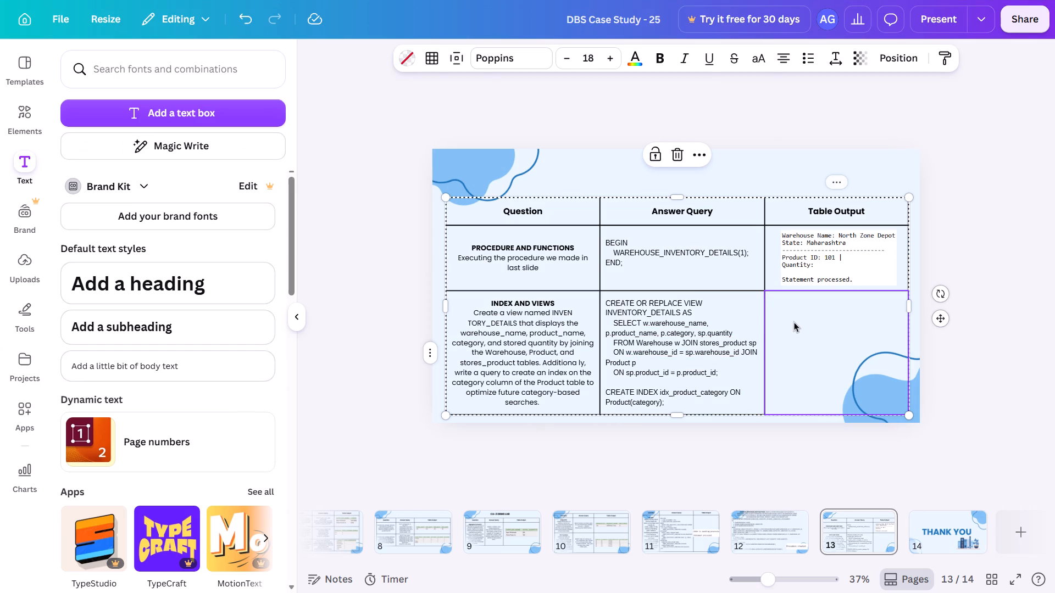
{"action": "key", "text": "ctrl+v"}
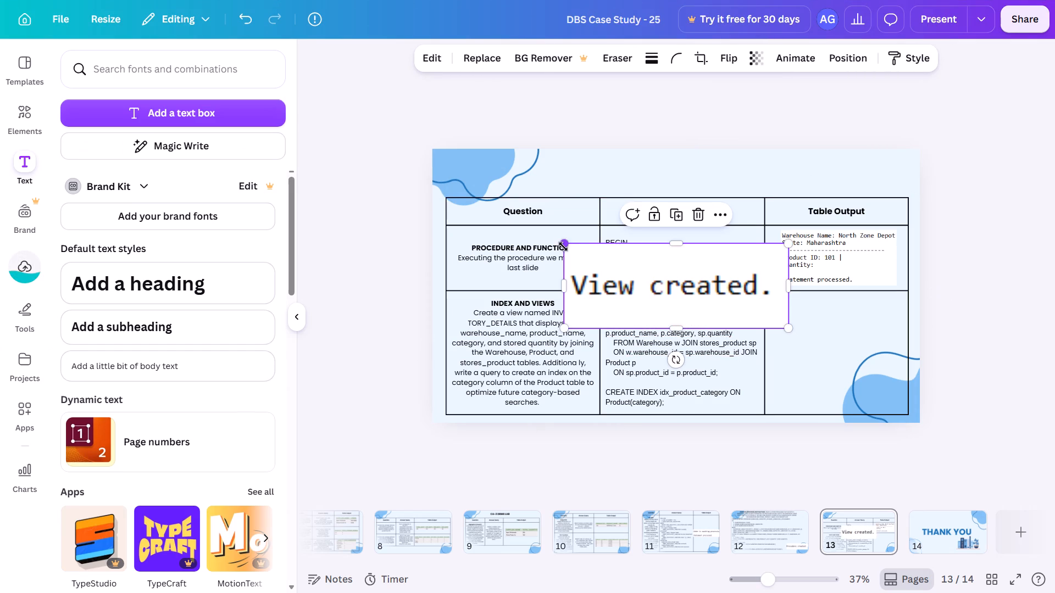
{"action": "left_click_drag", "start_coordinate": [564, 247], "coordinate": [662, 301]}
{"action": "left_click_drag", "start_coordinate": [715, 311], "coordinate": [824, 334]}
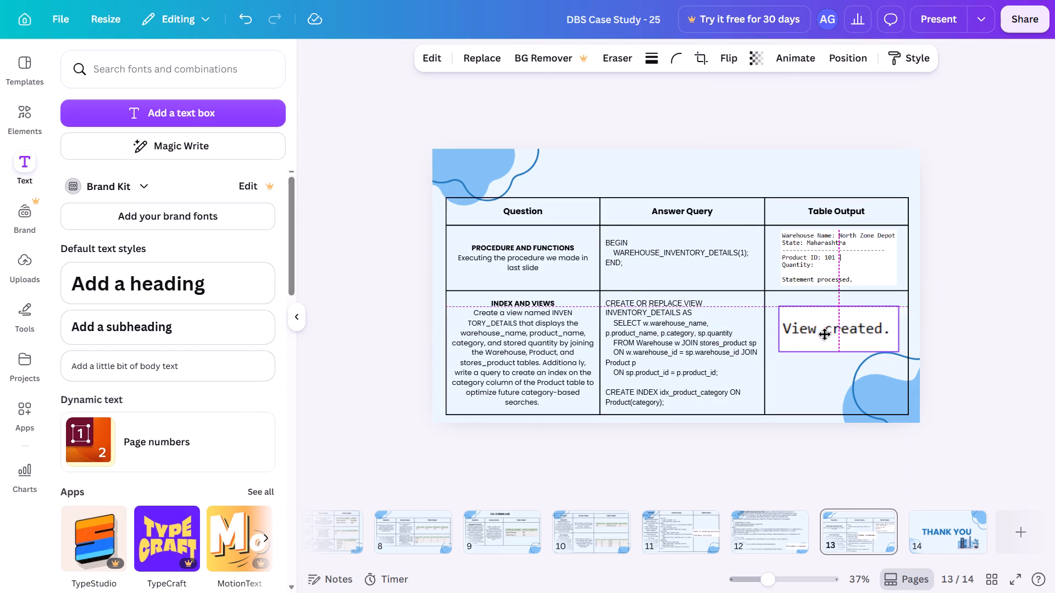
{"action": "left_click_drag", "start_coordinate": [824, 334], "coordinate": [818, 329]}
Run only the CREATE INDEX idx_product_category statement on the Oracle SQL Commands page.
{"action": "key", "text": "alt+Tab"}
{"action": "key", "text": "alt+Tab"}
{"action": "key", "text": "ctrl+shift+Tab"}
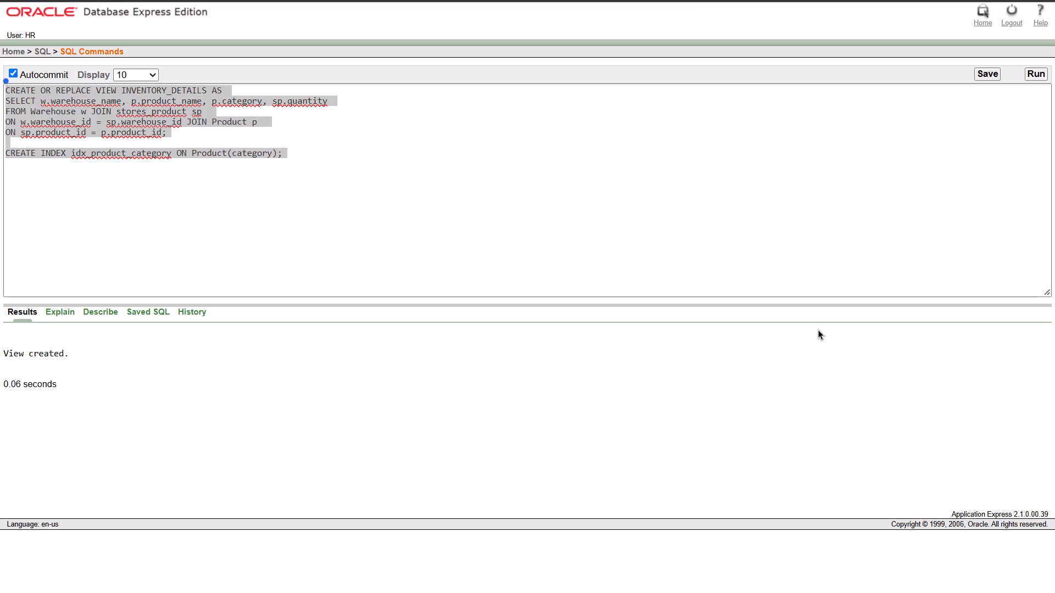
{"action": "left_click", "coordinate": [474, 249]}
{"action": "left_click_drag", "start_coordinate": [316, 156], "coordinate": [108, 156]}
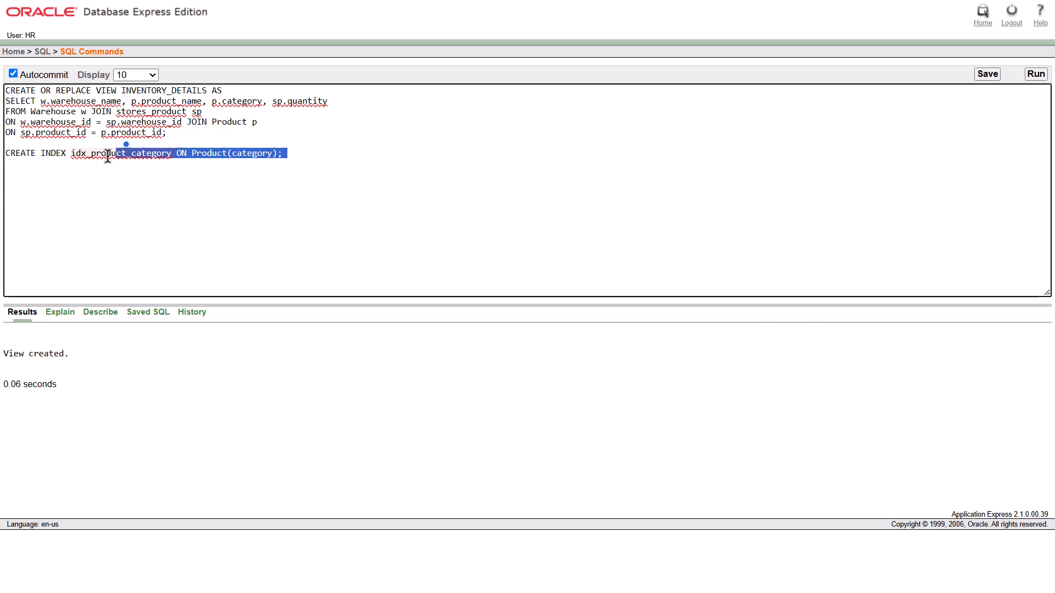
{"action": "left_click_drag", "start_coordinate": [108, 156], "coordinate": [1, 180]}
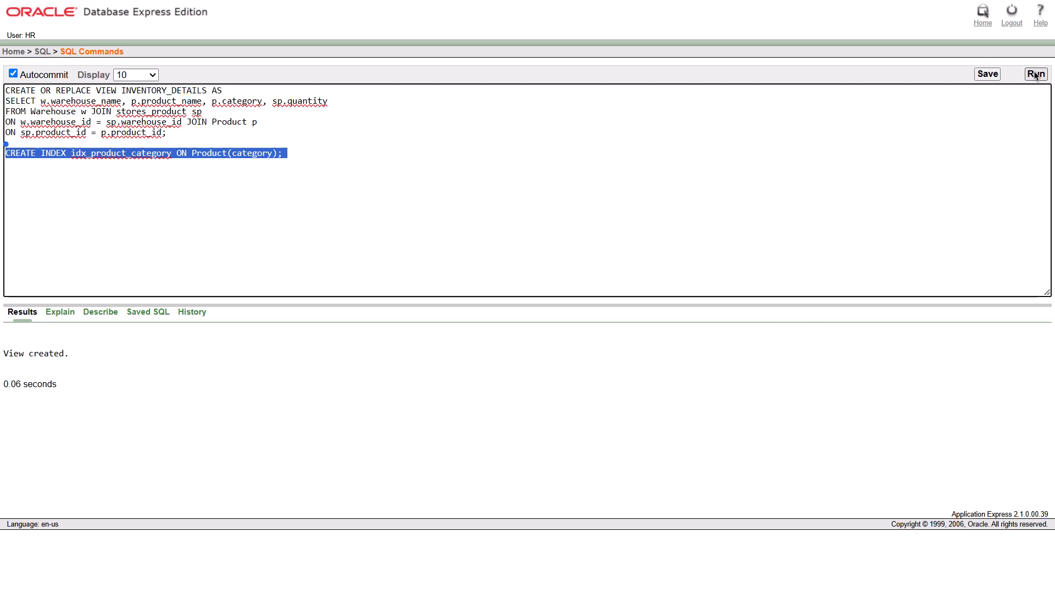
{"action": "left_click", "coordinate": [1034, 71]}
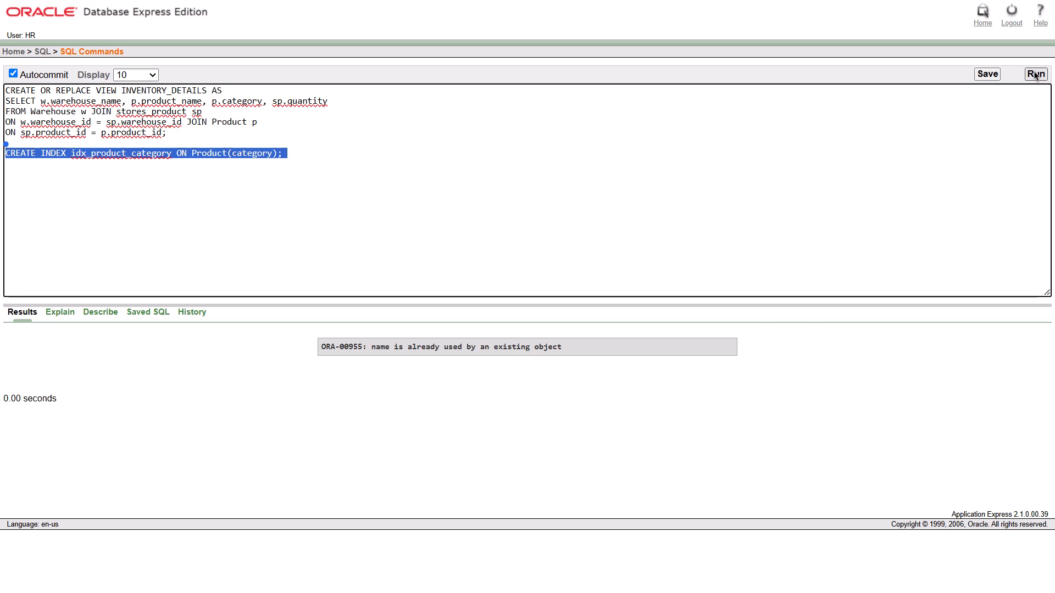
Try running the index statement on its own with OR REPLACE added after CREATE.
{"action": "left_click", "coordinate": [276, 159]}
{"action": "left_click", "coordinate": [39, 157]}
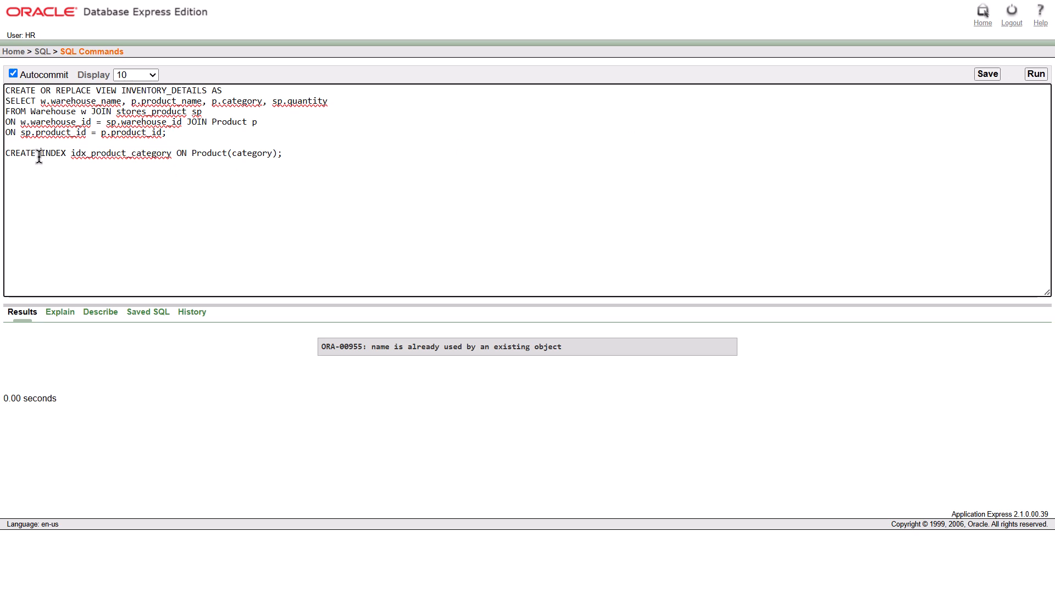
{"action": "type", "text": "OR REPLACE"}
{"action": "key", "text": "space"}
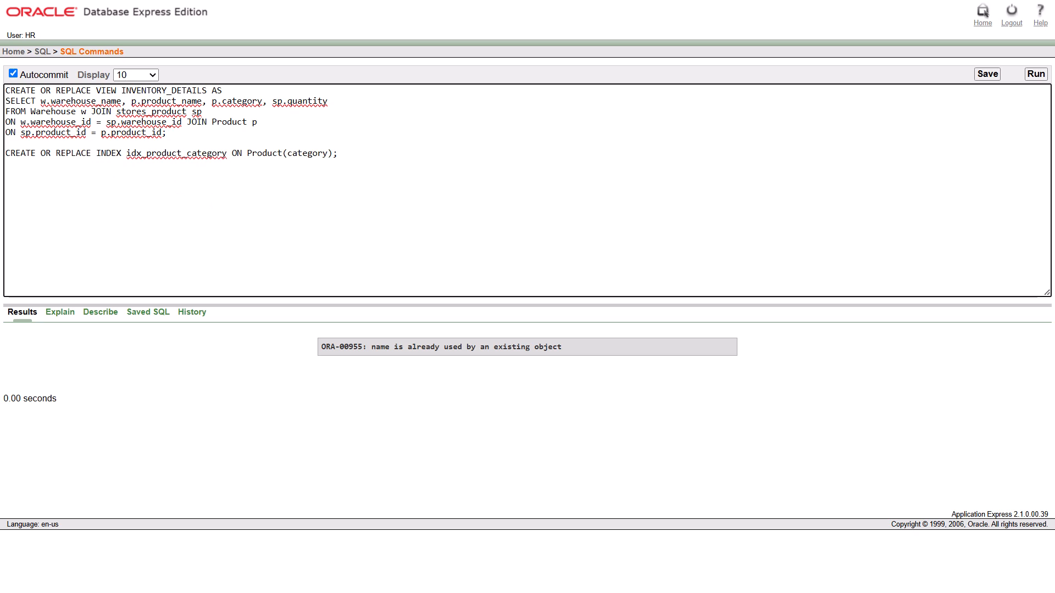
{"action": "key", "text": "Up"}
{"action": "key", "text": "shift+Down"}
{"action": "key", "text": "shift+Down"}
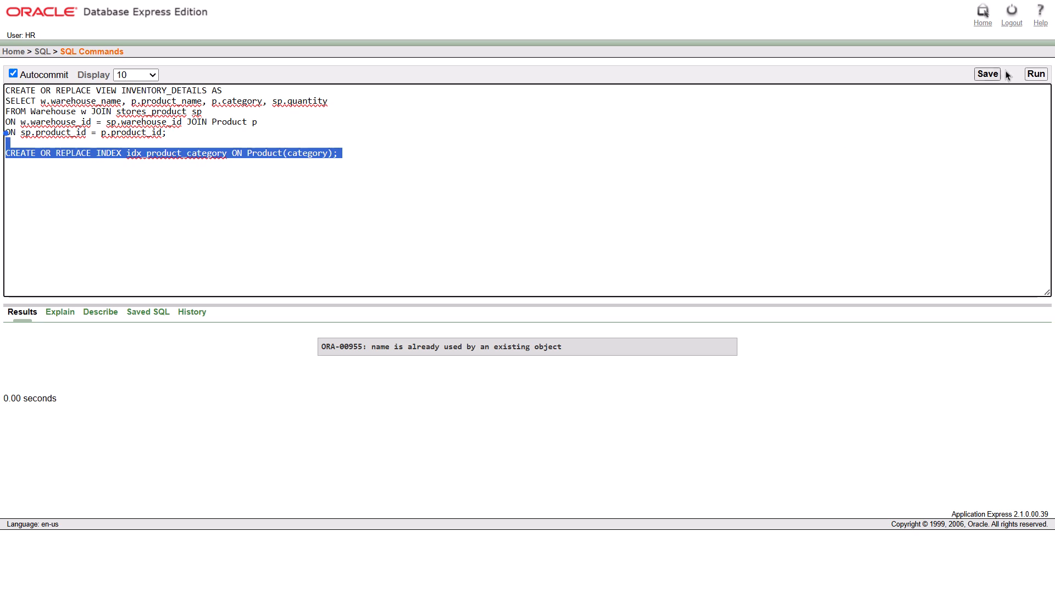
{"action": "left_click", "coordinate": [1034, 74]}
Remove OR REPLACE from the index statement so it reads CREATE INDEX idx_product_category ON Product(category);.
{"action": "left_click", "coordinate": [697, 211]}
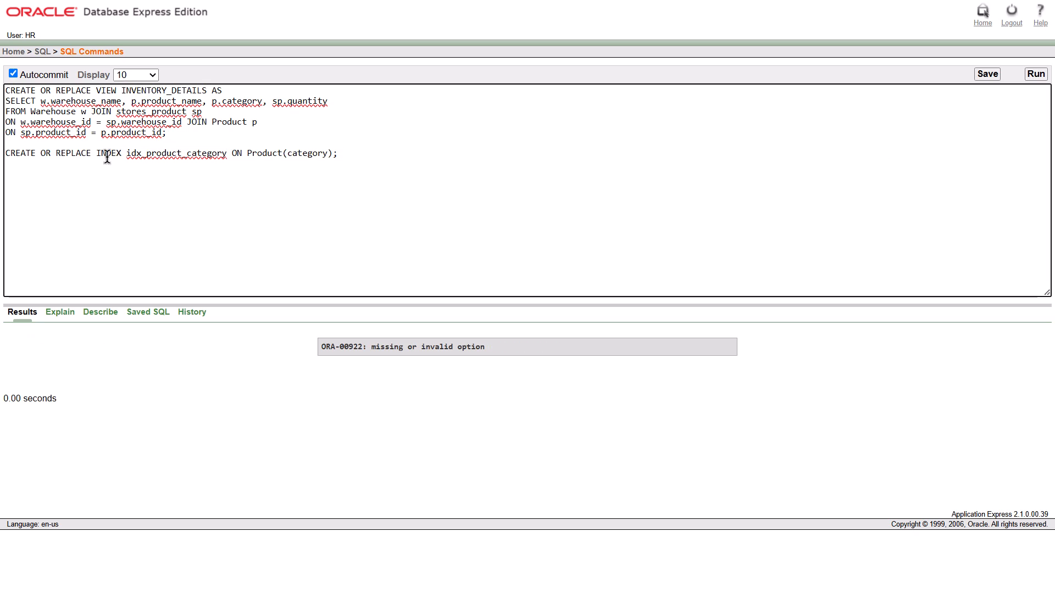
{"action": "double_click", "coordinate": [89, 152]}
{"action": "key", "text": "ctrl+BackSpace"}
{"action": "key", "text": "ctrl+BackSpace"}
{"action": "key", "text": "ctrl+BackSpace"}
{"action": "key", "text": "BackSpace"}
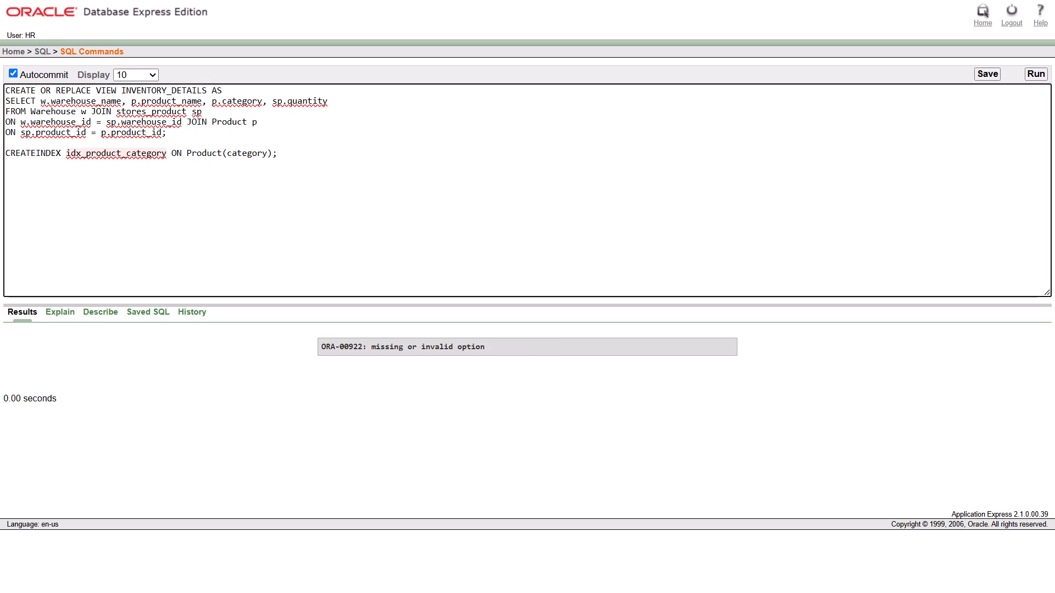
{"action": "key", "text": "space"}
Load the earlier CREATE INDEX idx_product_category statement from the SQL history and run it again.
{"action": "left_click", "coordinate": [188, 319]}
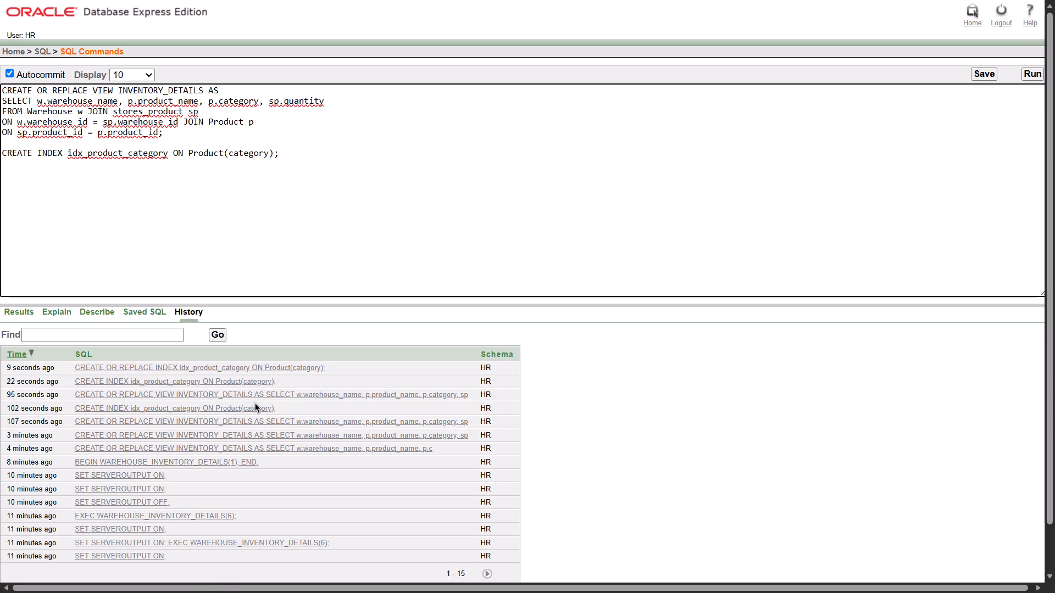
{"action": "left_click", "coordinate": [260, 408]}
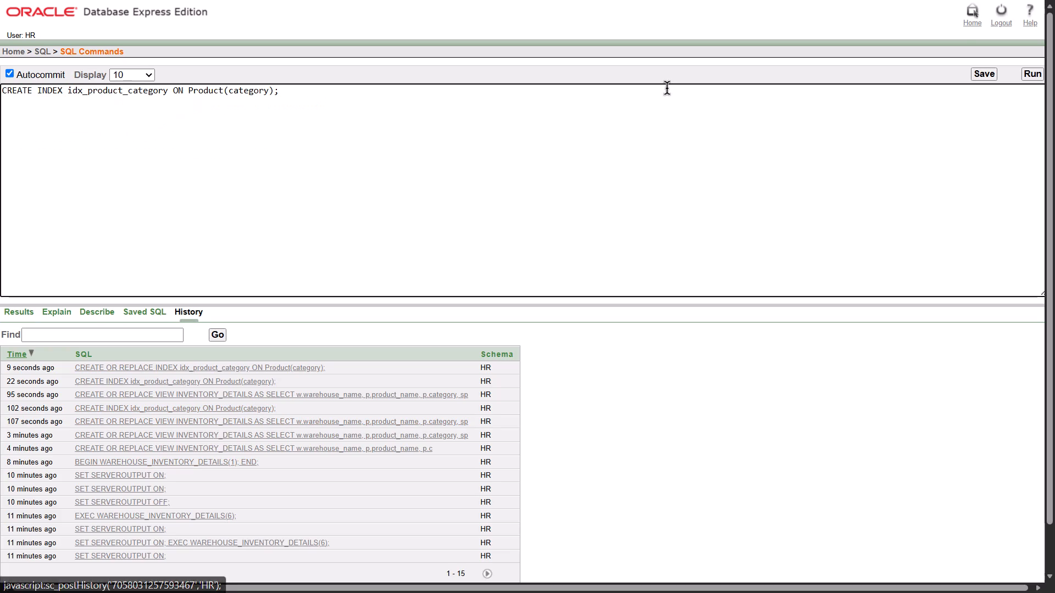
{"action": "left_click", "coordinate": [1028, 72]}
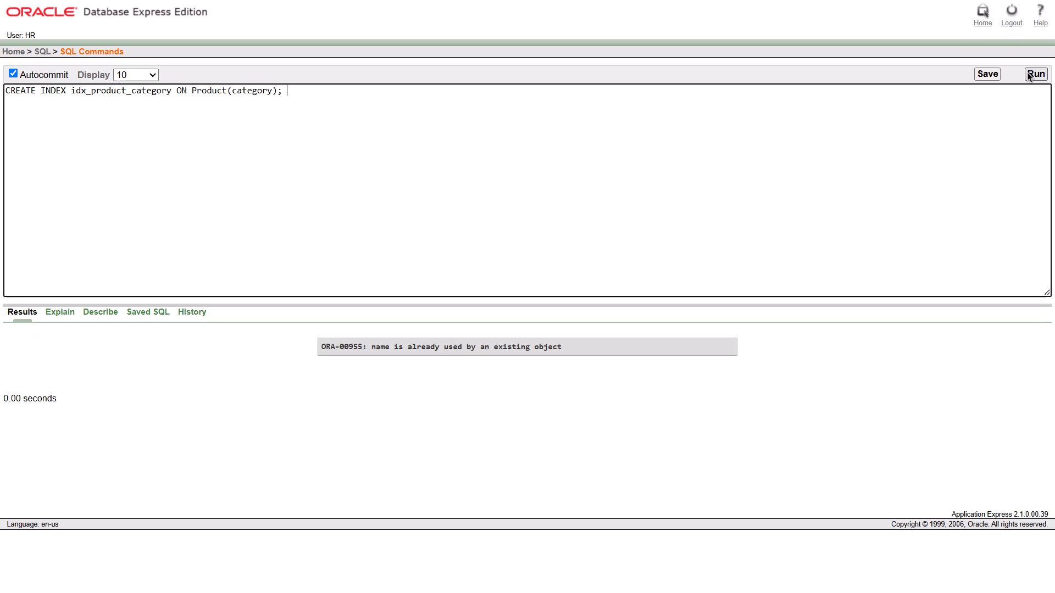
View the query plan and index columns for the CREATE INDEX statement.
{"action": "left_click", "coordinate": [58, 314]}
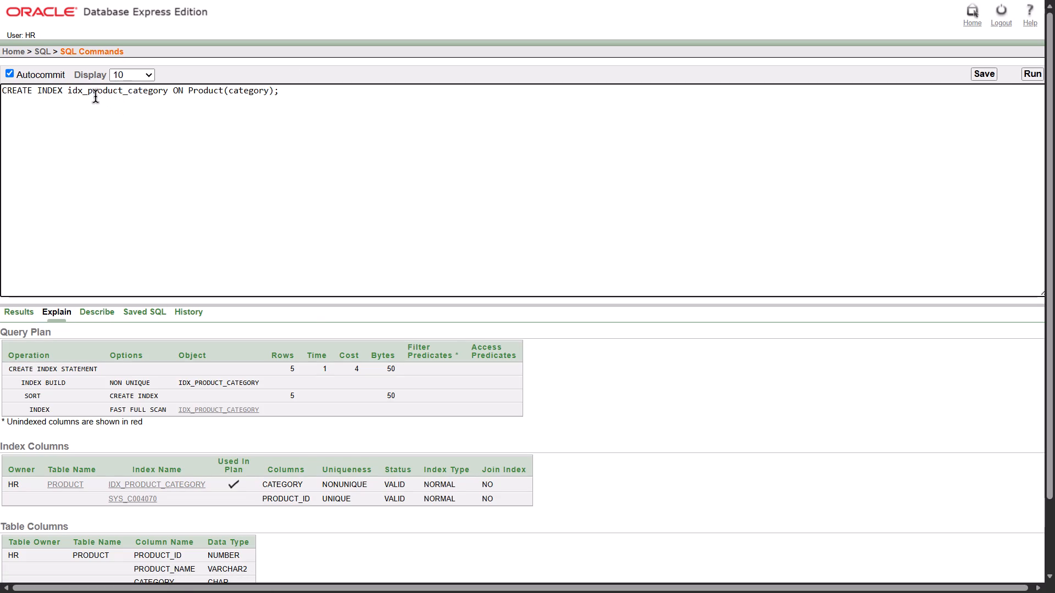
Rename the index in the CREATE INDEX statement to idx_prodct_category and run it on Product(category).
{"action": "left_click", "coordinate": [113, 91]}
{"action": "left_click", "coordinate": [113, 91]}
{"action": "key", "text": "BackSpace"}
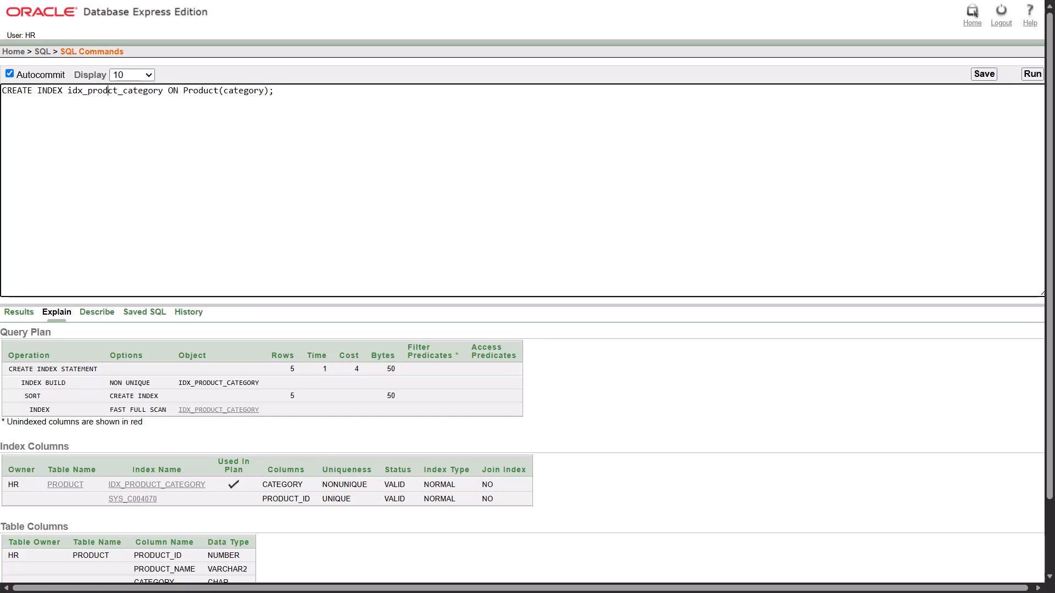
{"action": "left_click", "coordinate": [1037, 79]}
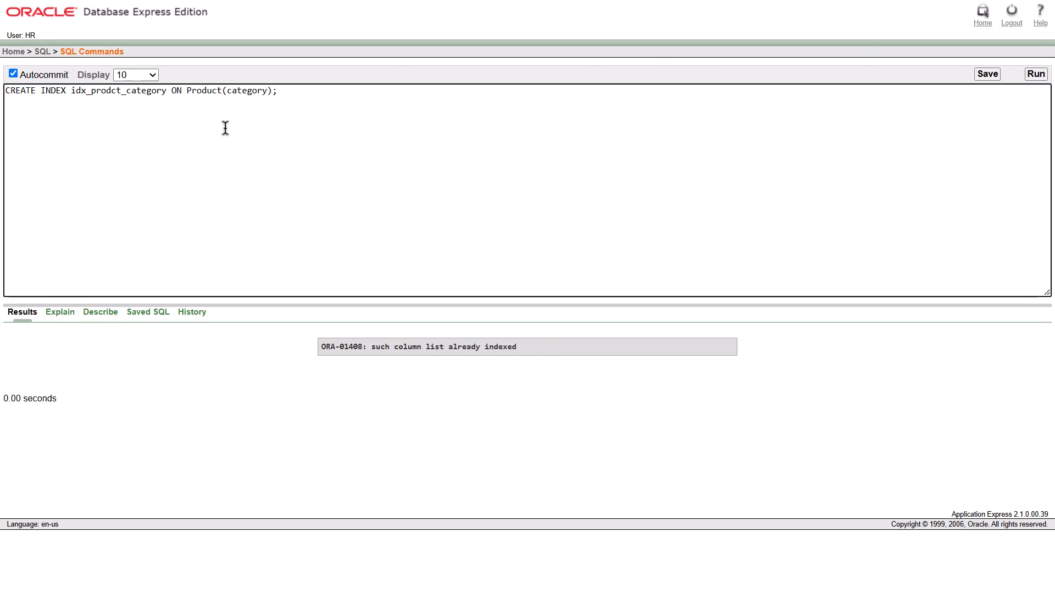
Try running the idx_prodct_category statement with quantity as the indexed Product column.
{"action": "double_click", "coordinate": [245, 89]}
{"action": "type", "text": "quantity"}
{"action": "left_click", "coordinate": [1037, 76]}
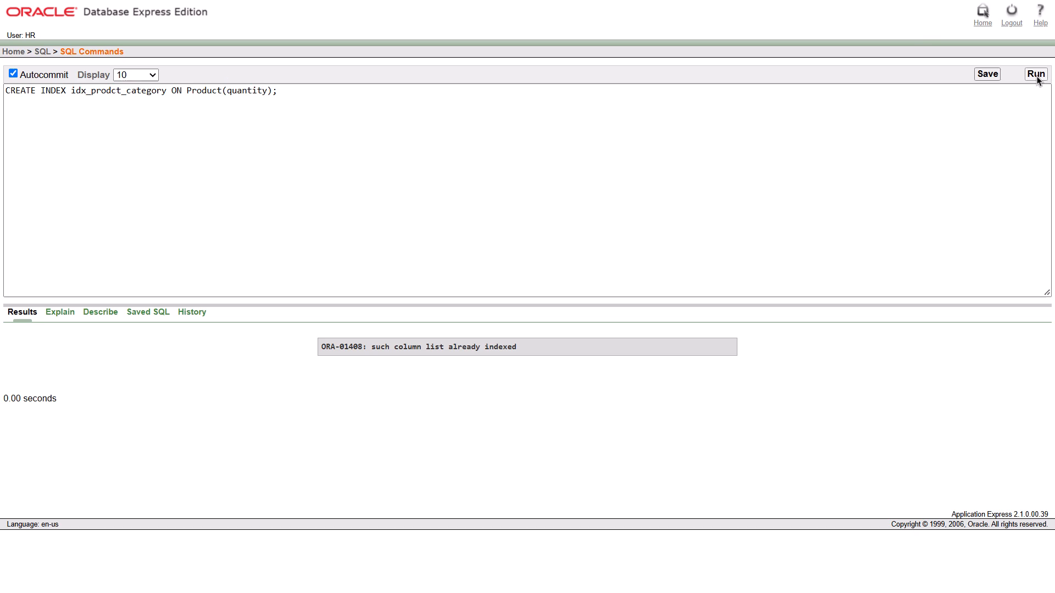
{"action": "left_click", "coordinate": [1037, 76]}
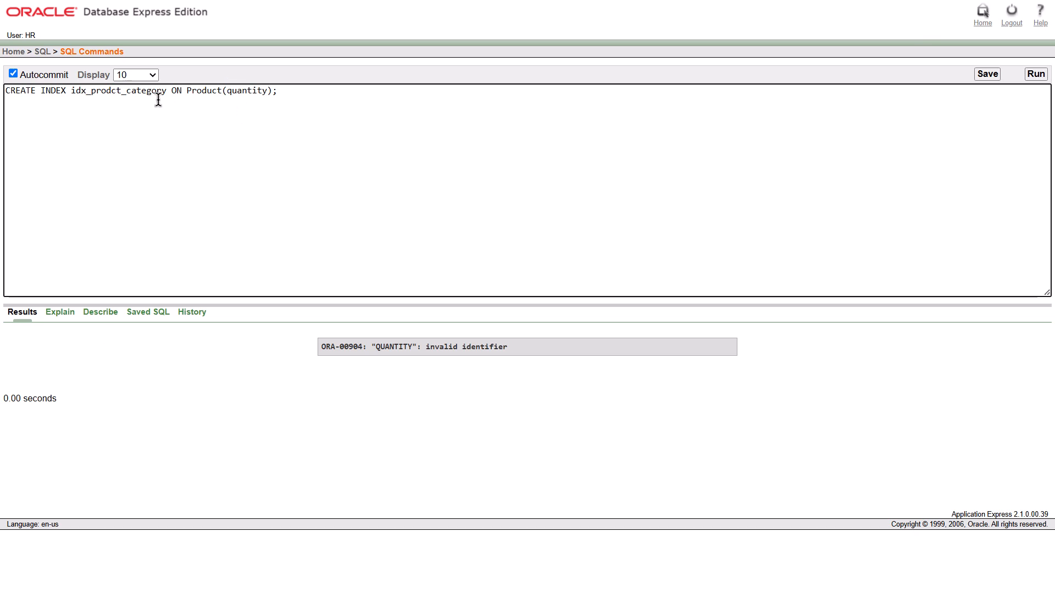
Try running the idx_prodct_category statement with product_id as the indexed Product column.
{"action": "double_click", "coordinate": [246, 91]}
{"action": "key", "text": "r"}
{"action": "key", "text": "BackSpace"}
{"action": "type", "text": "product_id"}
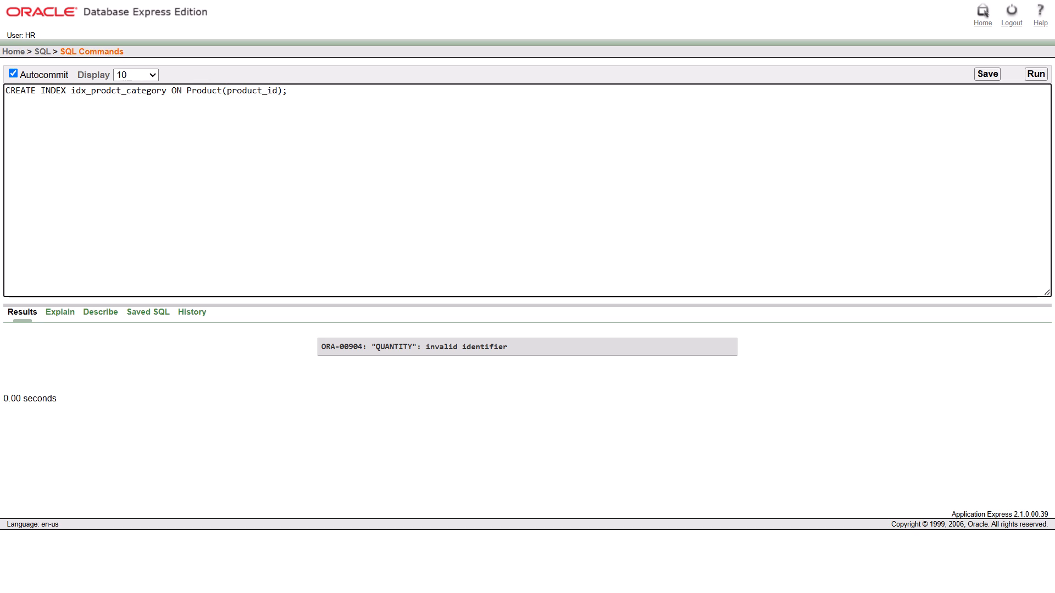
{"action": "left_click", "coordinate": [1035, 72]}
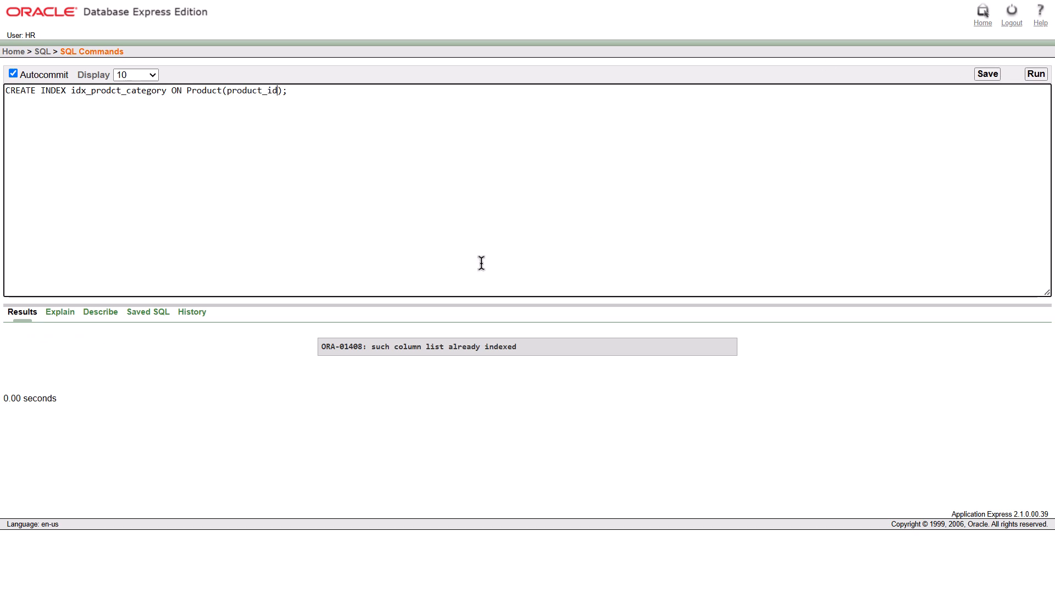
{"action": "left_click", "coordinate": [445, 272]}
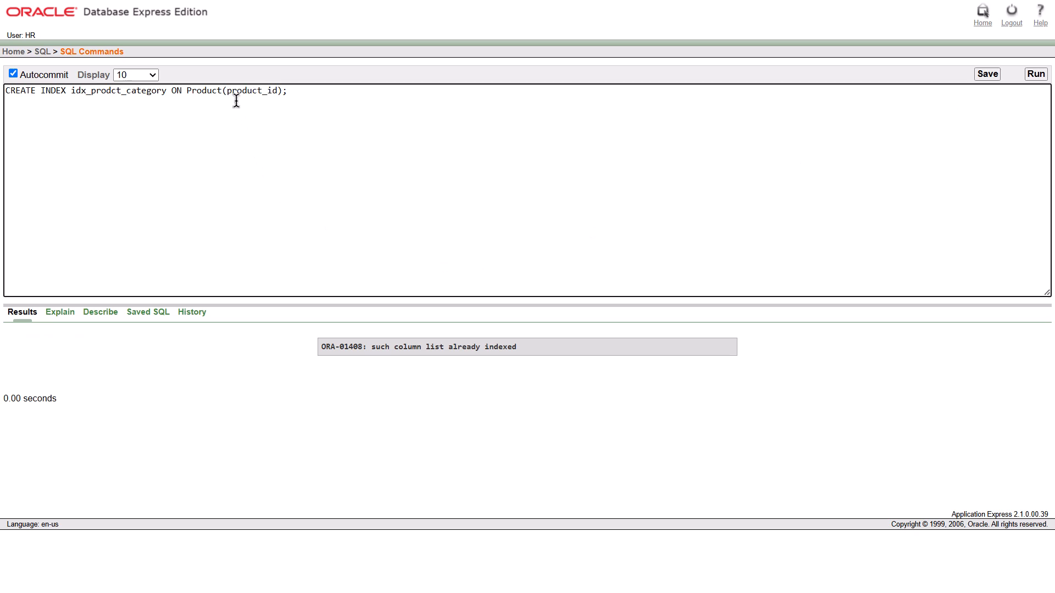
Check the Product table's columns in the schema diagram on slide 3 of the DBS Case Study deck.
{"action": "double_click", "coordinate": [256, 96]}
{"action": "key", "text": "Escape"}
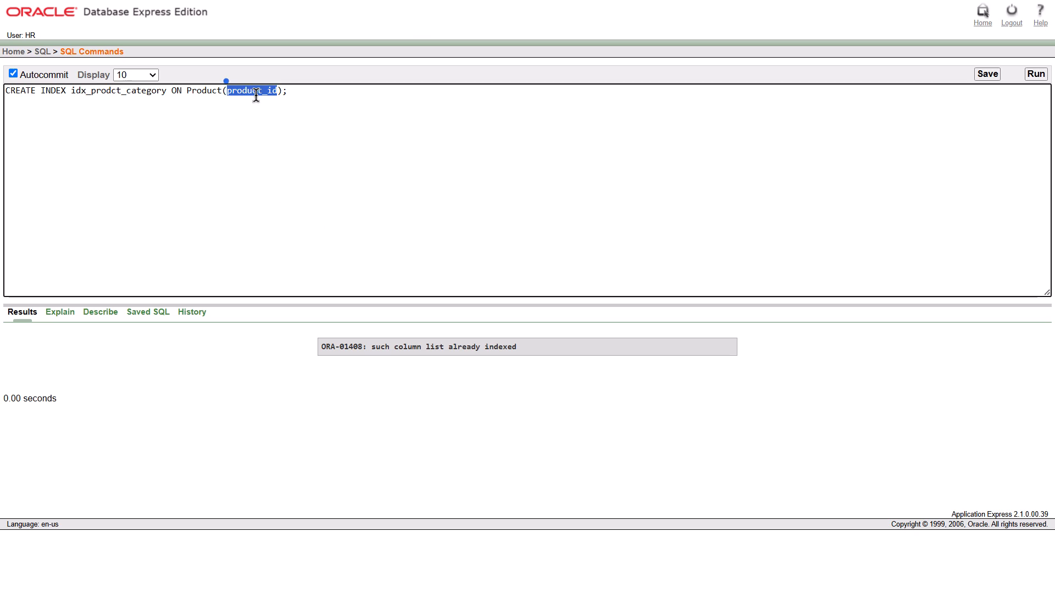
{"action": "key", "text": "F11"}
{"action": "left_click", "coordinate": [648, 0]}
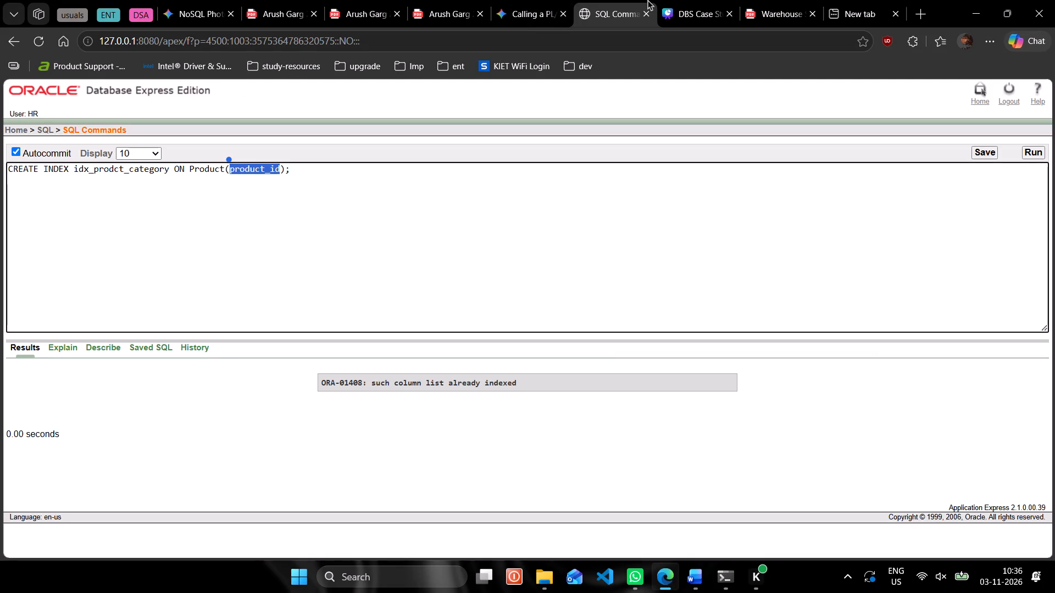
{"action": "left_click", "coordinate": [697, 0]}
{"action": "key", "text": "Left"}
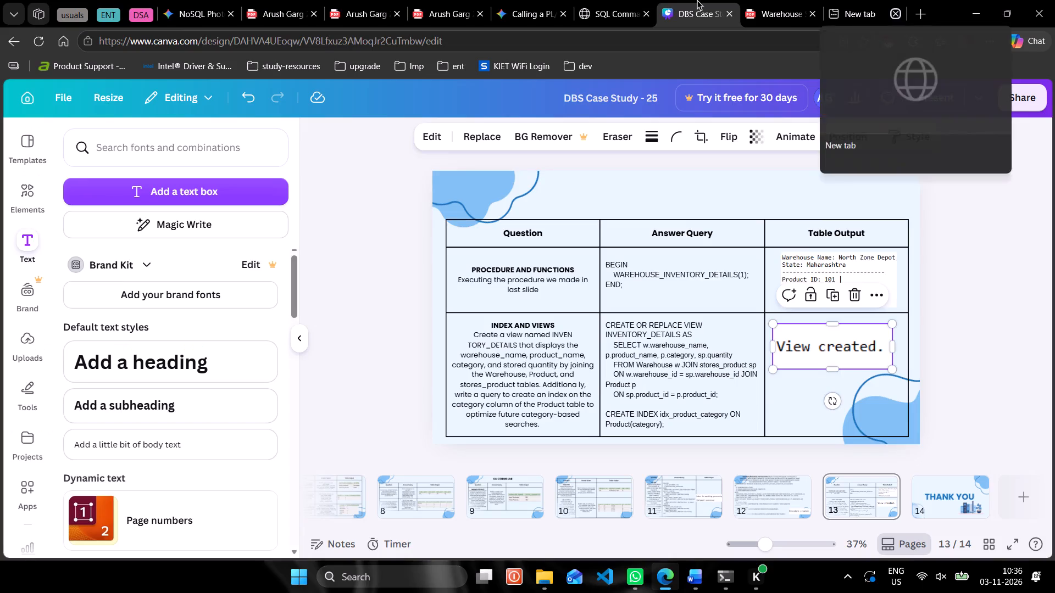
{"action": "key", "text": "Right"}
{"action": "left_click", "coordinate": [945, 250]}
{"action": "key", "text": "Left"}
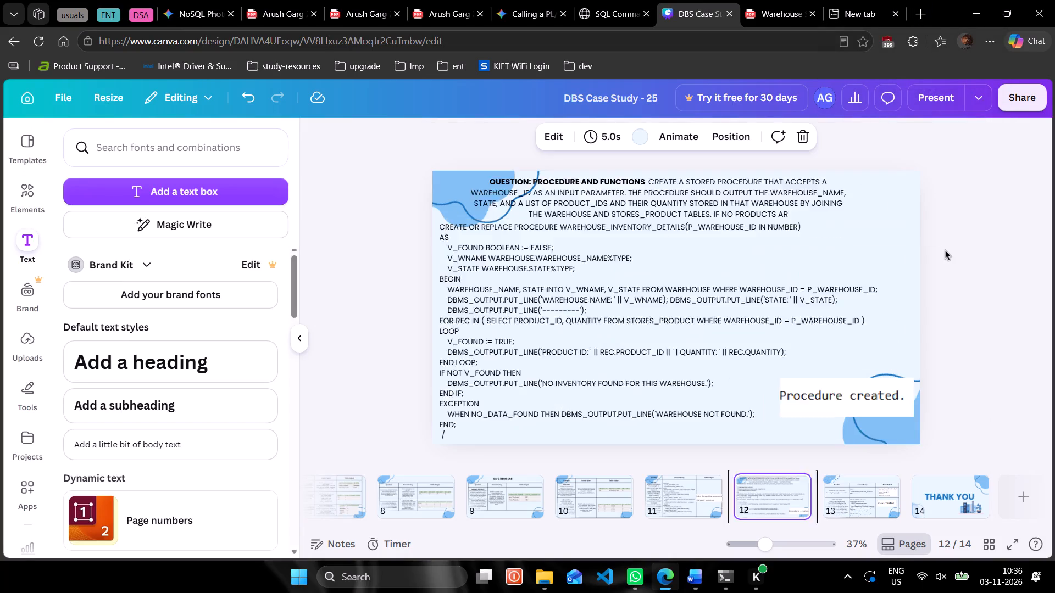
{"action": "key", "text": "Left"}
{"action": "key", "text": "Left"}
{"action": "key", "text": "Left"}
{"action": "key", "text": "Left"}
{"action": "key", "text": "Left"}
{"action": "key", "text": "Left"}
{"action": "key", "text": "Left"}
{"action": "key", "text": "Left"}
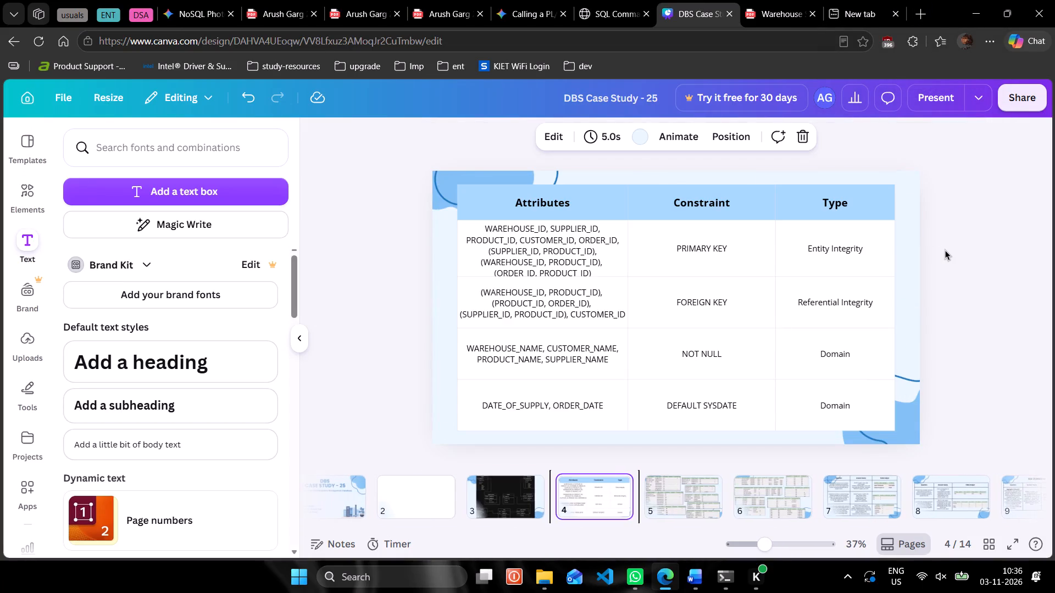
{"action": "key", "text": "Left"}
{"action": "key", "text": "Left"}
{"action": "key", "text": "Right"}
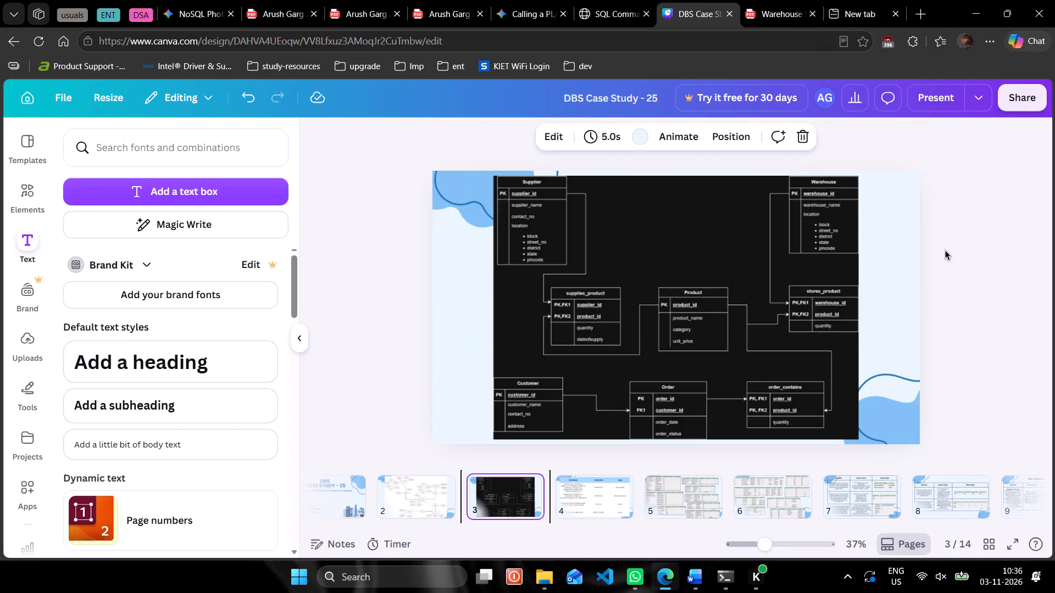
{"action": "left_click", "coordinate": [821, 313]}
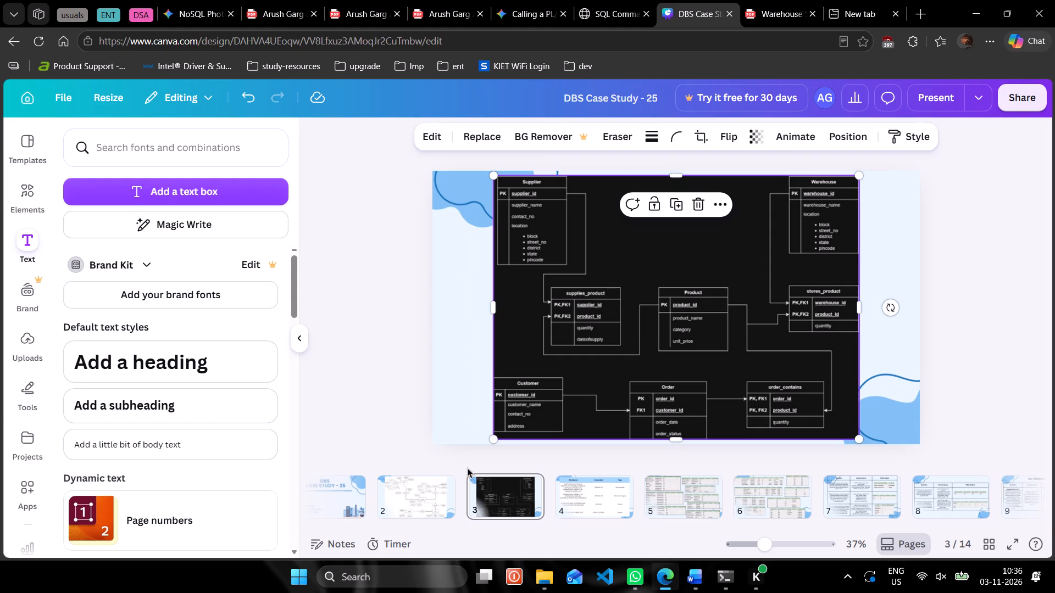
{"action": "left_click", "coordinate": [432, 493]}
{"action": "left_click", "coordinate": [491, 499]}
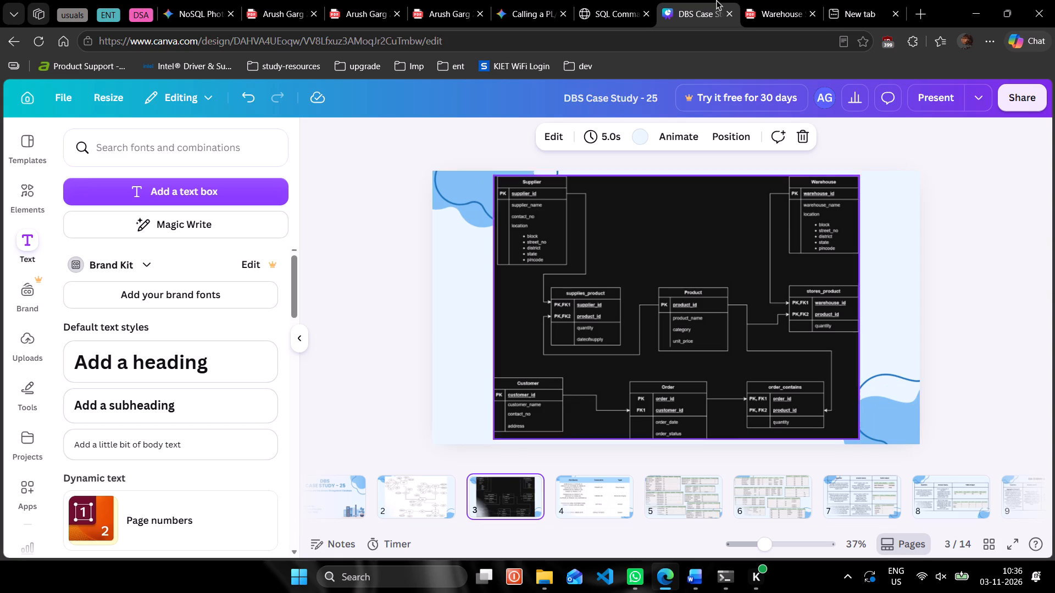
Back in Oracle SQL Commands, replace the indexed column with unit_price and run the CREATE INDEX statement.
{"action": "left_click", "coordinate": [629, 0]}
{"action": "type", "text": "unit_prc"}
{"action": "key", "text": "BackSpace"}
{"action": "type", "text": "ice"}
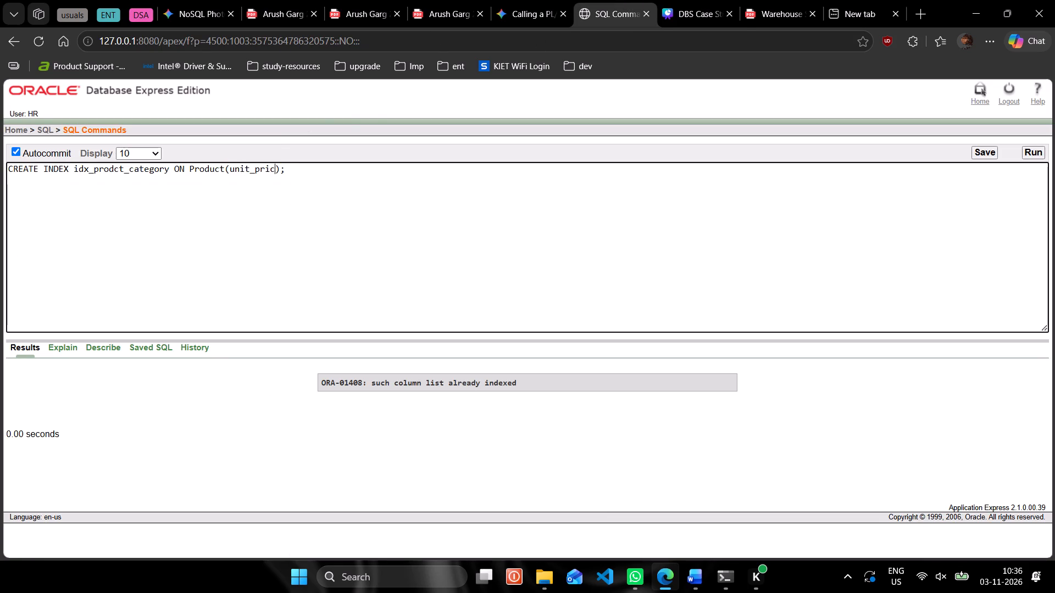
{"action": "left_click", "coordinate": [1030, 155]}
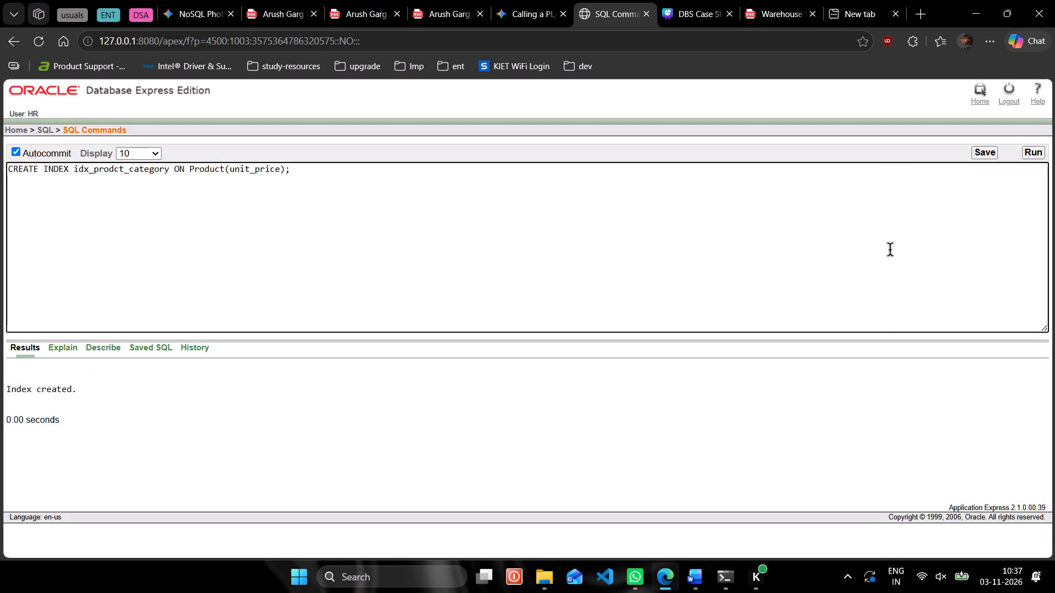
Capture a screenshot of only the "Index created." result line.
{"action": "right_click", "coordinate": [890, 250]}
{"action": "key", "text": "shift+super+s"}
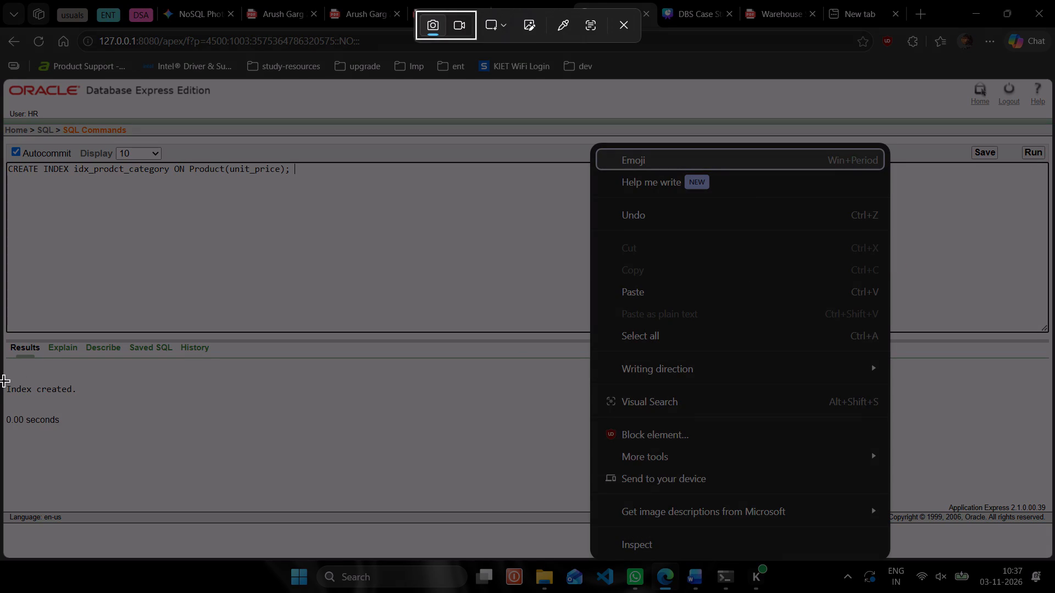
{"action": "left_click_drag", "start_coordinate": [4, 381], "coordinate": [80, 400]}
Return to slide 13 of the DBS Case Study deck and paste the "Index created." screenshot there.
{"action": "left_click", "coordinate": [782, 0]}
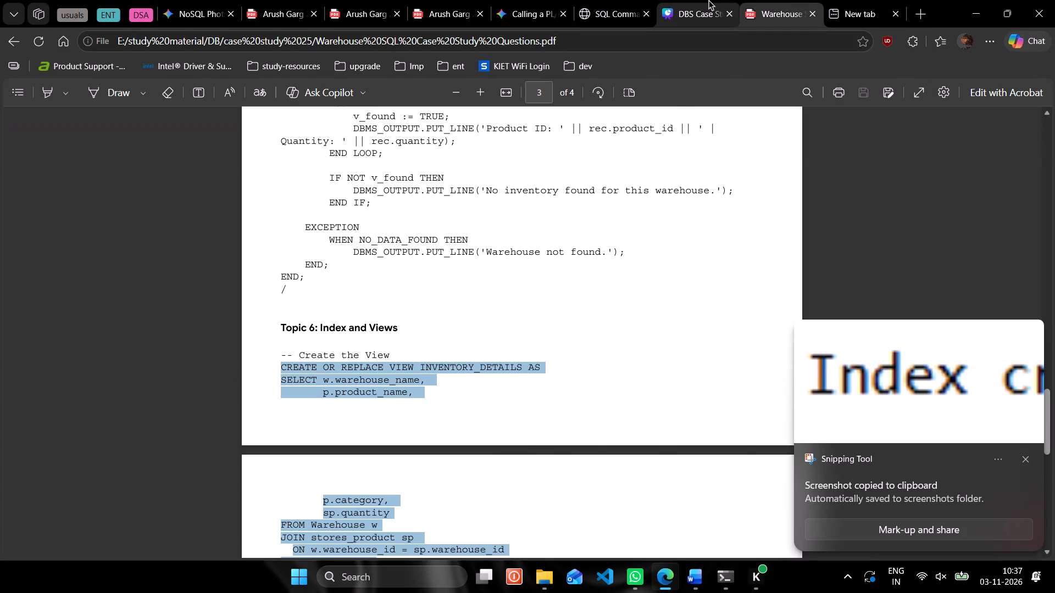
{"action": "left_click", "coordinate": [709, 0]}
{"action": "key", "text": "Right"}
{"action": "key", "text": "Right"}
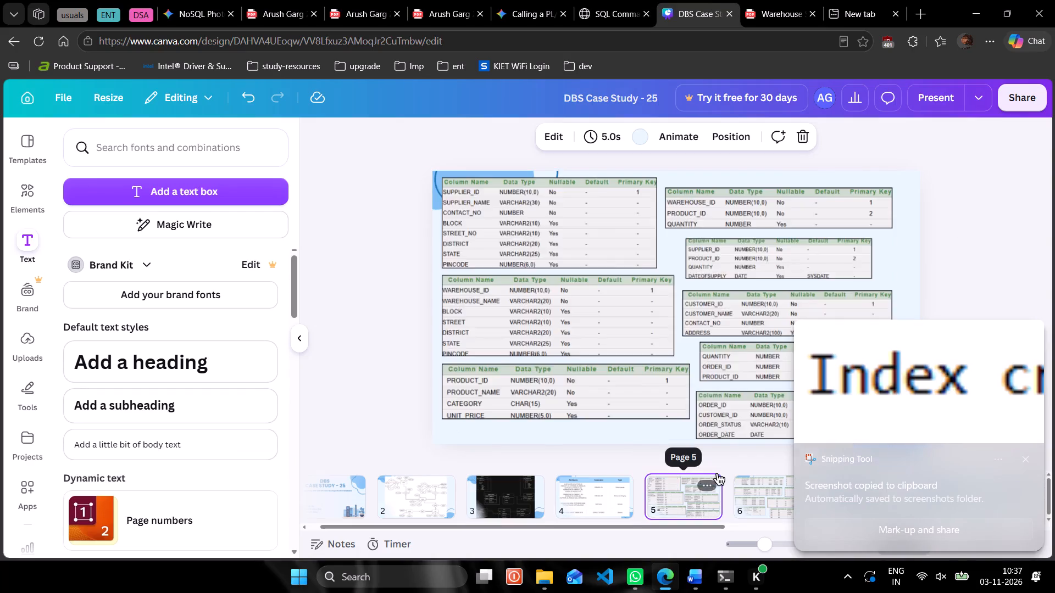
{"action": "key", "text": "Right"}
{"action": "key", "text": "Right"}
{"action": "key", "text": "Right"}
{"action": "key", "text": "Right"}
{"action": "key", "text": "Right"}
{"action": "key", "text": "Right"}
{"action": "key", "text": "Right"}
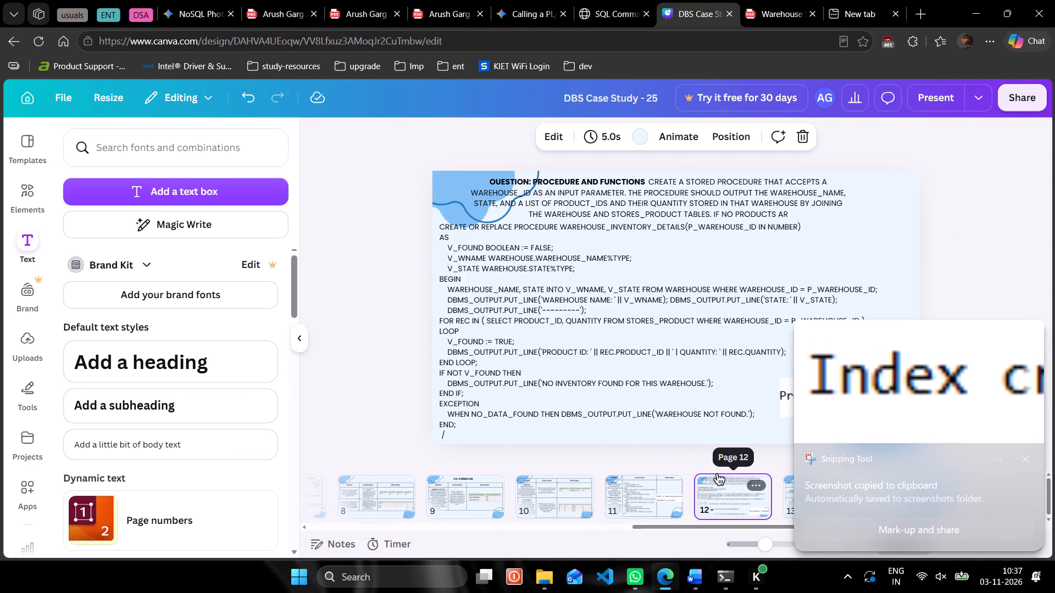
{"action": "key", "text": "Right"}
{"action": "key", "text": "Right"}
{"action": "key", "text": "Left"}
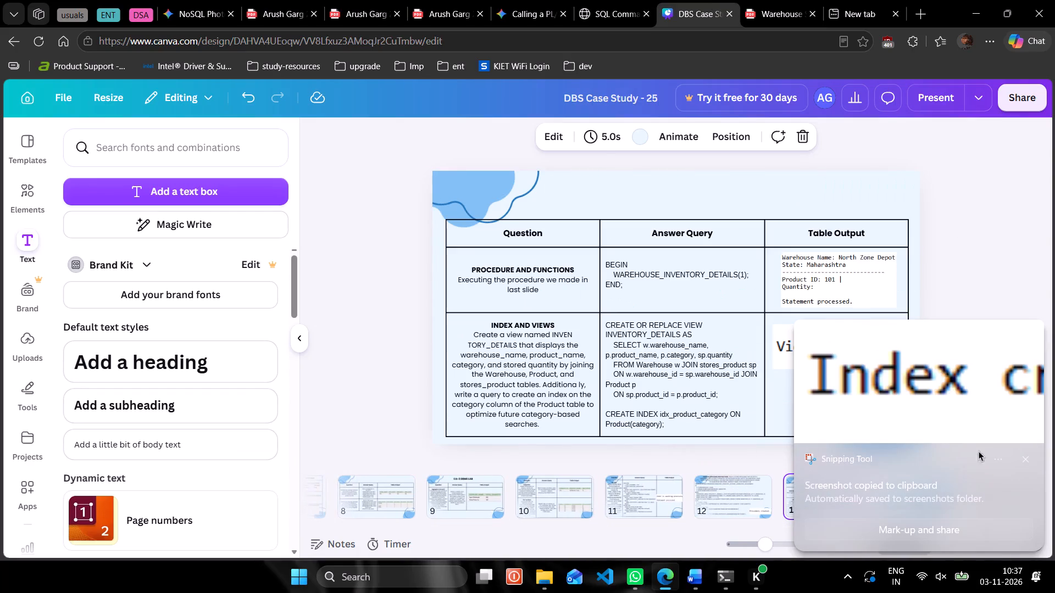
{"action": "left_click", "coordinate": [1025, 459]}
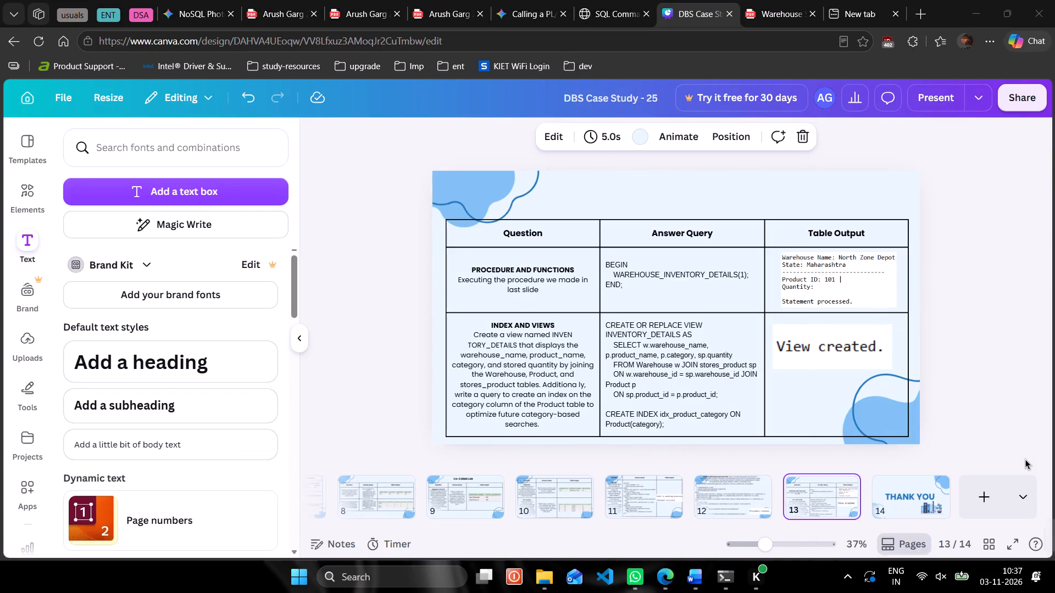
{"action": "key", "text": "v"}
{"action": "left_click", "coordinate": [754, 395]}
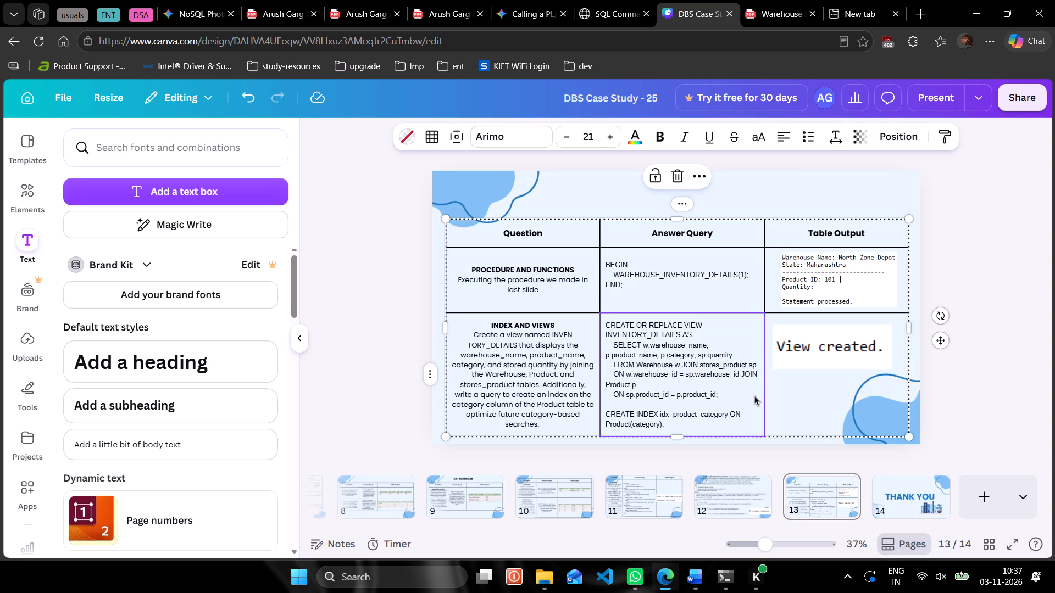
{"action": "key", "text": "ctrl+v"}
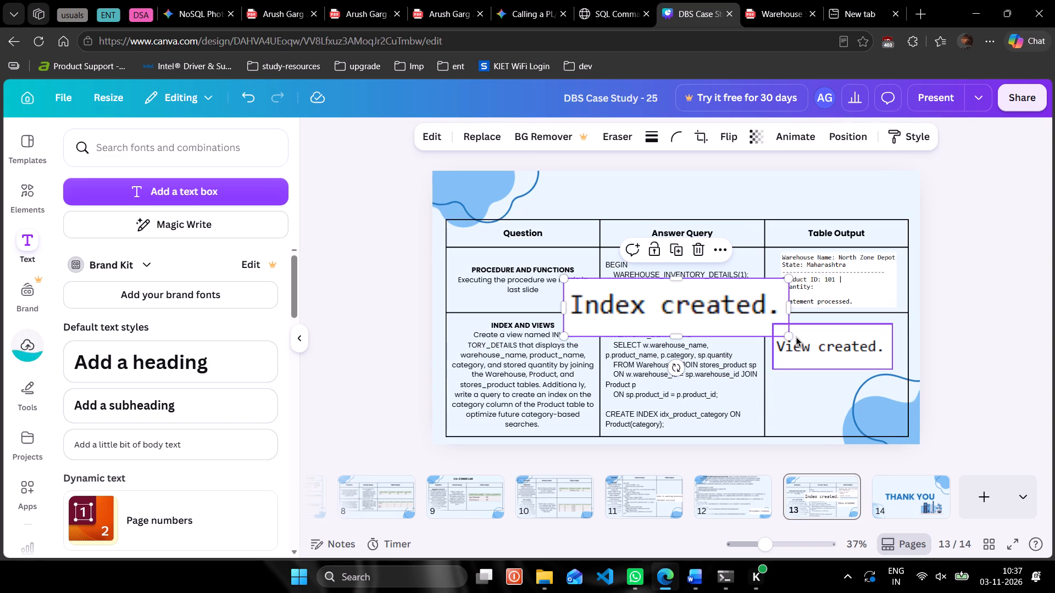
Shrink the "Index created." image to about 530 × 136 and place it below "View created." in the Table Output column.
{"action": "left_click_drag", "start_coordinate": [791, 336], "coordinate": [742, 325]}
{"action": "left_click_drag", "start_coordinate": [660, 303], "coordinate": [792, 386]}
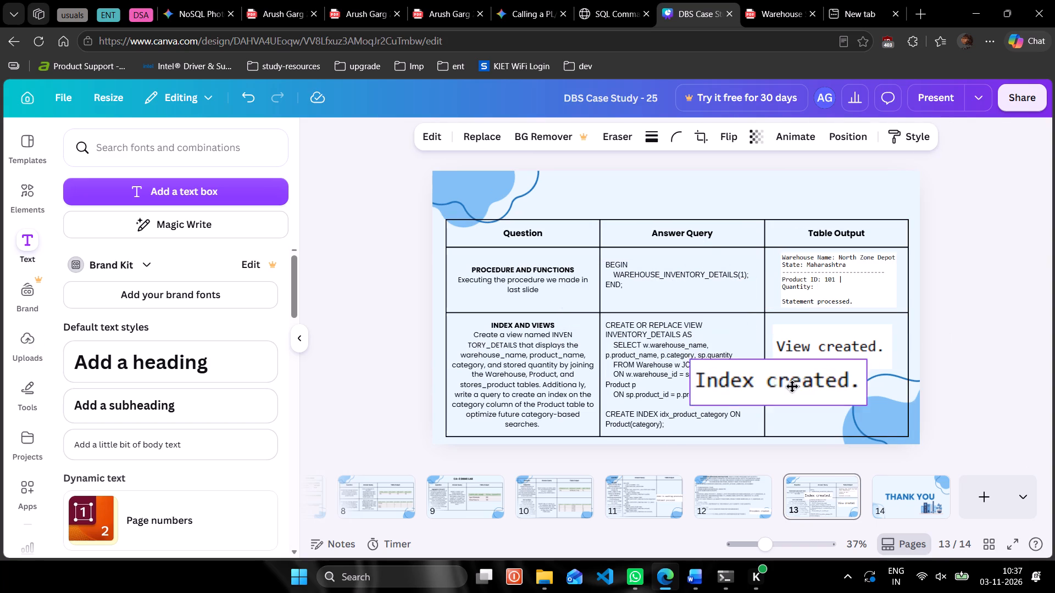
{"action": "left_click_drag", "start_coordinate": [792, 386], "coordinate": [826, 398]}
{"action": "left_click_drag", "start_coordinate": [731, 373], "coordinate": [775, 387]}
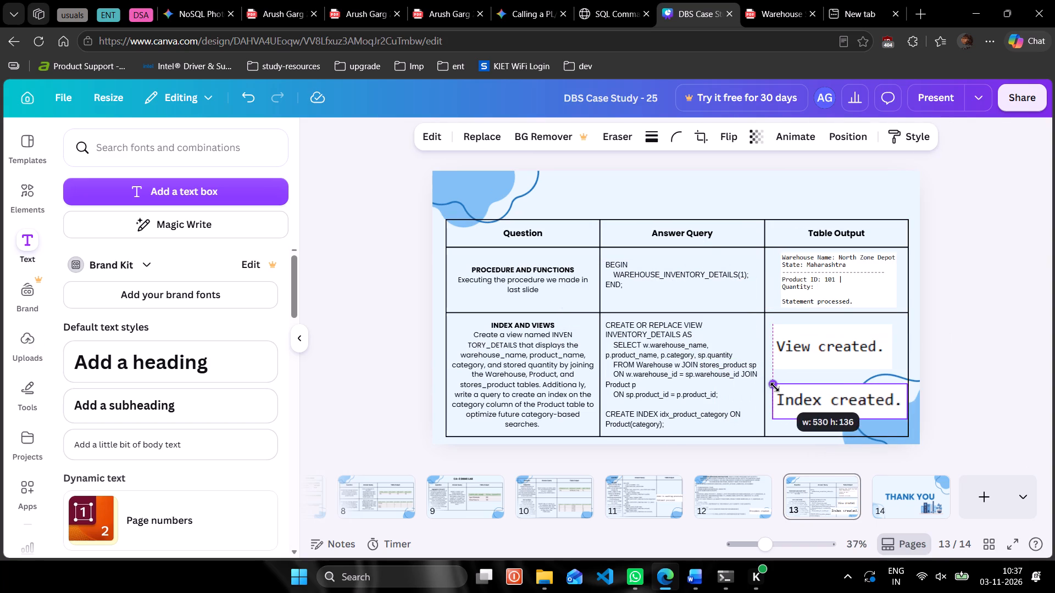
{"action": "left_click_drag", "start_coordinate": [775, 387], "coordinate": [775, 388]}
Crop the excess white space from the top and bottom of the "View created." image.
{"action": "left_click", "coordinate": [780, 336]}
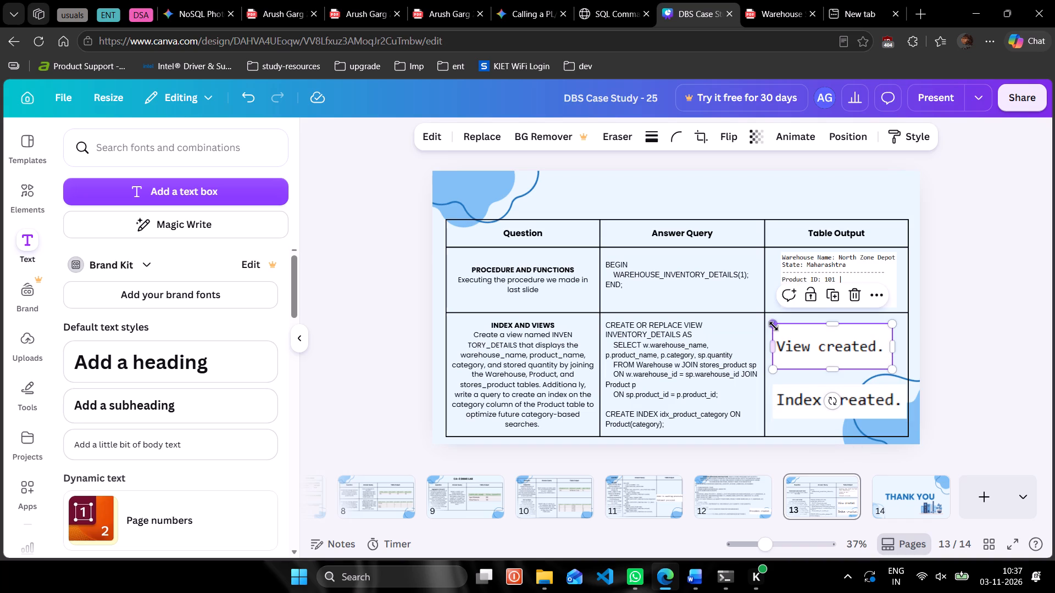
{"action": "left_click_drag", "start_coordinate": [831, 322], "coordinate": [834, 332]}
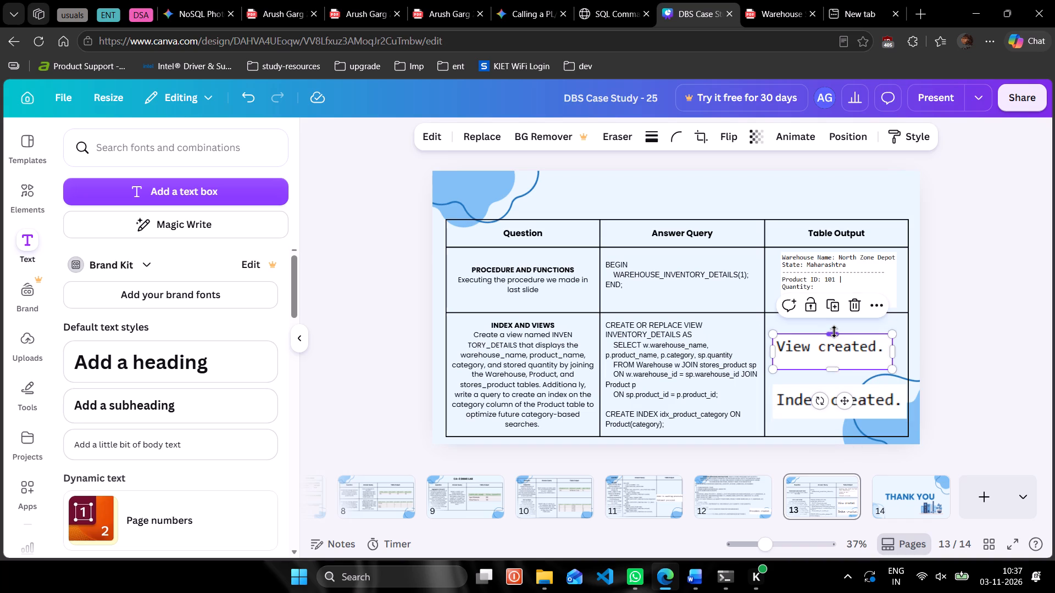
{"action": "left_click_drag", "start_coordinate": [837, 372], "coordinate": [837, 365]}
Adjust the two output images in the Index and Views row, centring "View created." above "Index created.".
{"action": "left_click", "coordinate": [814, 402]}
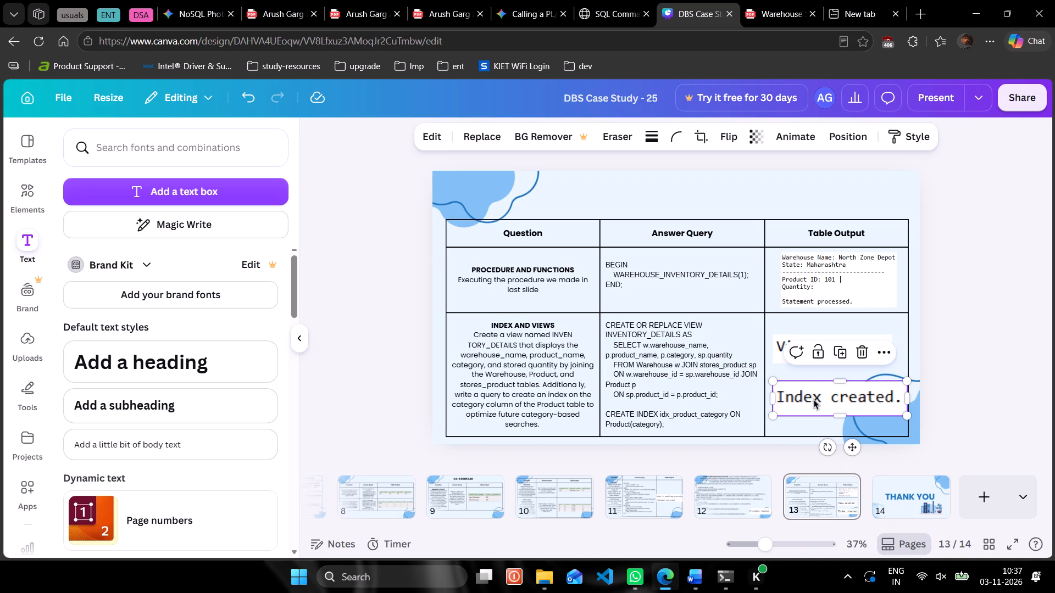
{"action": "left_click_drag", "start_coordinate": [778, 361], "coordinate": [782, 363]}
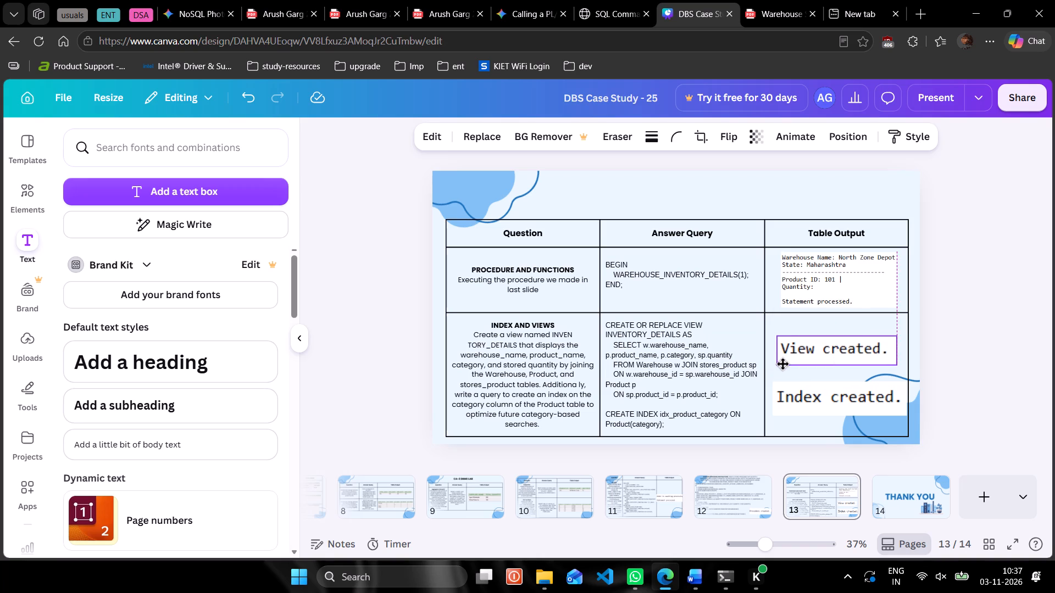
{"action": "left_click_drag", "start_coordinate": [782, 363], "coordinate": [784, 362]}
{"action": "left_click", "coordinate": [793, 181]}
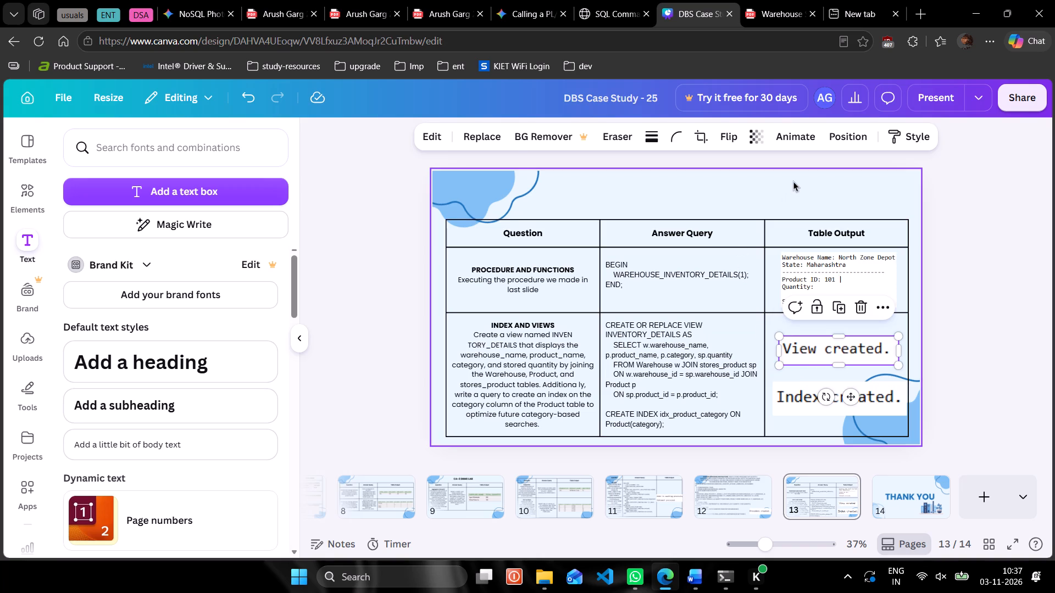
{"action": "left_click", "coordinate": [910, 293]}
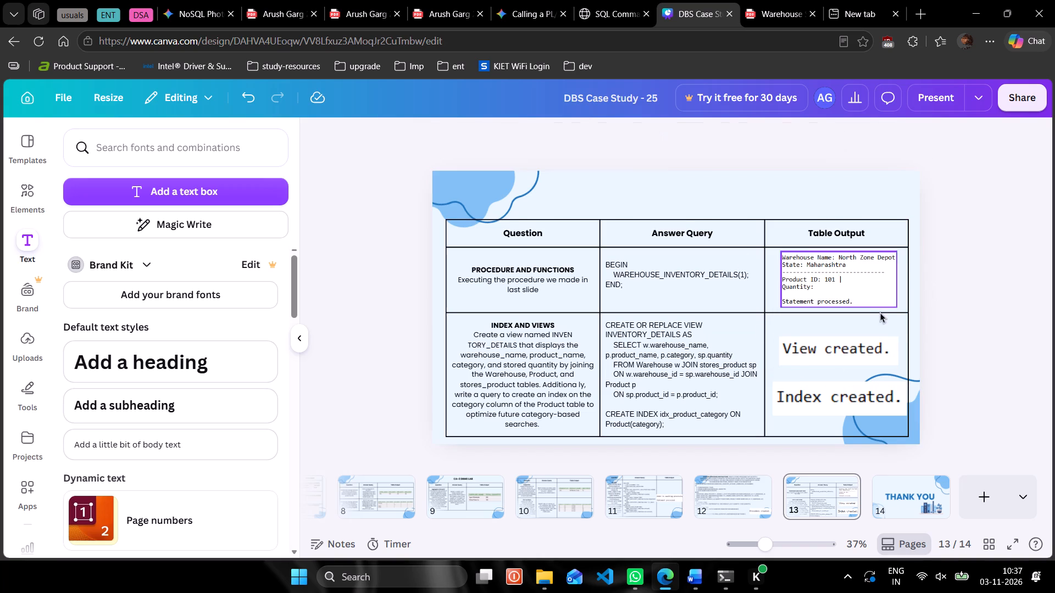
Move slide 13's whole question, query and output table slightly upward, keeping it horizontally centred on the slide.
{"action": "left_click", "coordinate": [880, 312]}
{"action": "left_click_drag", "start_coordinate": [940, 337], "coordinate": [938, 327]}
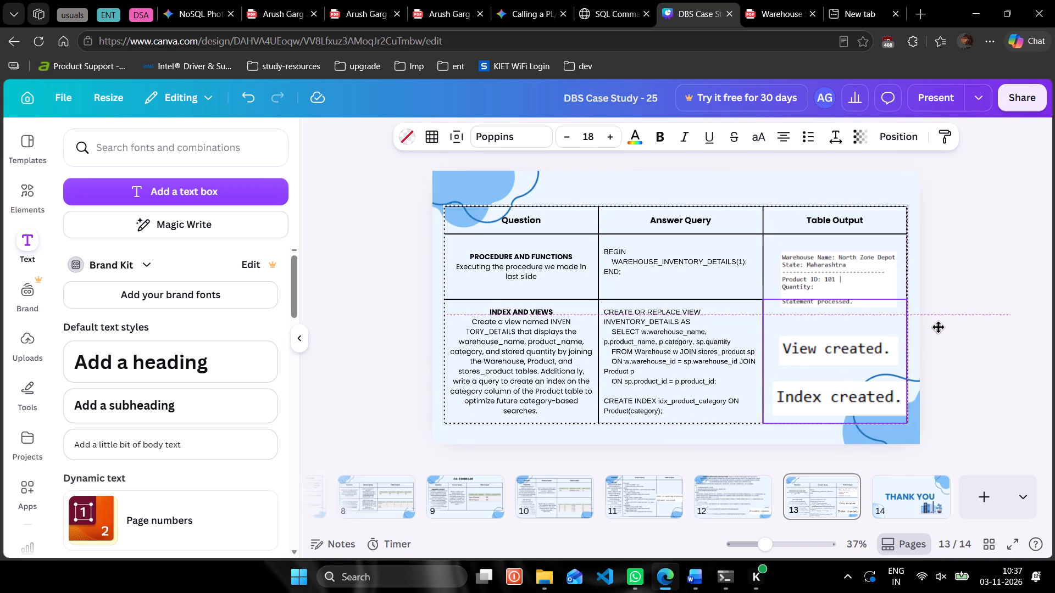
{"action": "left_click_drag", "start_coordinate": [938, 327], "coordinate": [939, 321]}
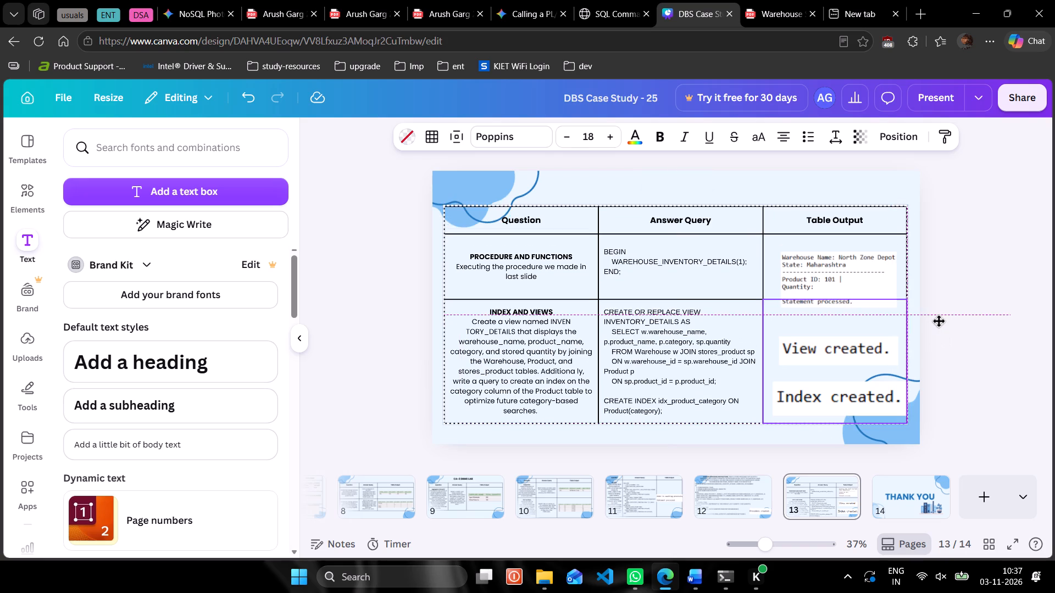
{"action": "left_click_drag", "start_coordinate": [939, 321], "coordinate": [940, 315]}
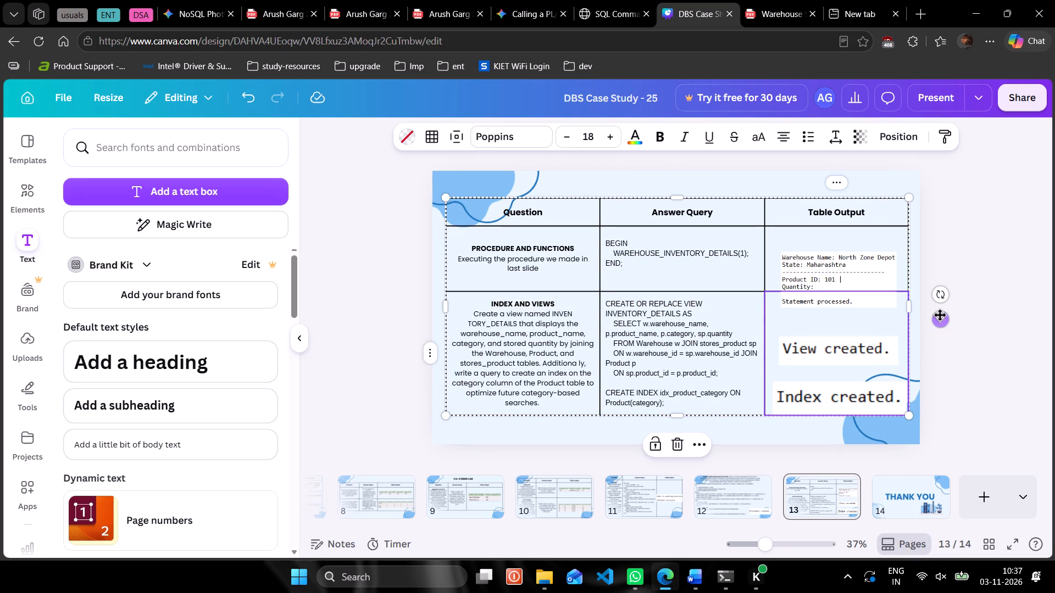
Move the procedure output, "View created." and "Index created." images up to fit inside their Table Output cells.
{"action": "left_click_drag", "start_coordinate": [853, 354], "coordinate": [847, 340]}
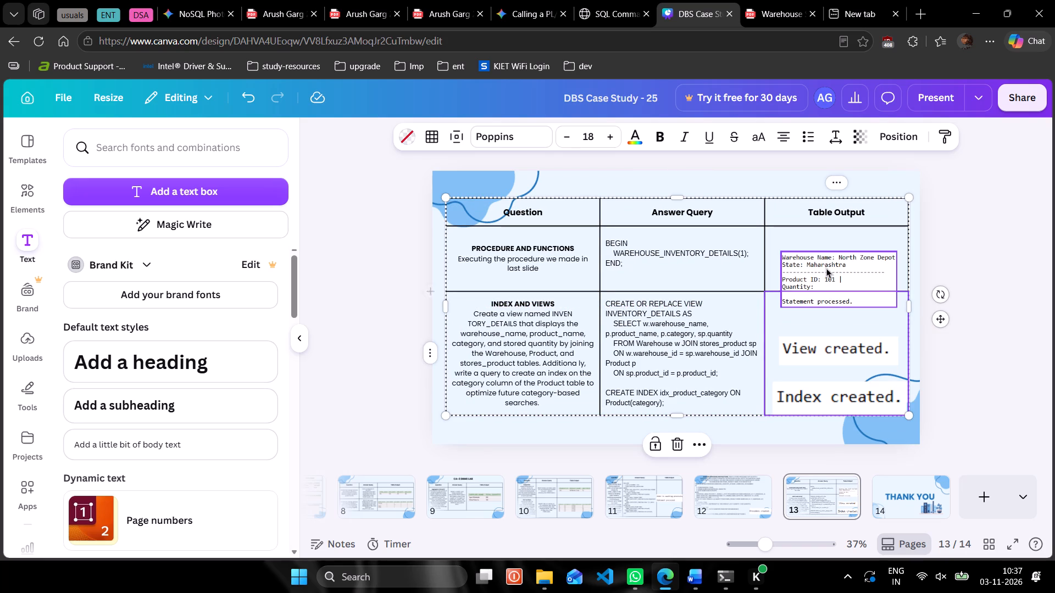
{"action": "left_click_drag", "start_coordinate": [827, 258], "coordinate": [825, 239]}
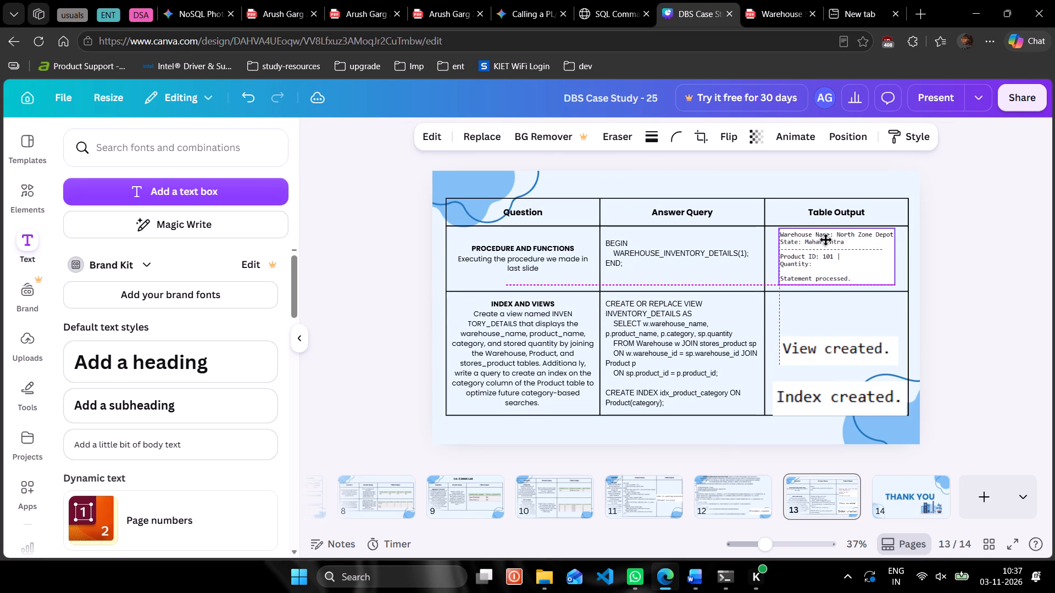
{"action": "left_click_drag", "start_coordinate": [825, 239], "coordinate": [826, 239]}
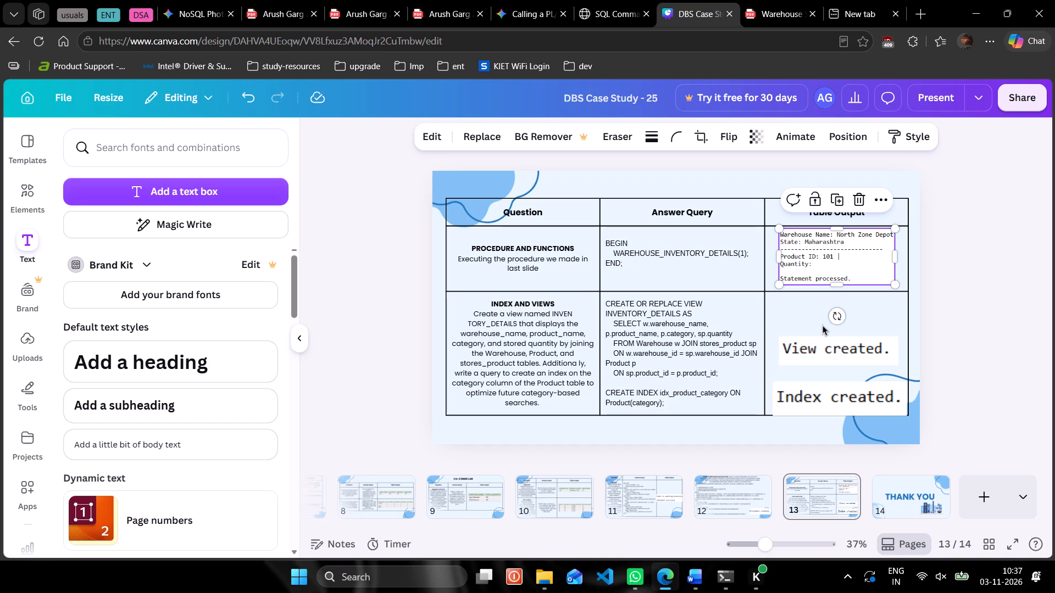
{"action": "left_click_drag", "start_coordinate": [822, 351], "coordinate": [821, 326]}
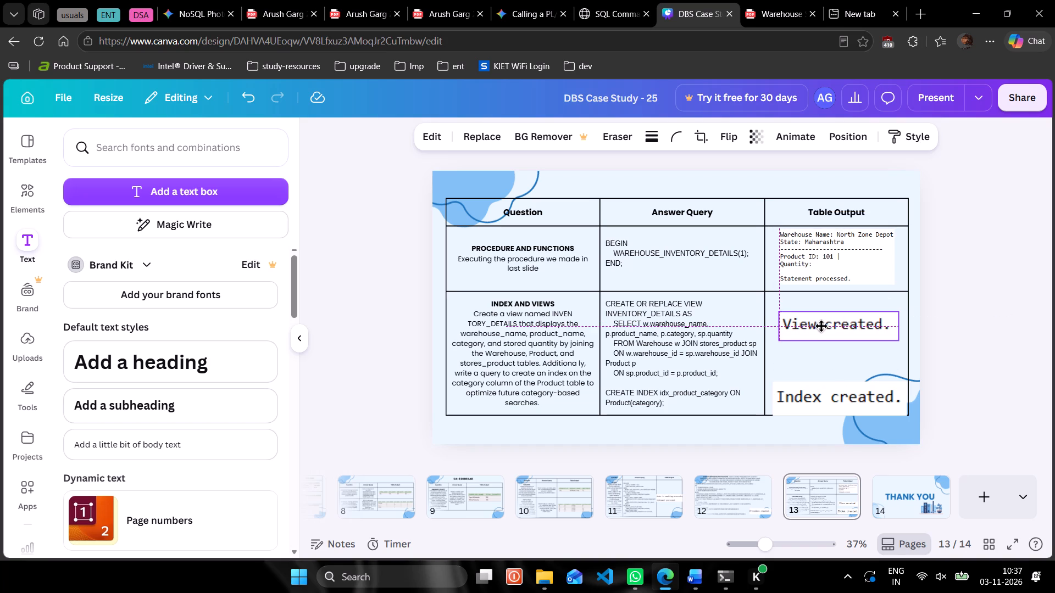
{"action": "left_click_drag", "start_coordinate": [821, 326], "coordinate": [821, 322]}
{"action": "left_click_drag", "start_coordinate": [821, 395], "coordinate": [820, 379]}
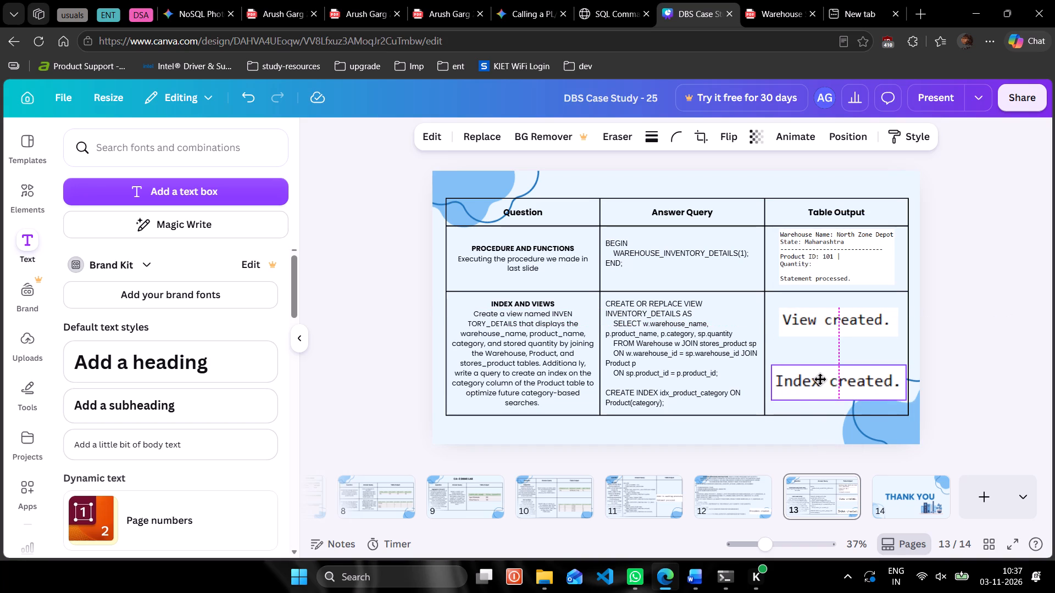
{"action": "left_click_drag", "start_coordinate": [820, 379], "coordinate": [820, 377]}
{"action": "left_click", "coordinate": [953, 291]}
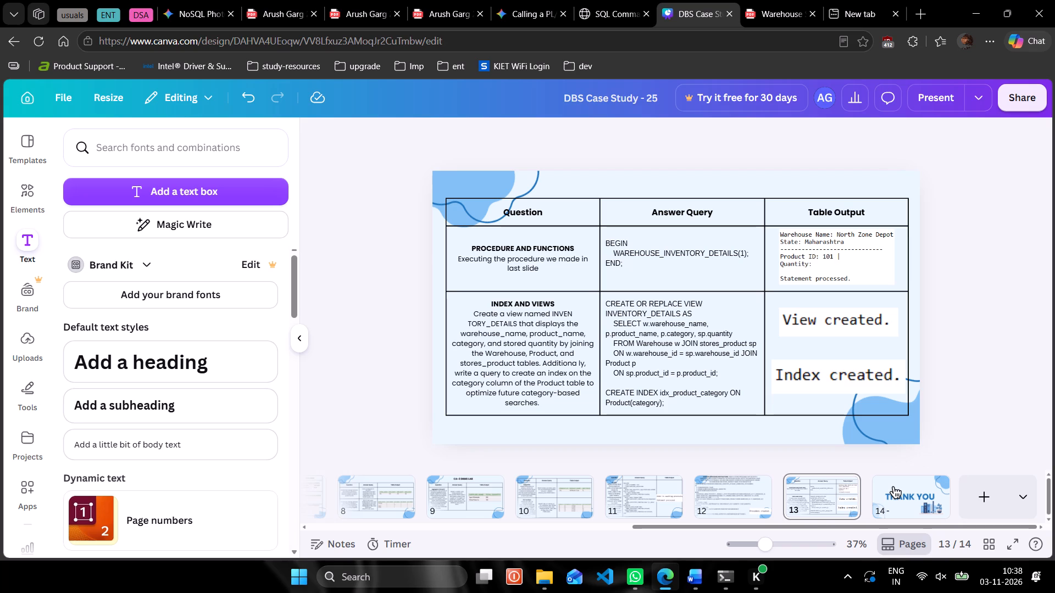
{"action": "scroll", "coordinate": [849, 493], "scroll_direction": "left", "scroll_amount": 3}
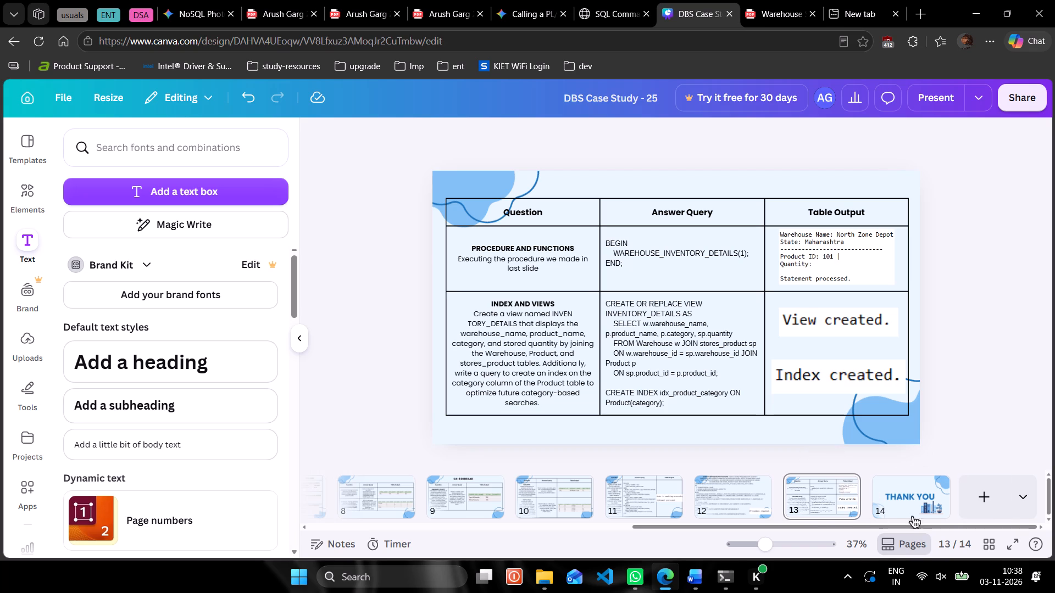
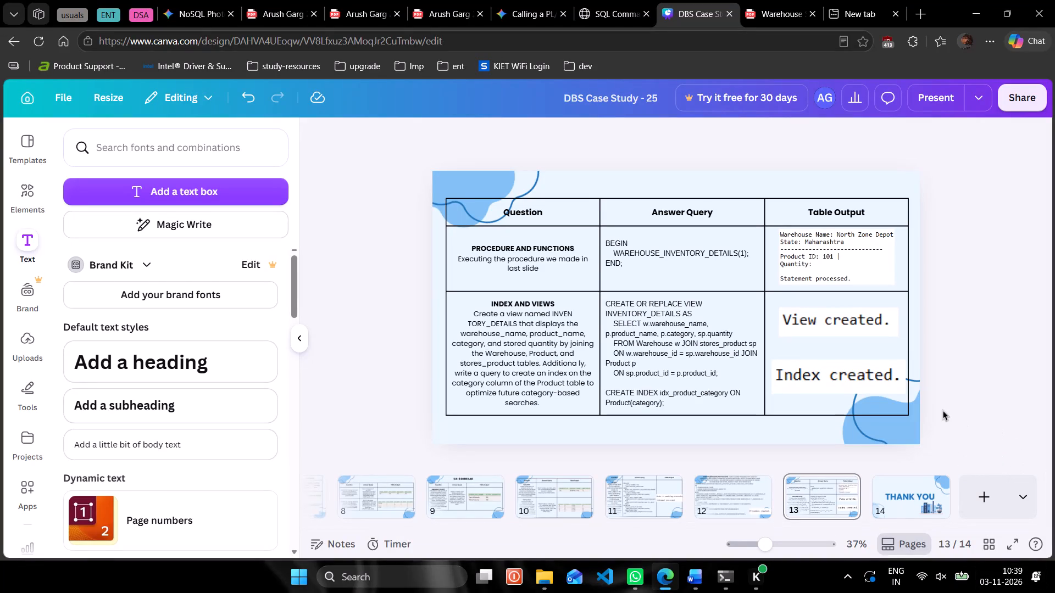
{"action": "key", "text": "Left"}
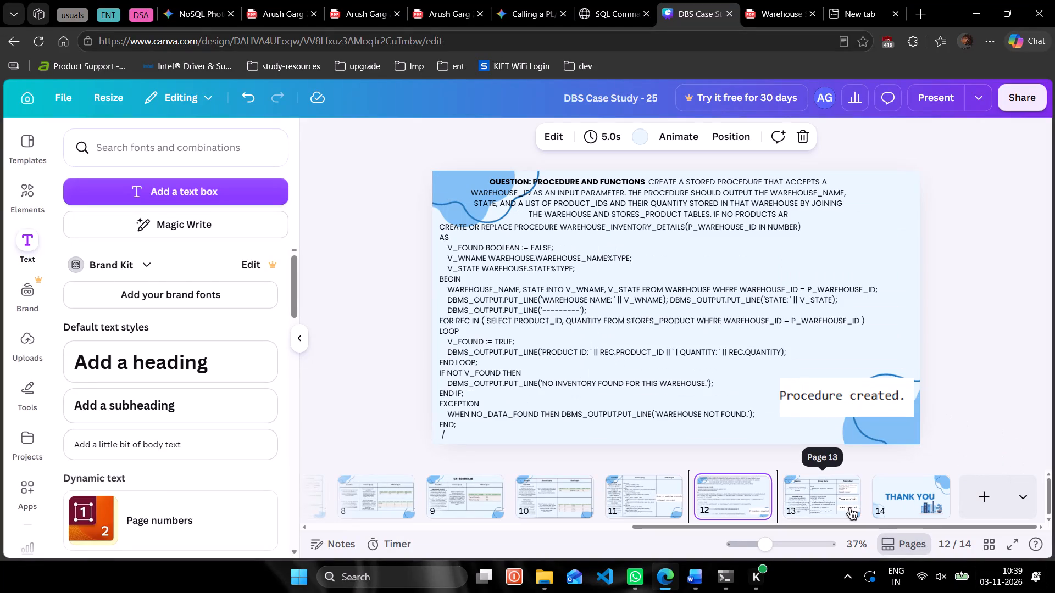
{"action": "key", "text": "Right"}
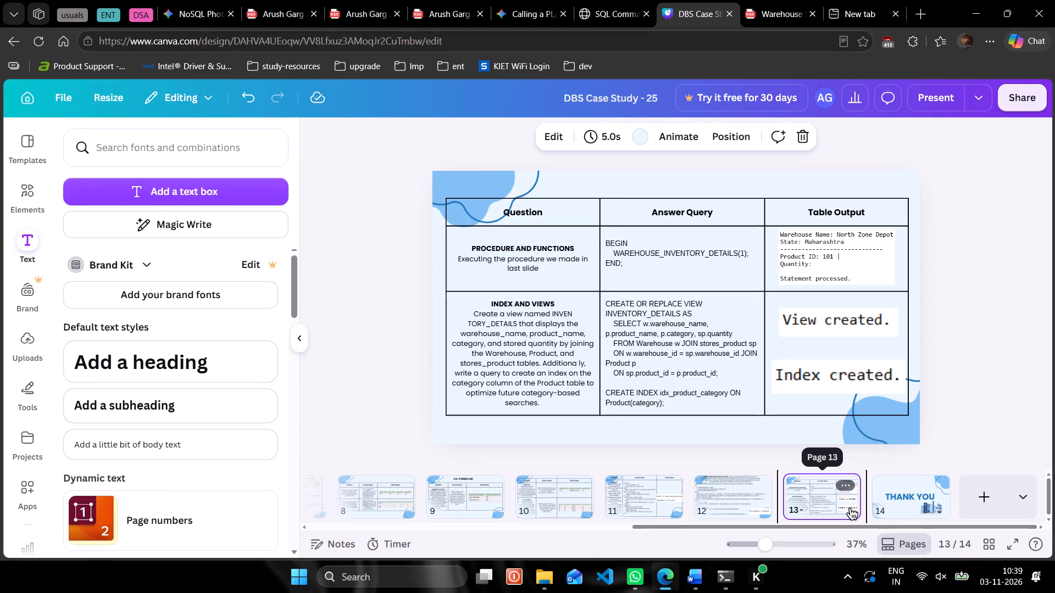
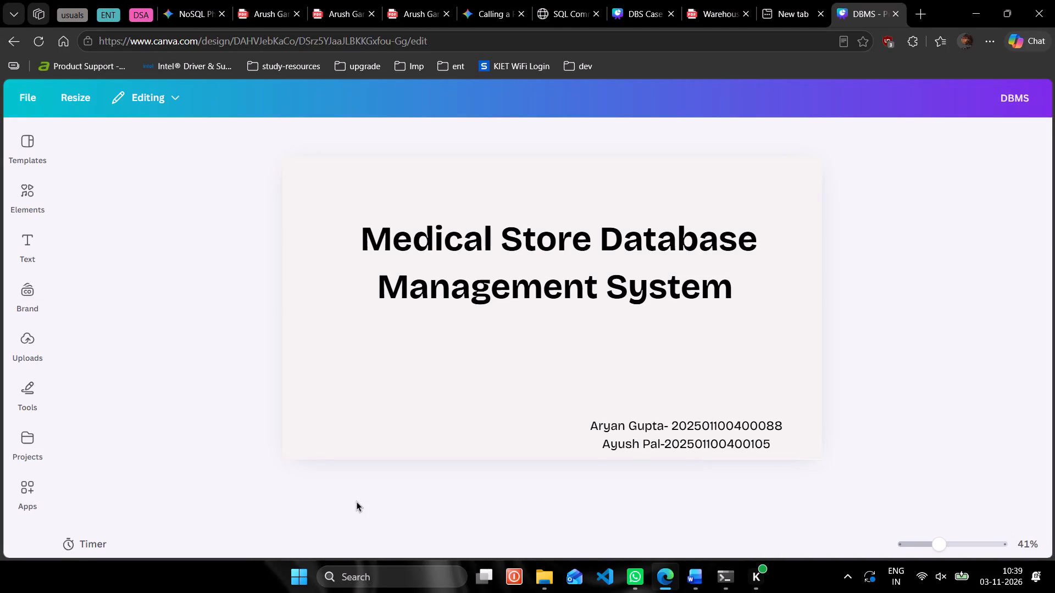
Look through slides 11 to 14 of the DBMS presentation, compare the tables on the last two, and return to slide 13.
{"action": "key", "text": "Right"}
{"action": "key", "text": "Right"}
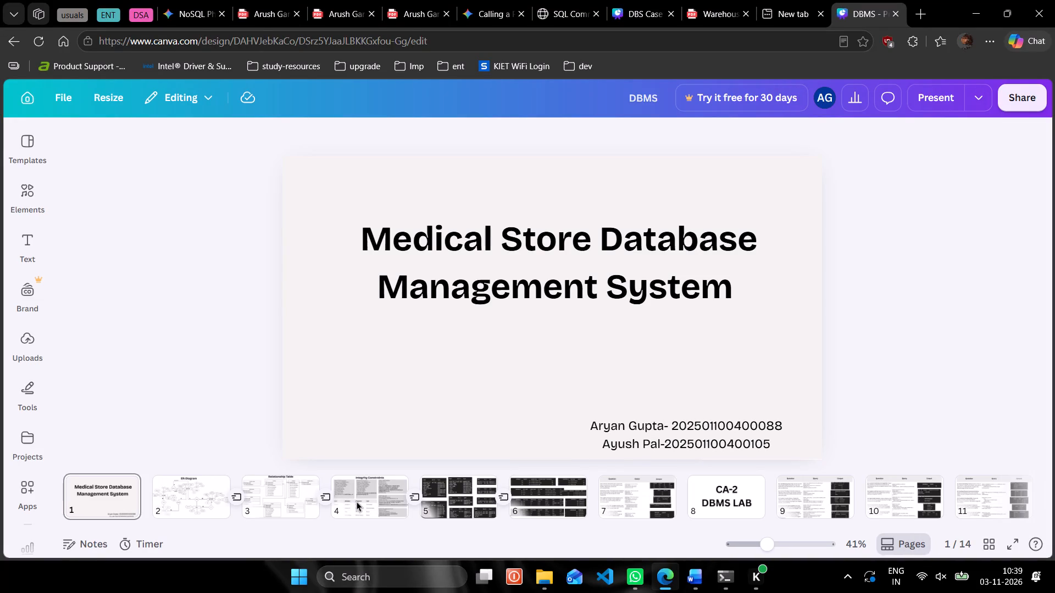
{"action": "left_click", "coordinate": [971, 507]}
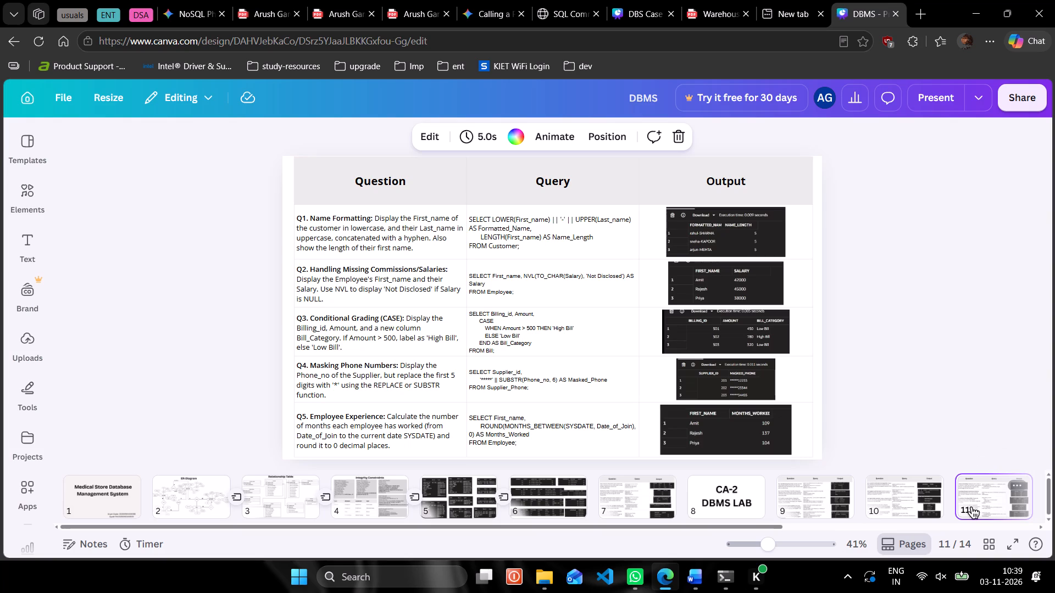
{"action": "key", "text": "Right"}
{"action": "key", "text": "Right"}
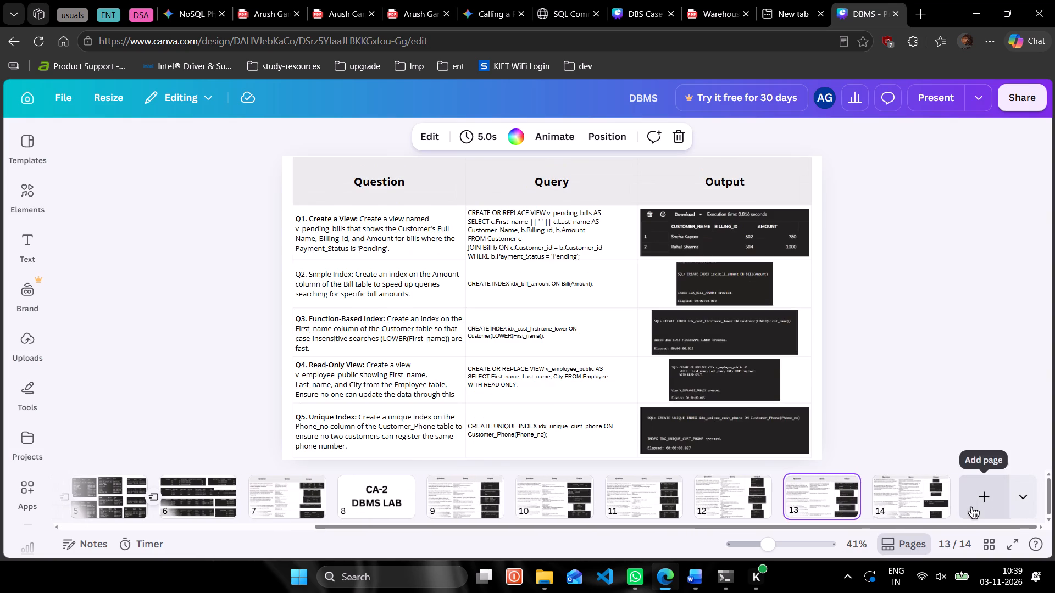
{"action": "key", "text": "Right"}
{"action": "key", "text": "Left"}
{"action": "key", "text": "Right"}
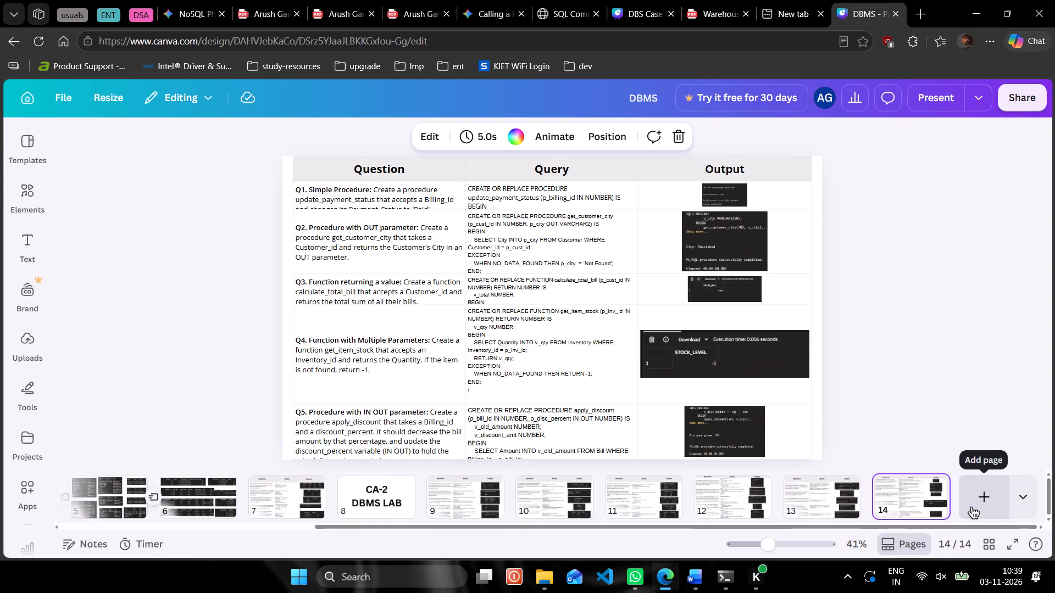
{"action": "key", "text": "Left"}
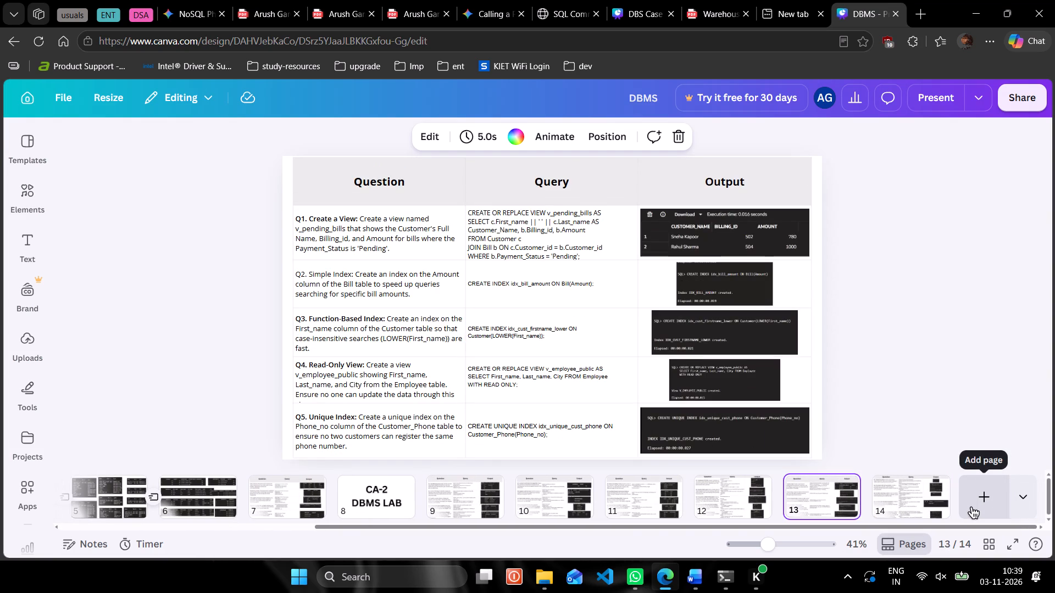
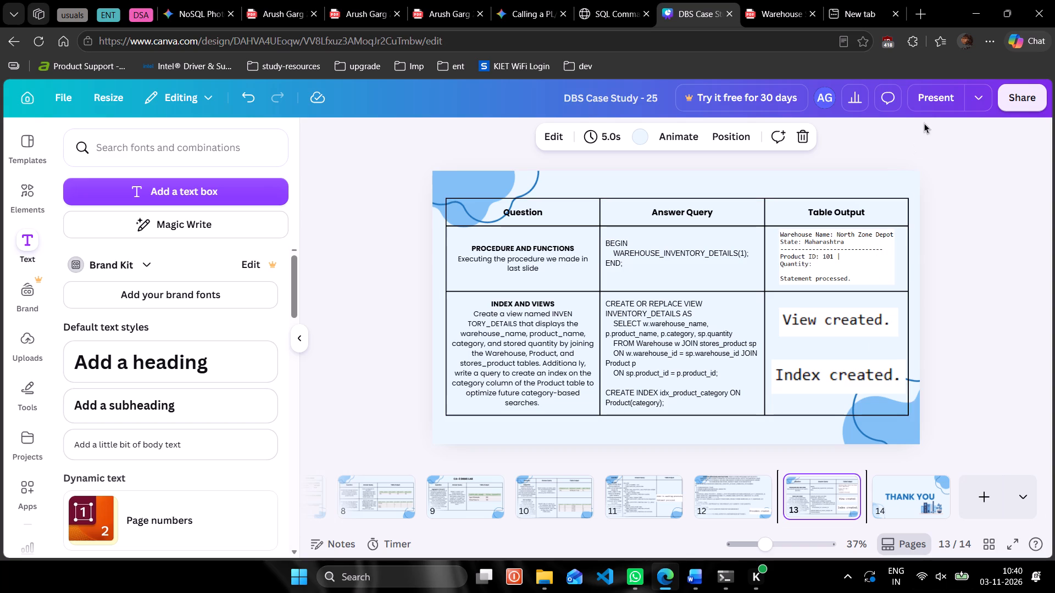
Review the DBS Case Study deck backwards from slide 13 to the title slide, checking each table, query and diagram.
{"action": "left_click", "coordinate": [941, 204]}
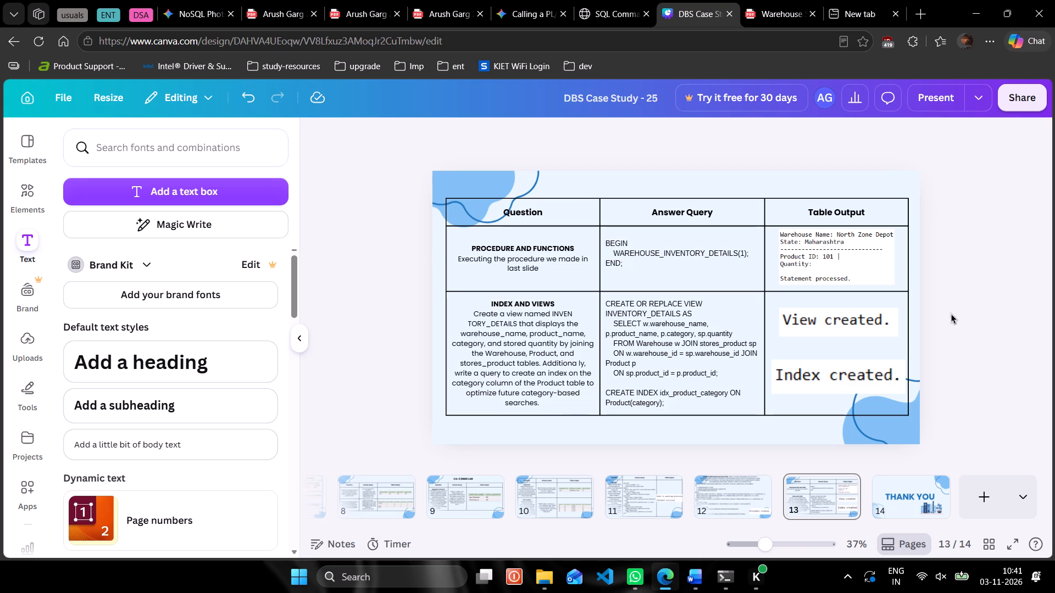
{"action": "key", "text": "Left"}
{"action": "key", "text": "Right"}
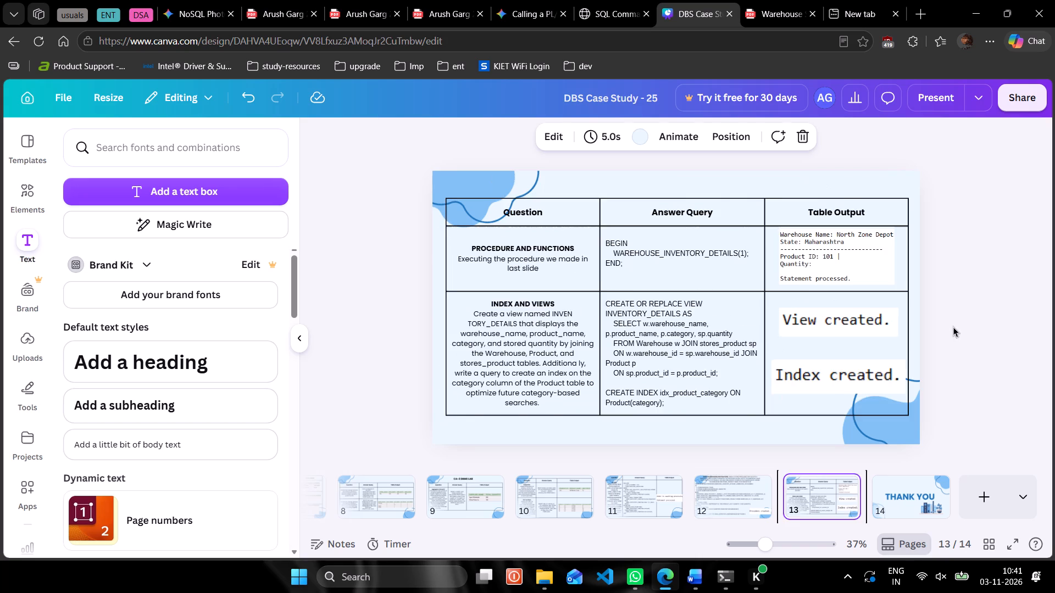
{"action": "key", "text": "Left"}
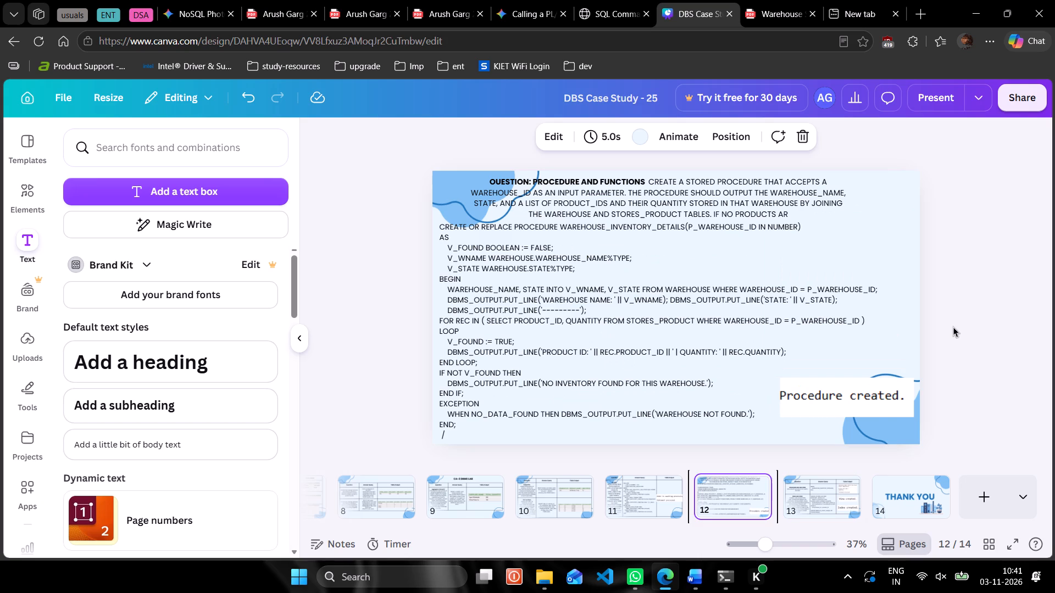
{"action": "key", "text": "Left"}
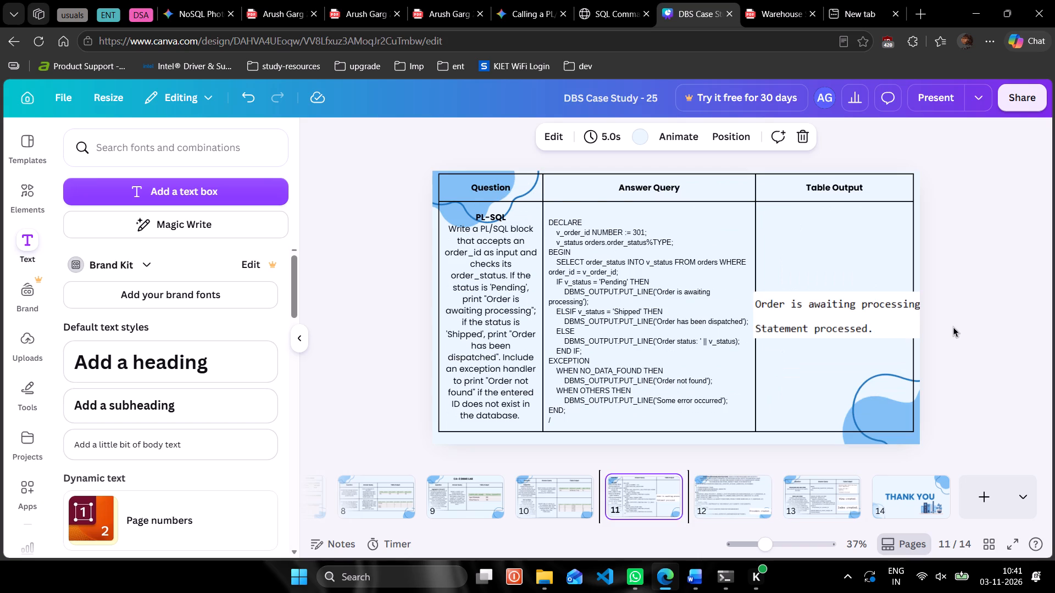
{"action": "key", "text": "Left"}
{"action": "key", "text": "Left"}
{"action": "key", "text": "Left"}
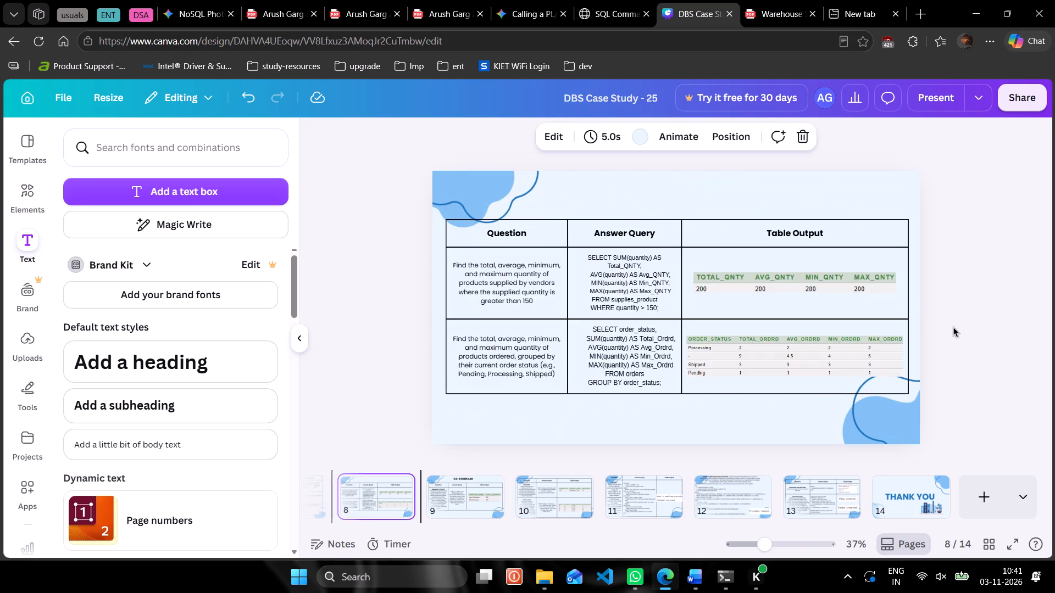
{"action": "key", "text": "Right"}
{"action": "key", "text": "Right"}
{"action": "key", "text": "Left"}
{"action": "key", "text": "Left"}
{"action": "key", "text": "Left"}
{"action": "key", "text": "Left"}
{"action": "key", "text": "Left"}
{"action": "key", "text": "Left"}
{"action": "key", "text": "Left"}
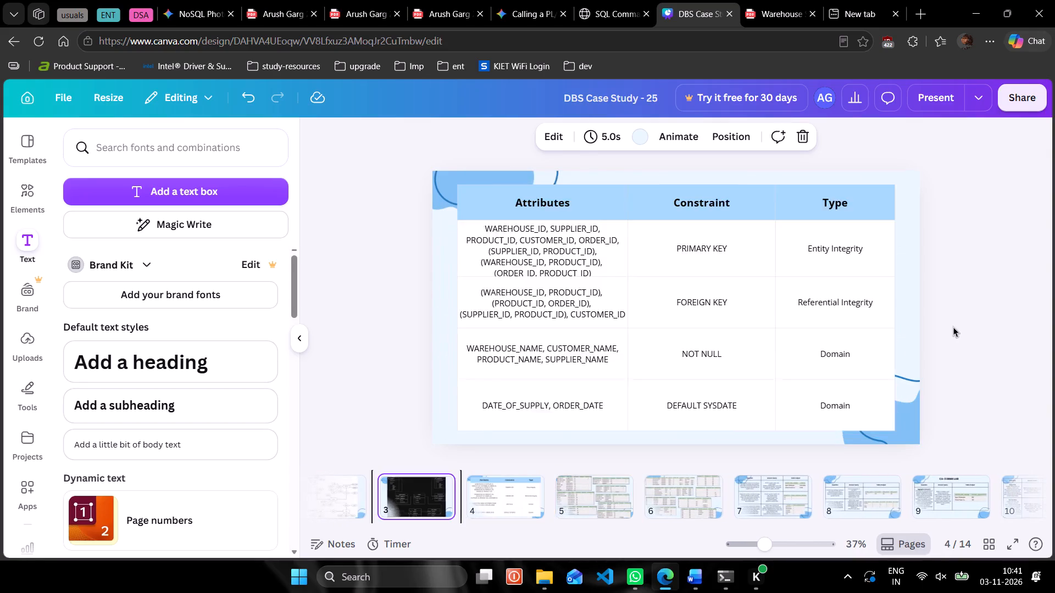
{"action": "key", "text": "Right"}
{"action": "key", "text": "Left"}
{"action": "key", "text": "Left"}
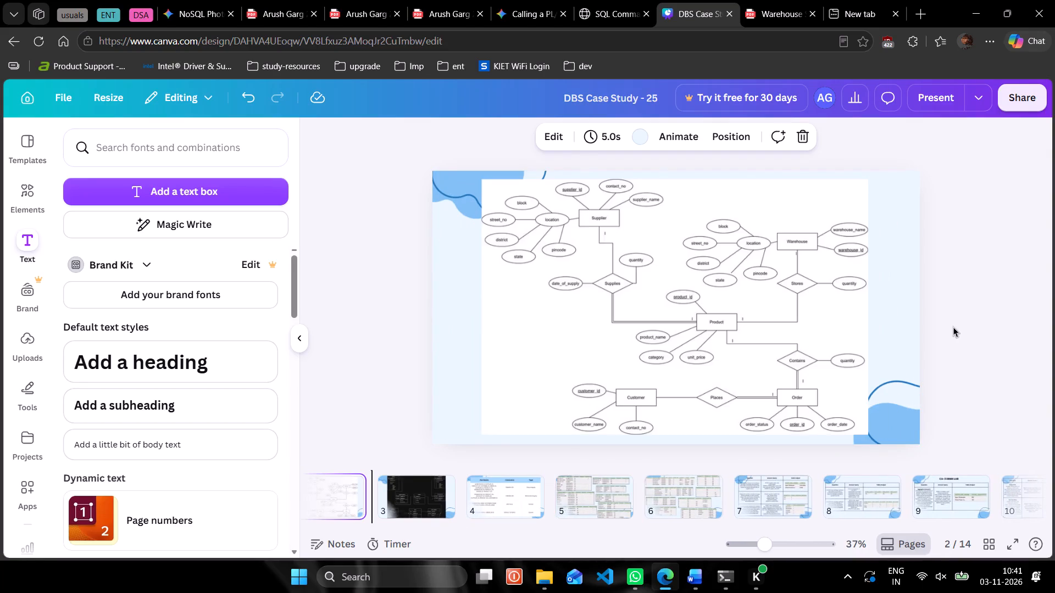
{"action": "key", "text": "Left"}
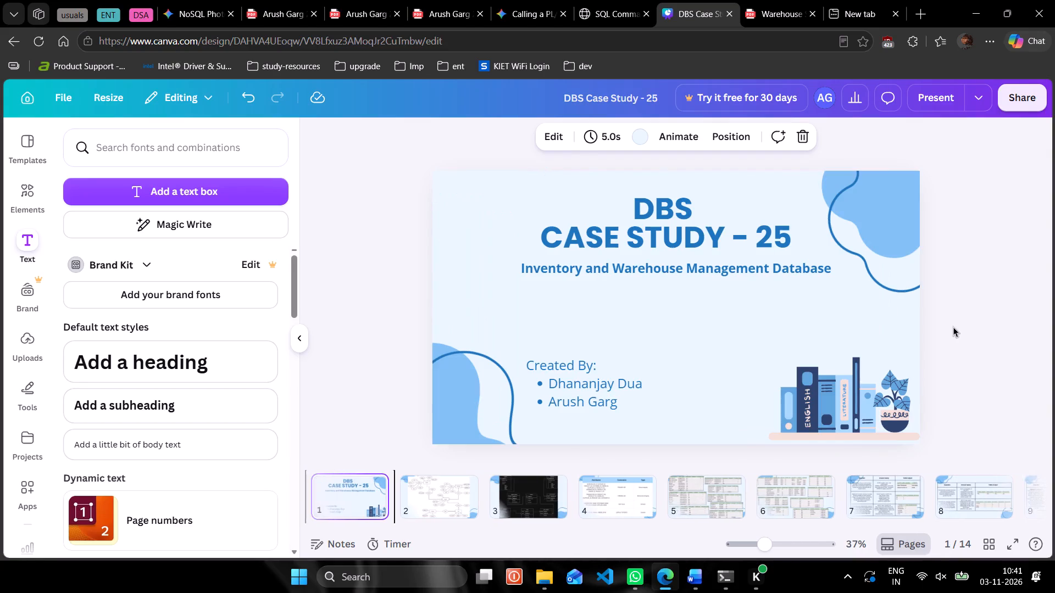
Look through the deck forward from the title slide to the supplier and warehouse queries on slide 7.
{"action": "key", "text": "Right"}
{"action": "key", "text": "Right"}
{"action": "key", "text": "Right"}
{"action": "key", "text": "Right"}
{"action": "key", "text": "Right"}
{"action": "key", "text": "Right"}
{"action": "key", "text": "Right"}
{"action": "key", "text": "Right"}
{"action": "key", "text": "Right"}
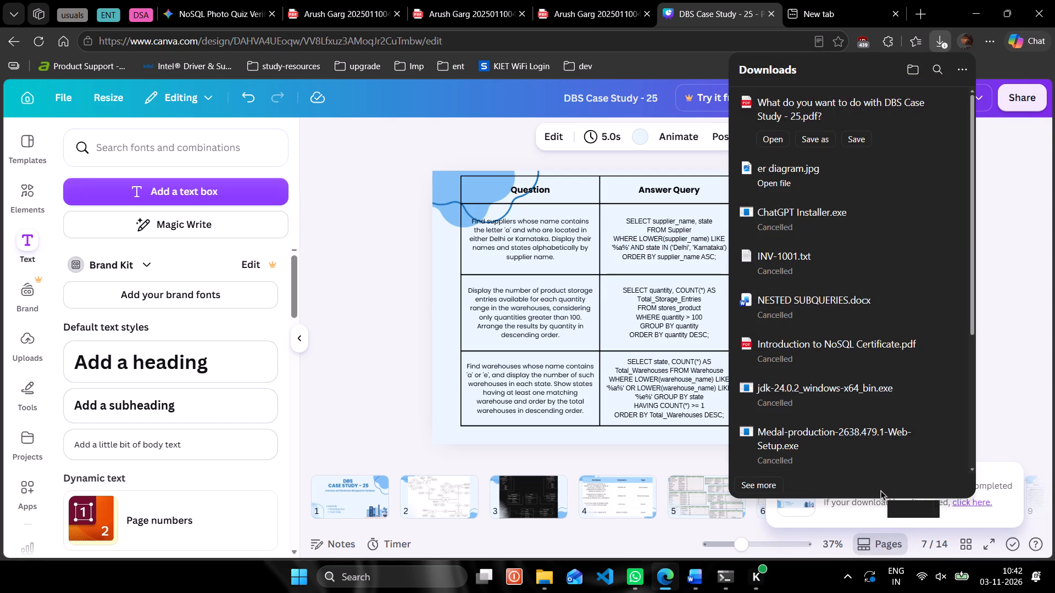
{"action": "left_click", "coordinate": [821, 138]}
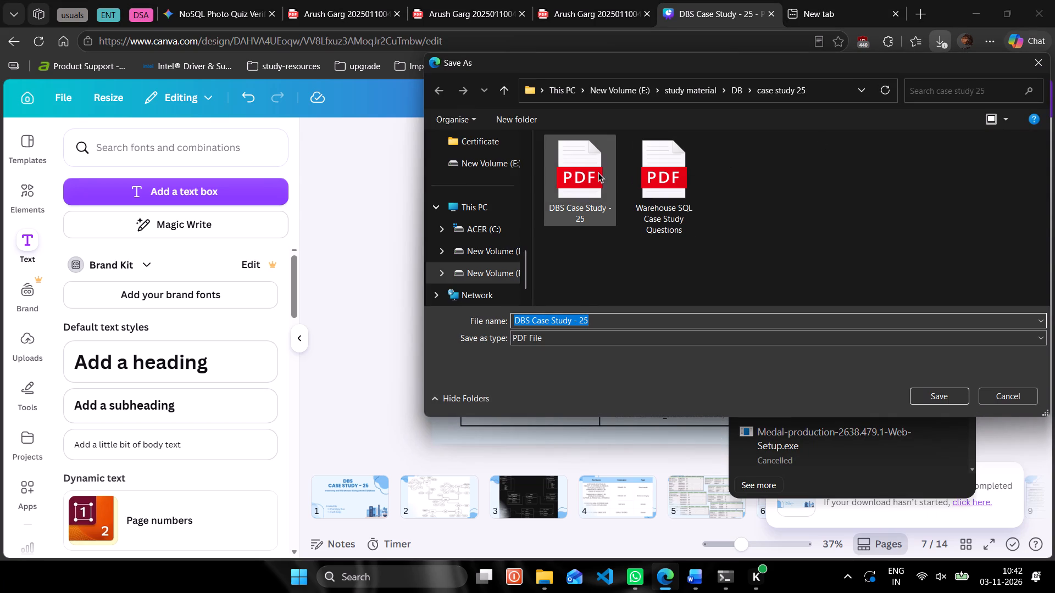
{"action": "left_click", "coordinate": [598, 172]}
{"action": "key", "text": "Return"}
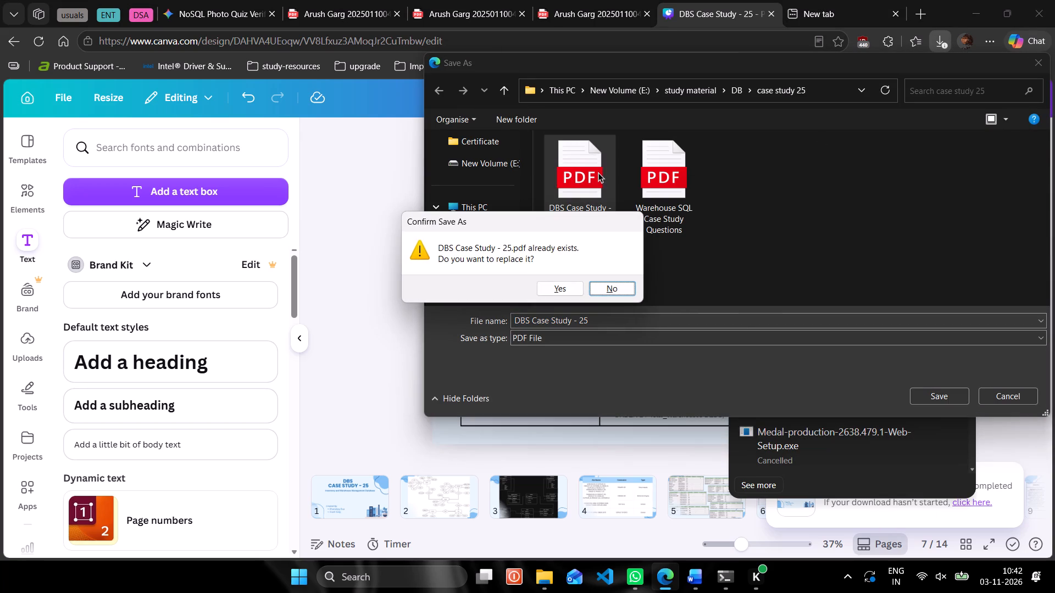
{"action": "key", "text": "Left"}
{"action": "key", "text": "Return"}
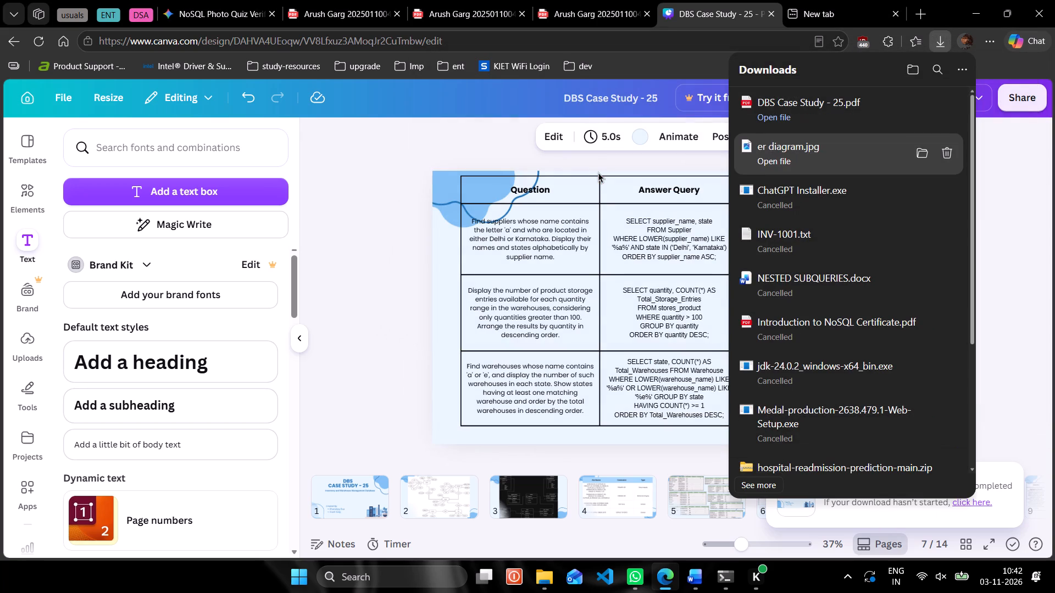
Check the downloaded DBS Case Study - 25 PDF in its folder, then close the folder and return to the deck.
{"action": "left_click", "coordinate": [917, 105]}
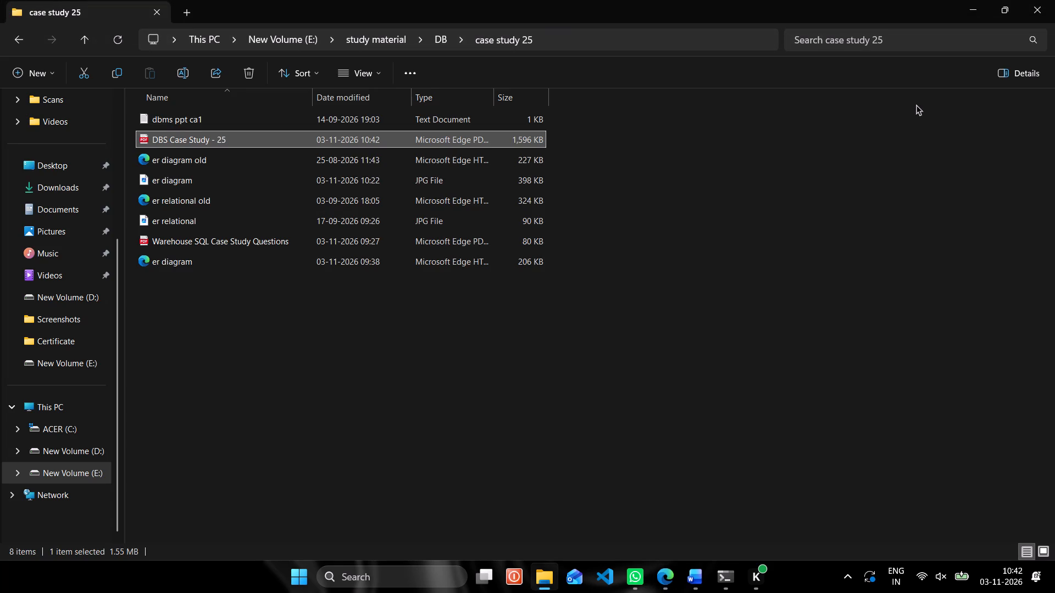
{"action": "left_click", "coordinate": [1054, 0]}
{"action": "left_click", "coordinate": [1038, 208]}
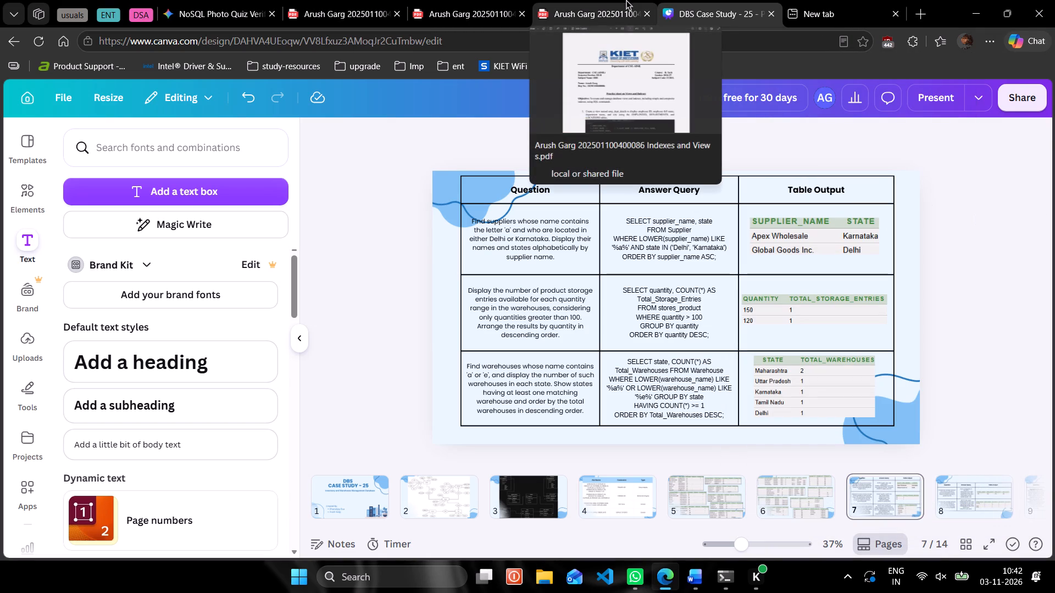
Close the MySQL 5.5 Command Line Client window.
{"action": "key", "text": "alt+Tab"}
{"action": "key", "text": "alt+Tab"}
{"action": "key", "text": "alt+Tab"}
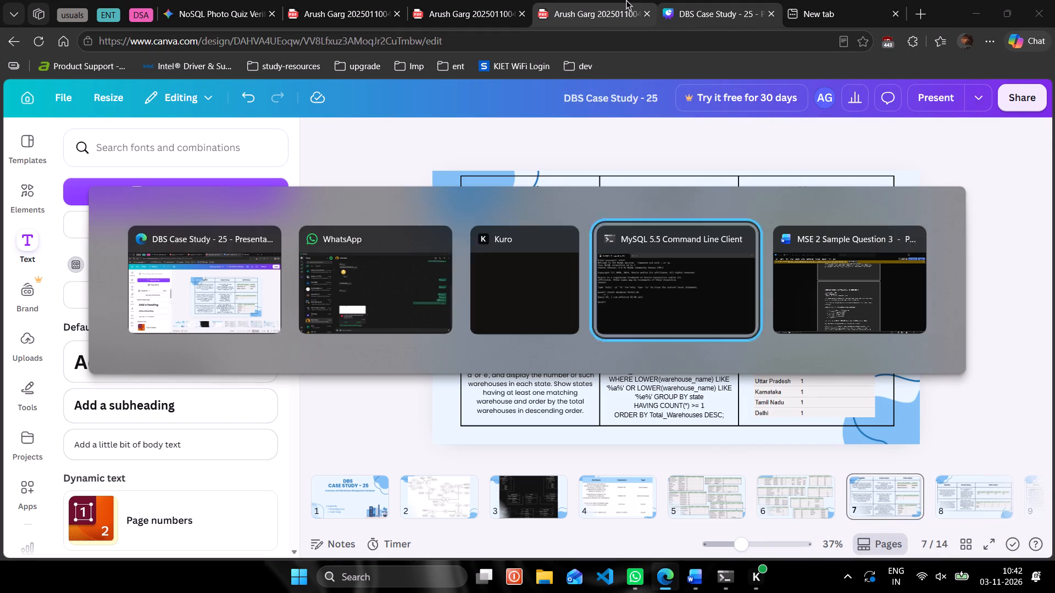
{"action": "key", "text": "alt+F4"}
Switch to the WhatsApp window.
{"action": "key", "text": "alt+Tab"}
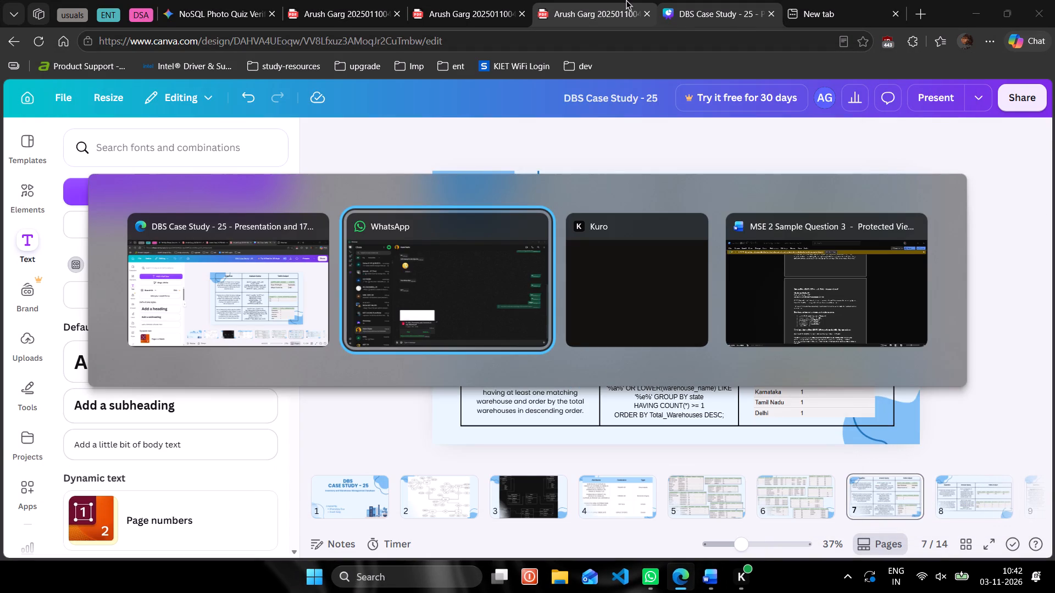
Switch to the MSE 2 Sample Question 3 document in Word and close it.
{"action": "key", "text": "alt+Tab"}
{"action": "key", "text": "alt+Tab"}
{"action": "key", "text": "alt+Tab"}
{"action": "key", "text": "alt+Tab"}
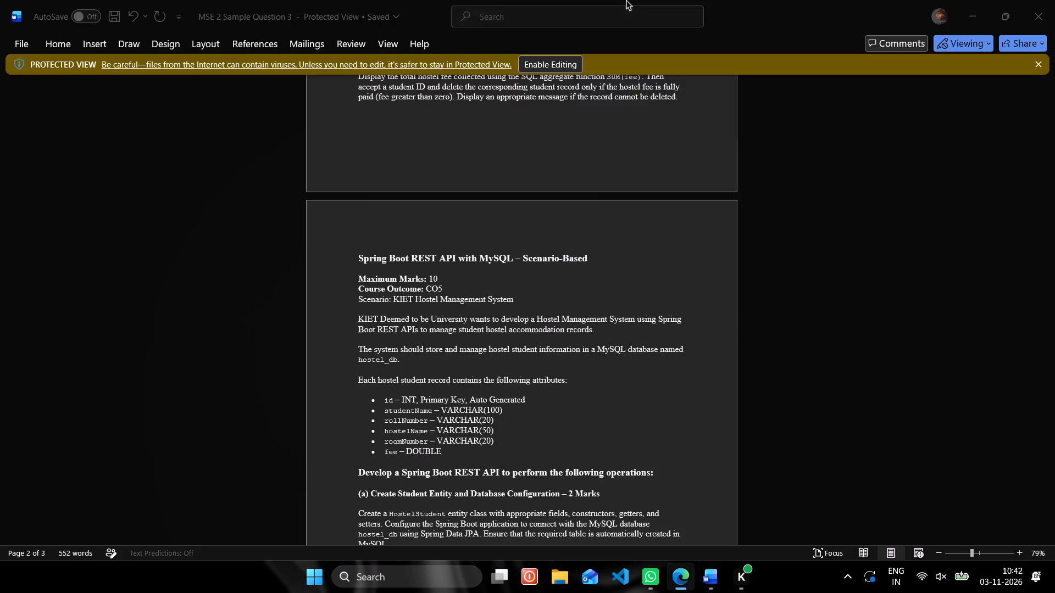
{"action": "key", "text": "alt+F4"}
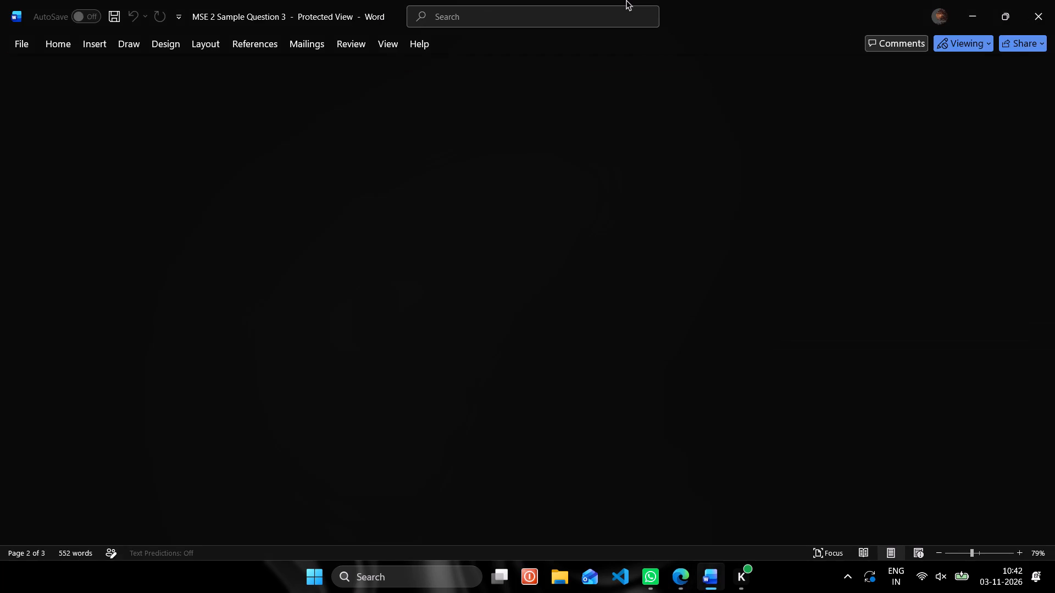
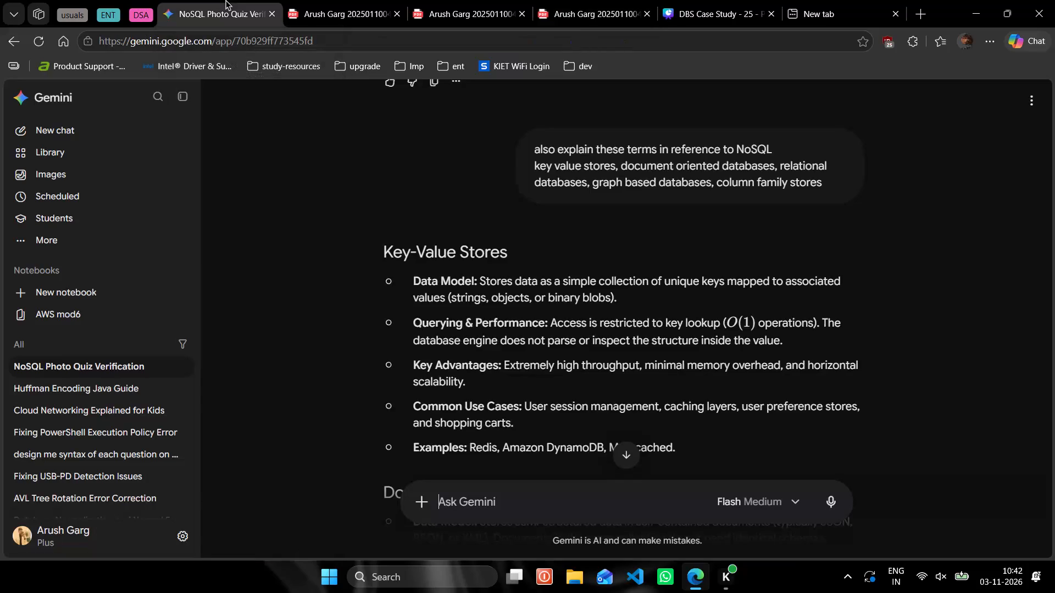
Skim the NoSQL database types explanation in the Gemini chat and the opening pages of the PL-SQL lab PDF.
{"action": "scroll", "coordinate": [449, 249], "scroll_direction": "down", "scroll_amount": 7}
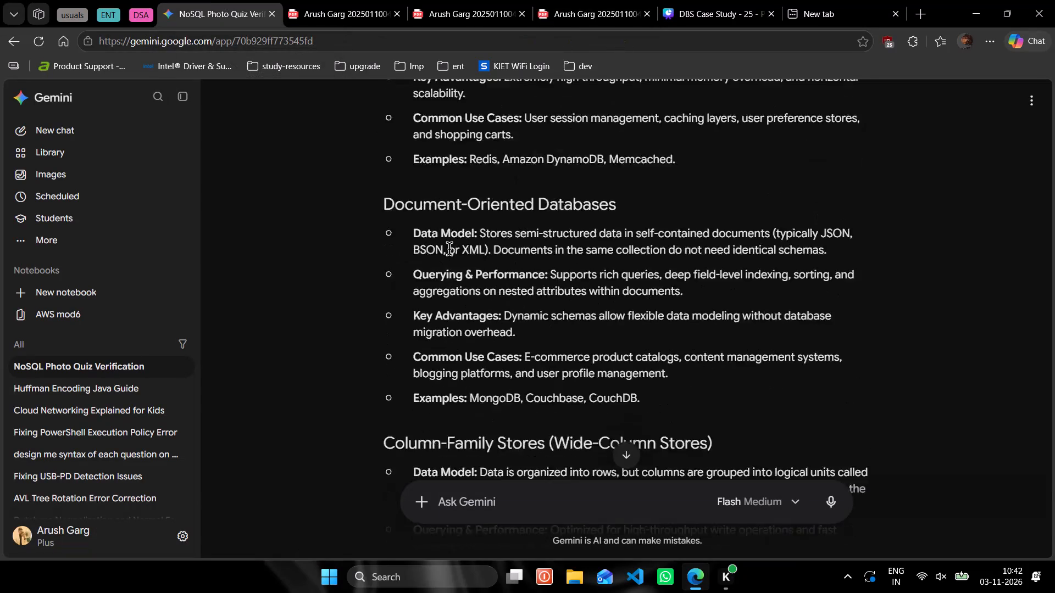
{"action": "scroll", "coordinate": [449, 249], "scroll_direction": "up", "scroll_amount": 7}
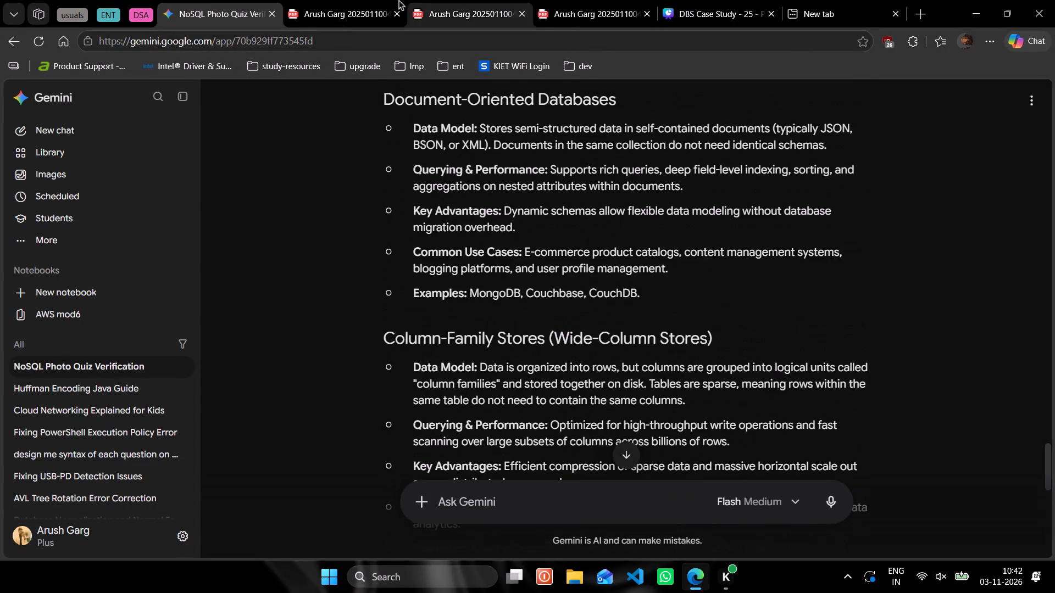
{"action": "left_click", "coordinate": [370, 0]}
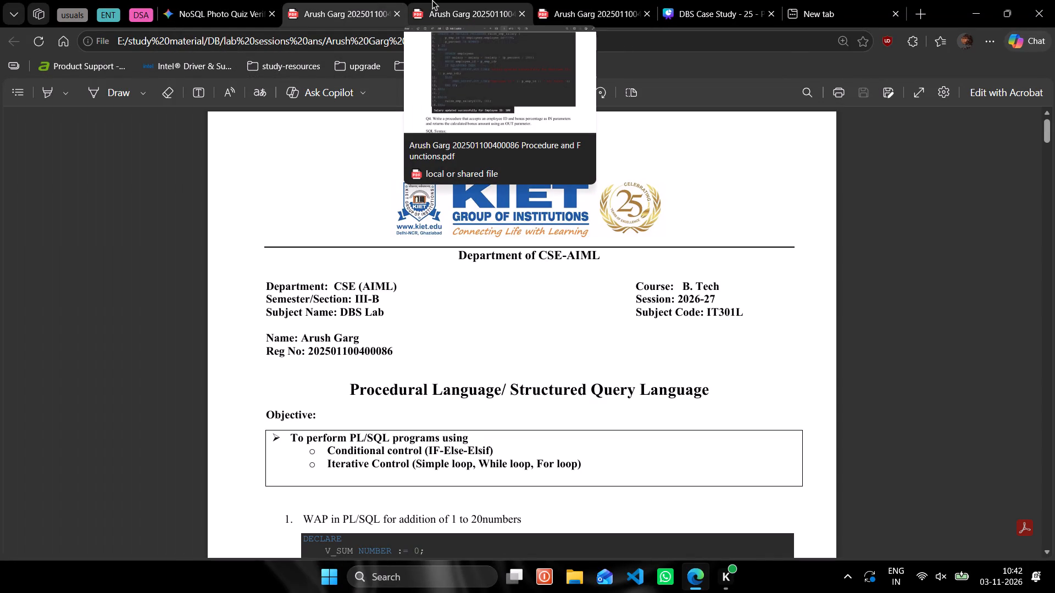
{"action": "left_click", "coordinate": [441, 322]}
{"action": "scroll", "coordinate": [441, 322], "scroll_direction": "down", "scroll_amount": 3}
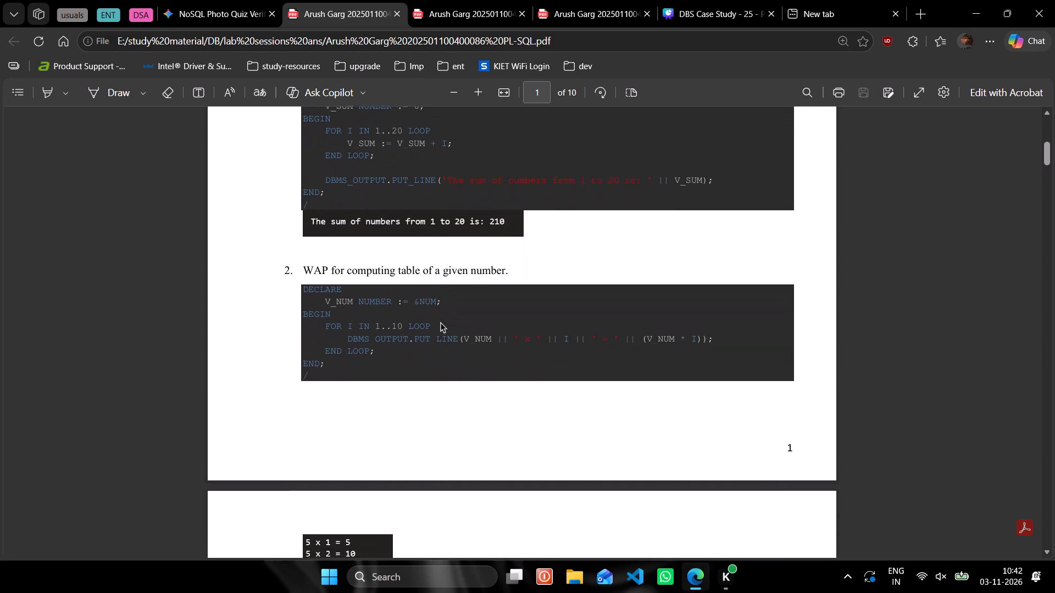
{"action": "scroll", "coordinate": [441, 322], "scroll_direction": "up", "scroll_amount": 3}
{"action": "scroll", "coordinate": [441, 322], "scroll_direction": "down", "scroll_amount": 5}
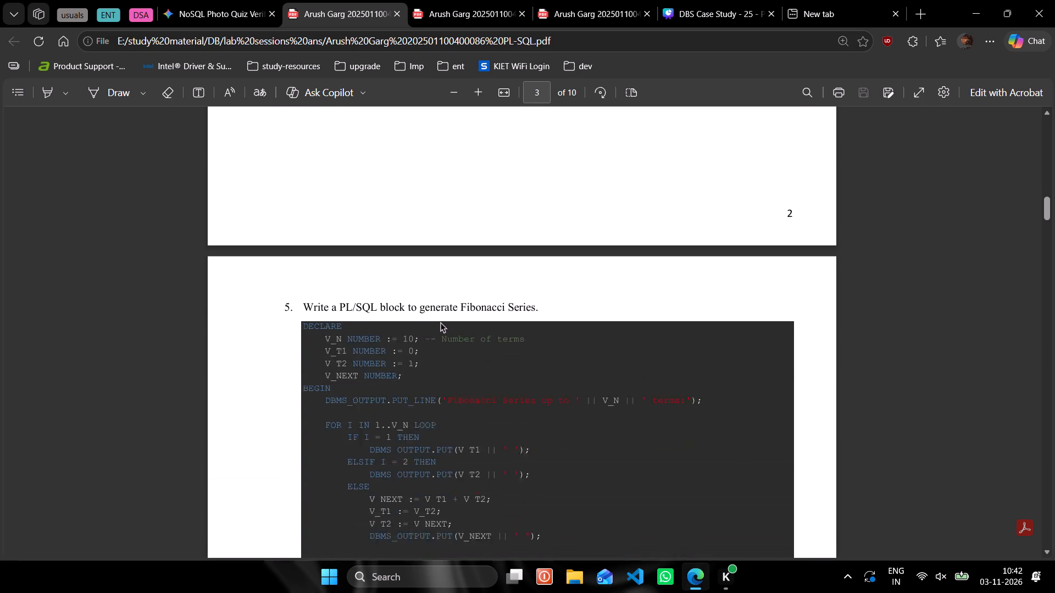
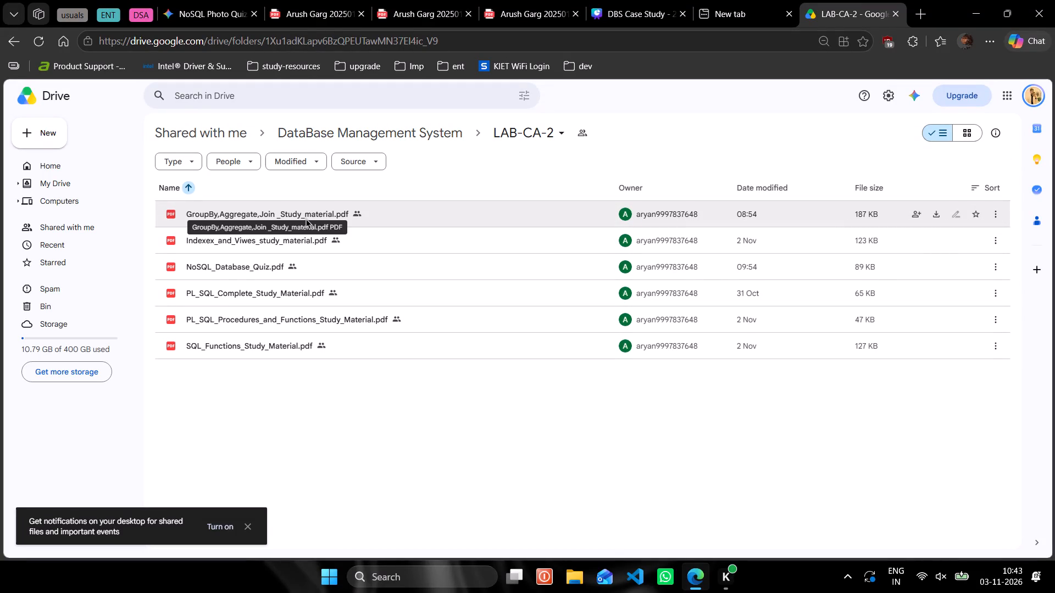
Open the GroupBy,Aggregate,Join _Study_material PDF from the LAB-CA-2 folder for viewing.
{"action": "double_click", "coordinate": [306, 219]}
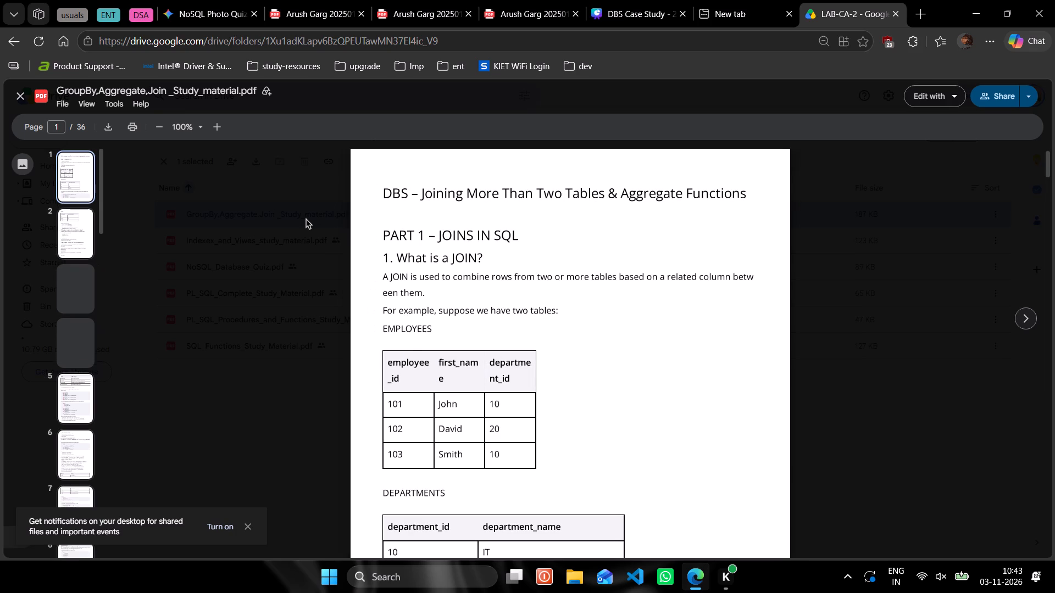
Skim the opening pages of the GroupBy,Aggregate,Join study material PDF, then close it to return to the LAB-CA-2 folder.
{"action": "scroll", "coordinate": [306, 219], "scroll_direction": "down", "scroll_amount": 12}
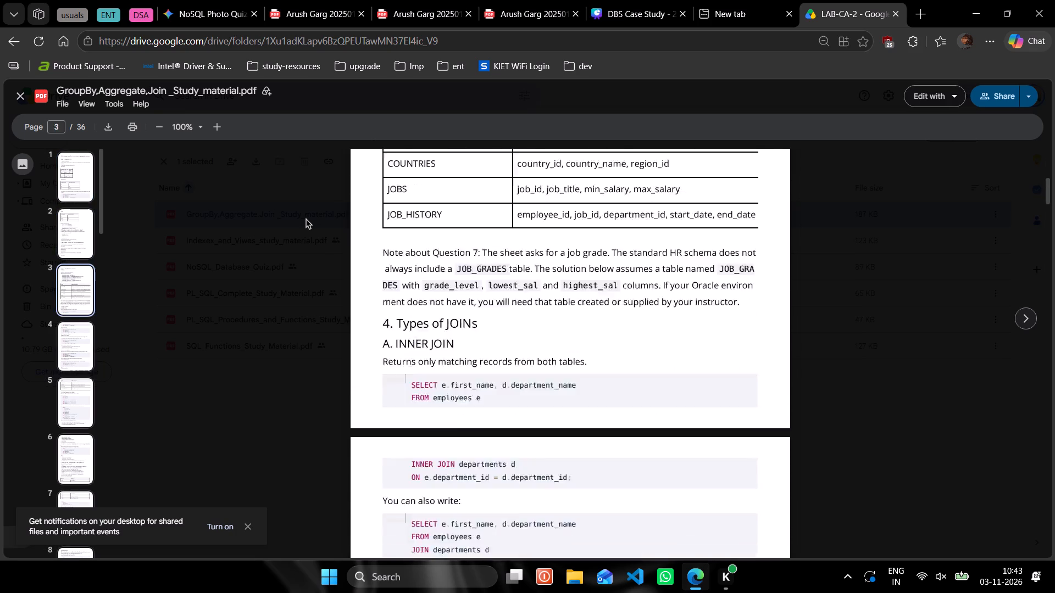
{"action": "scroll", "coordinate": [306, 219], "scroll_direction": "down", "scroll_amount": 15}
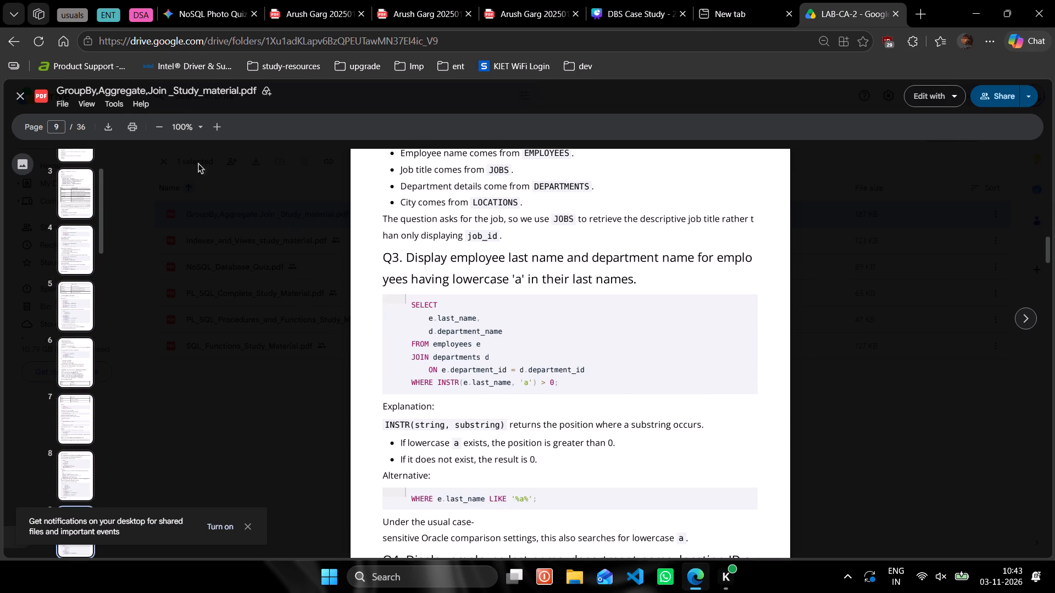
{"action": "left_click", "coordinate": [34, 99]}
{"action": "left_click", "coordinate": [21, 100]}
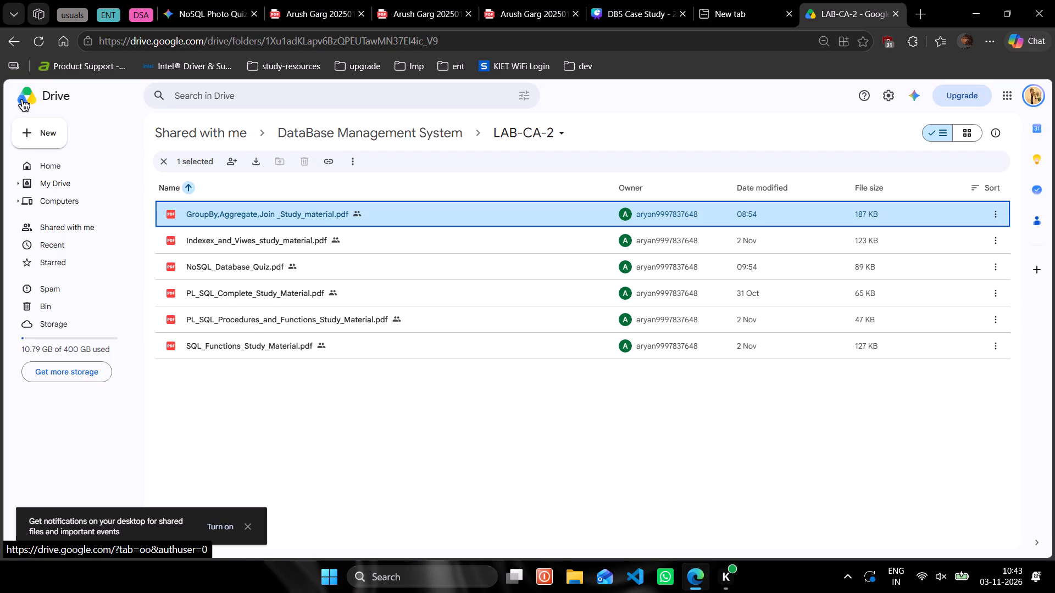
Open the Indexex_and_Viwes_study_material PDF from the LAB-CA-2 folder and read through its notes on views and indexes.
{"action": "double_click", "coordinate": [184, 244]}
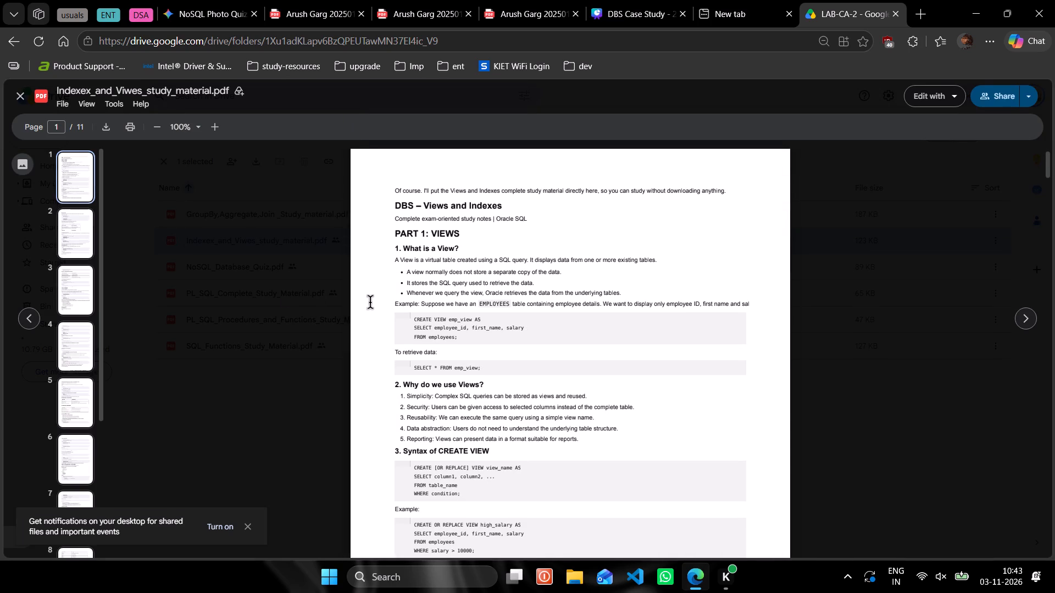
{"action": "scroll", "coordinate": [370, 303], "scroll_direction": "down", "scroll_amount": 2}
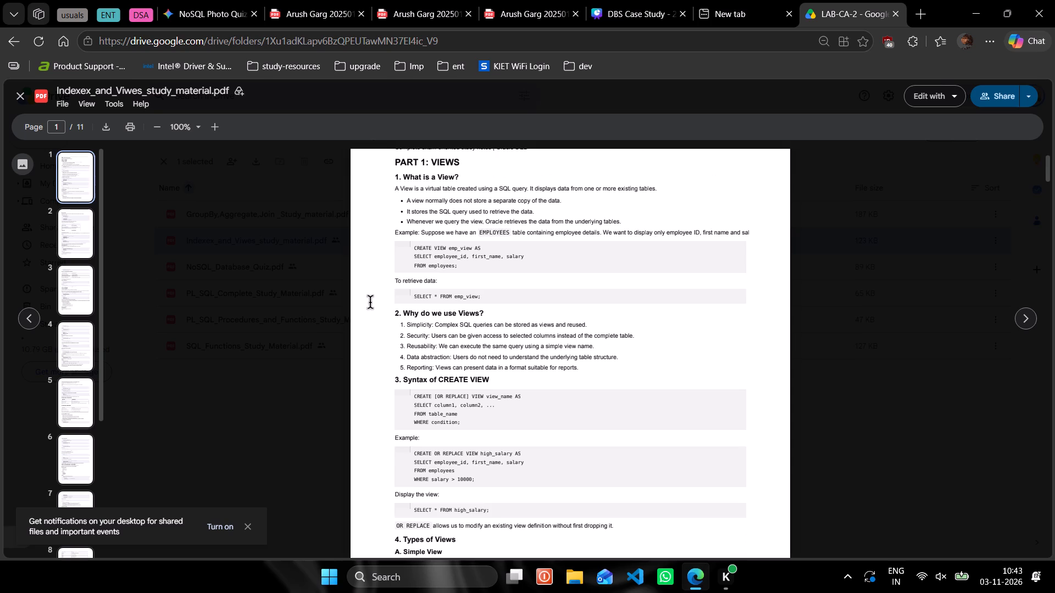
{"action": "scroll", "coordinate": [370, 303], "scroll_direction": "down", "scroll_amount": 1}
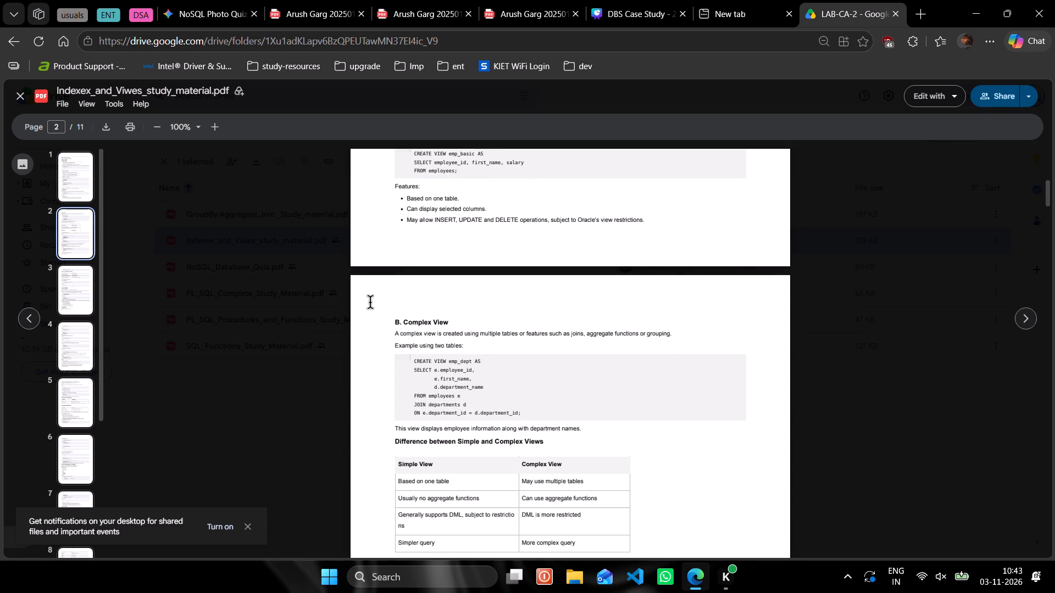
{"action": "scroll", "coordinate": [370, 303], "scroll_direction": "down", "scroll_amount": 3}
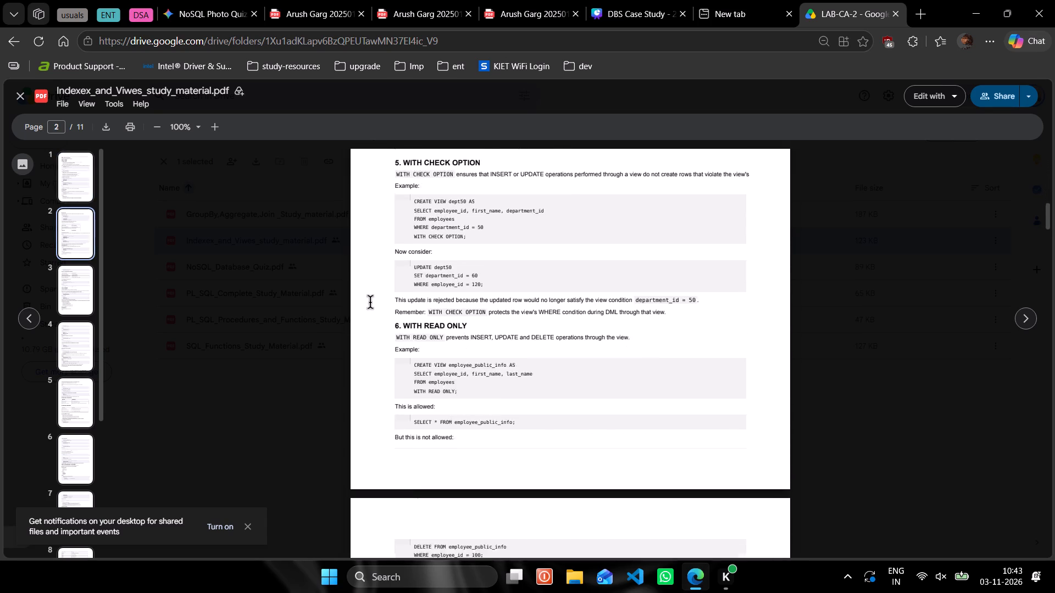
{"action": "scroll", "coordinate": [370, 303], "scroll_direction": "down", "scroll_amount": 4}
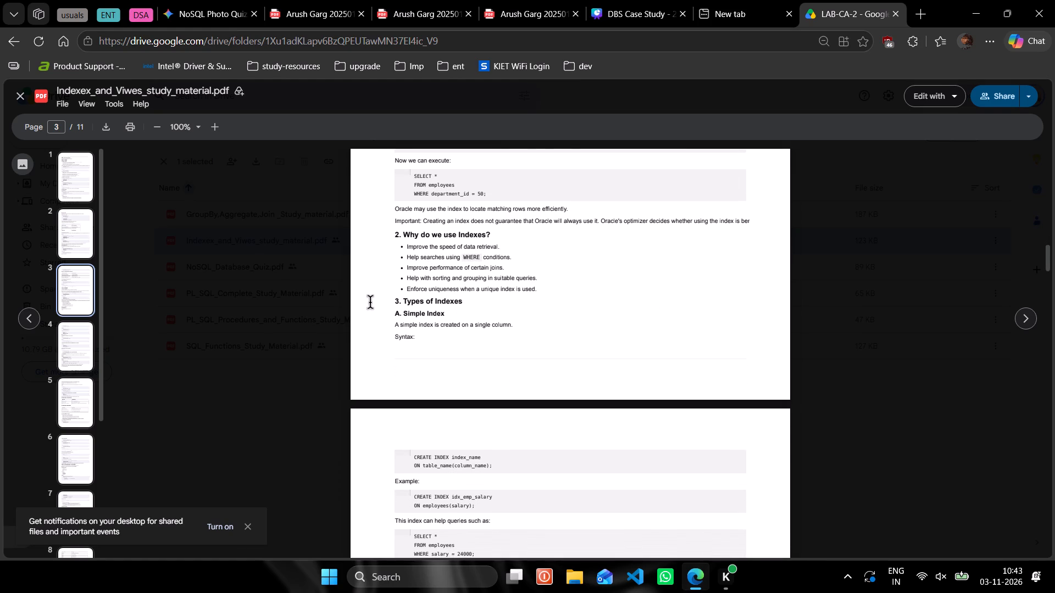